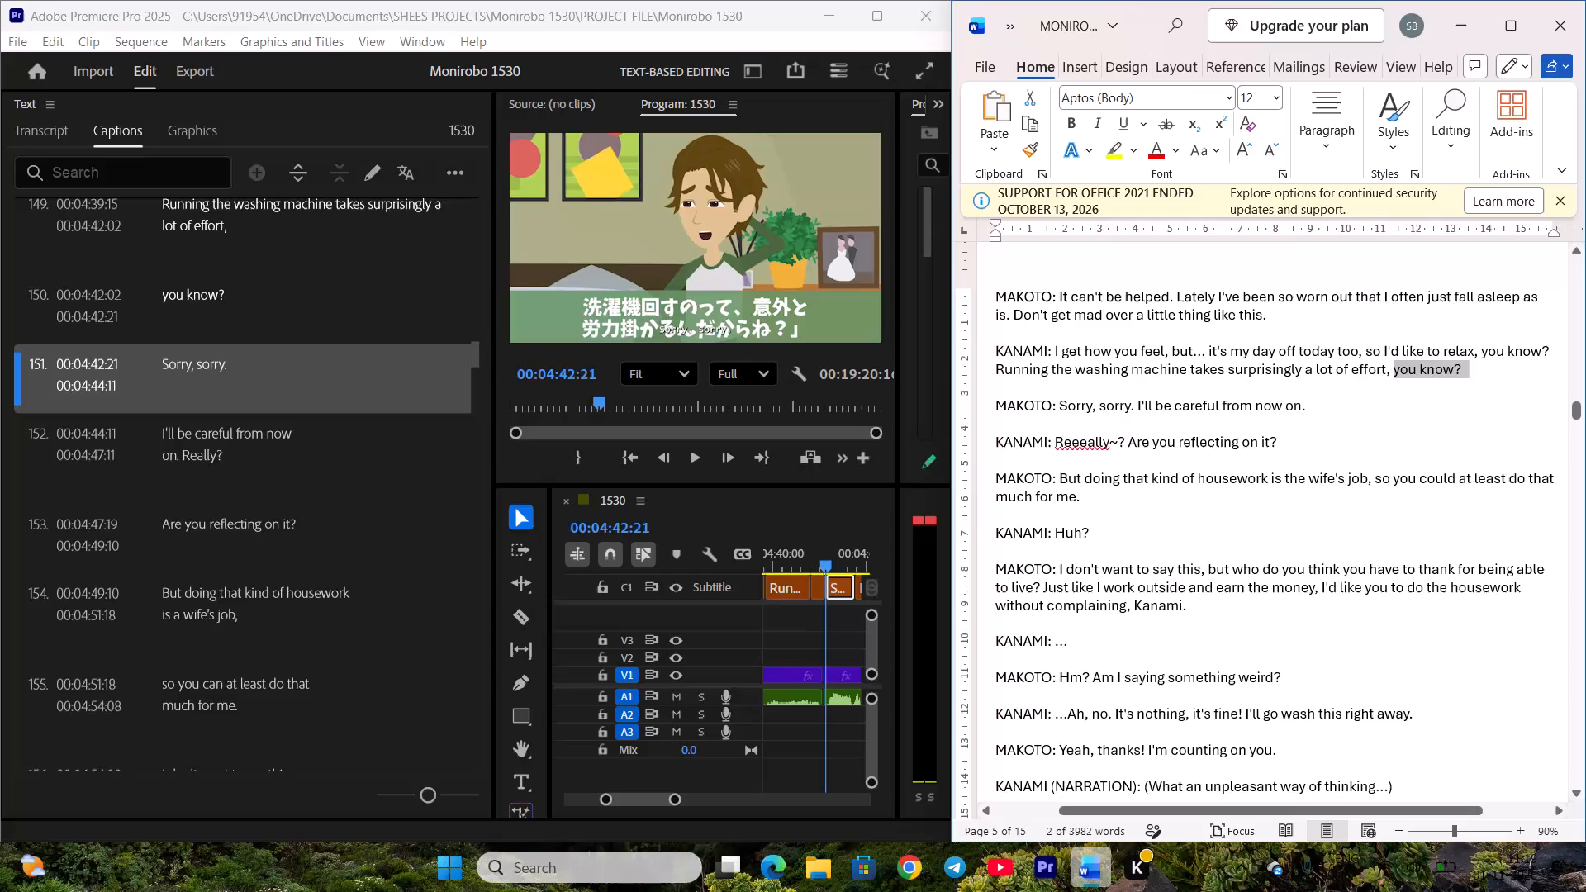
Replace caption 151's text with "Sorry, sorry." copied from the Word script, and save the Premiere Pro project.
drag(1062, 406, 1140, 405)
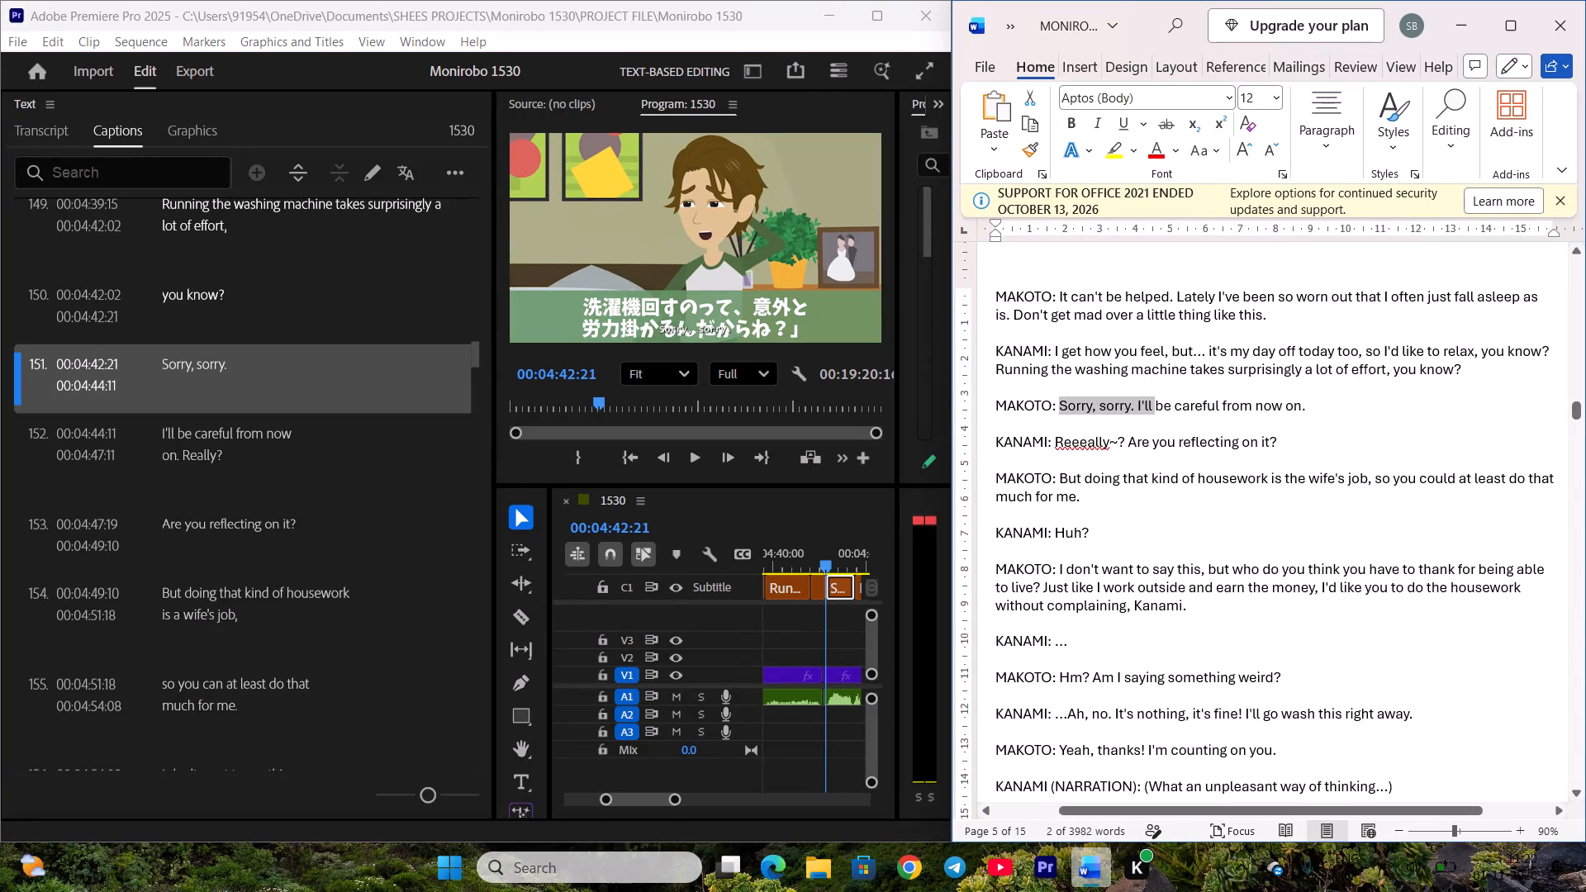
drag(1140, 405, 1135, 406)
key(ctrl+c)
click(149, 357)
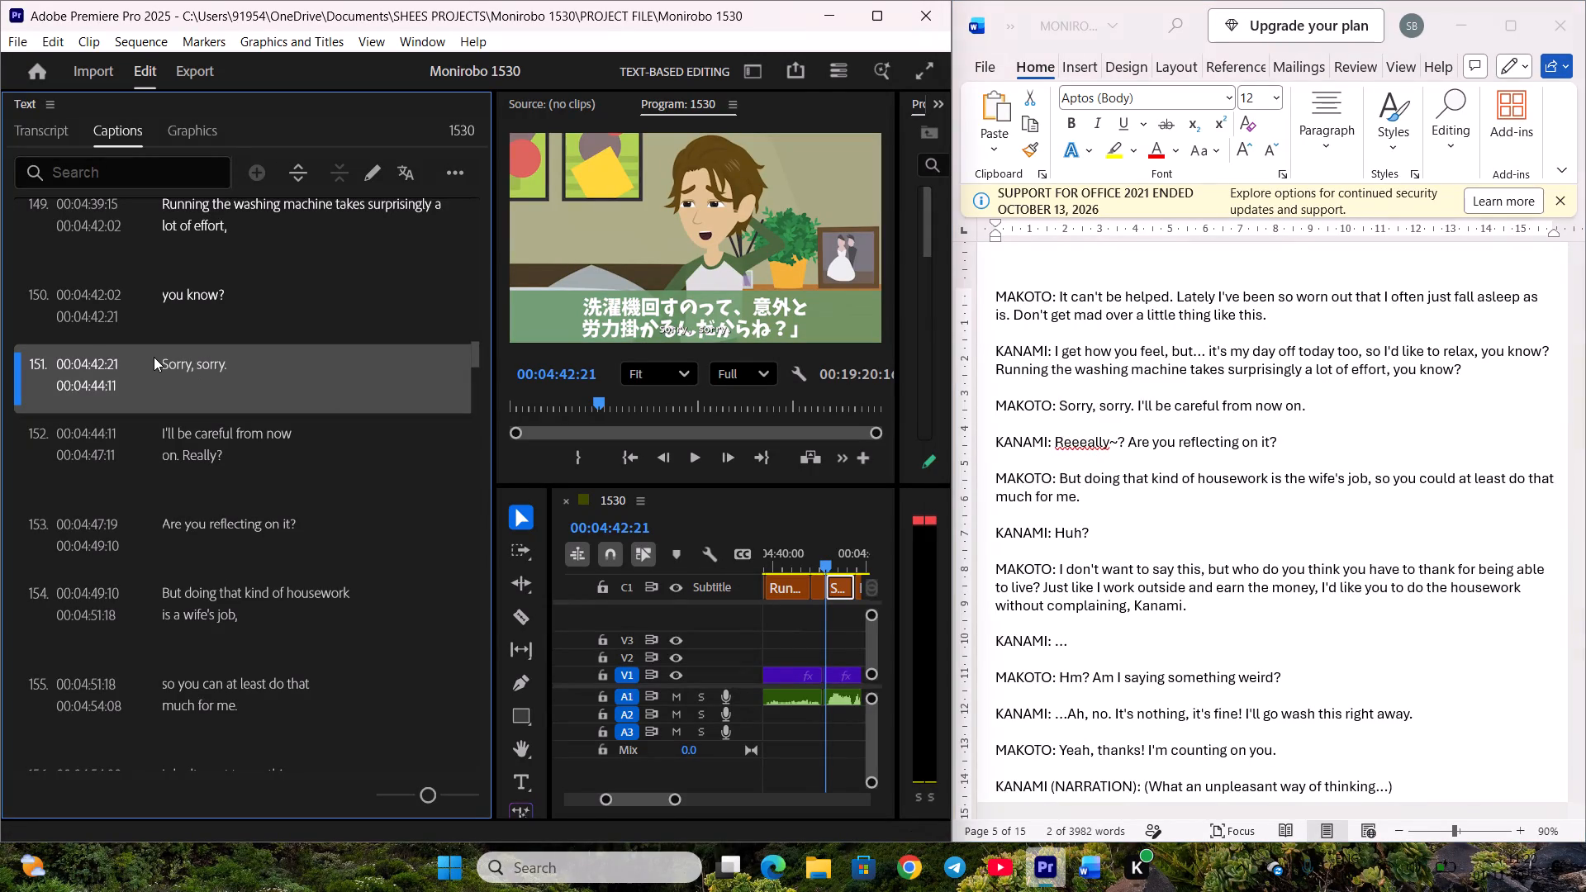
double_click(295, 370)
key(ctrl+v)
click(305, 477)
scroll(295, 458, down, 4)
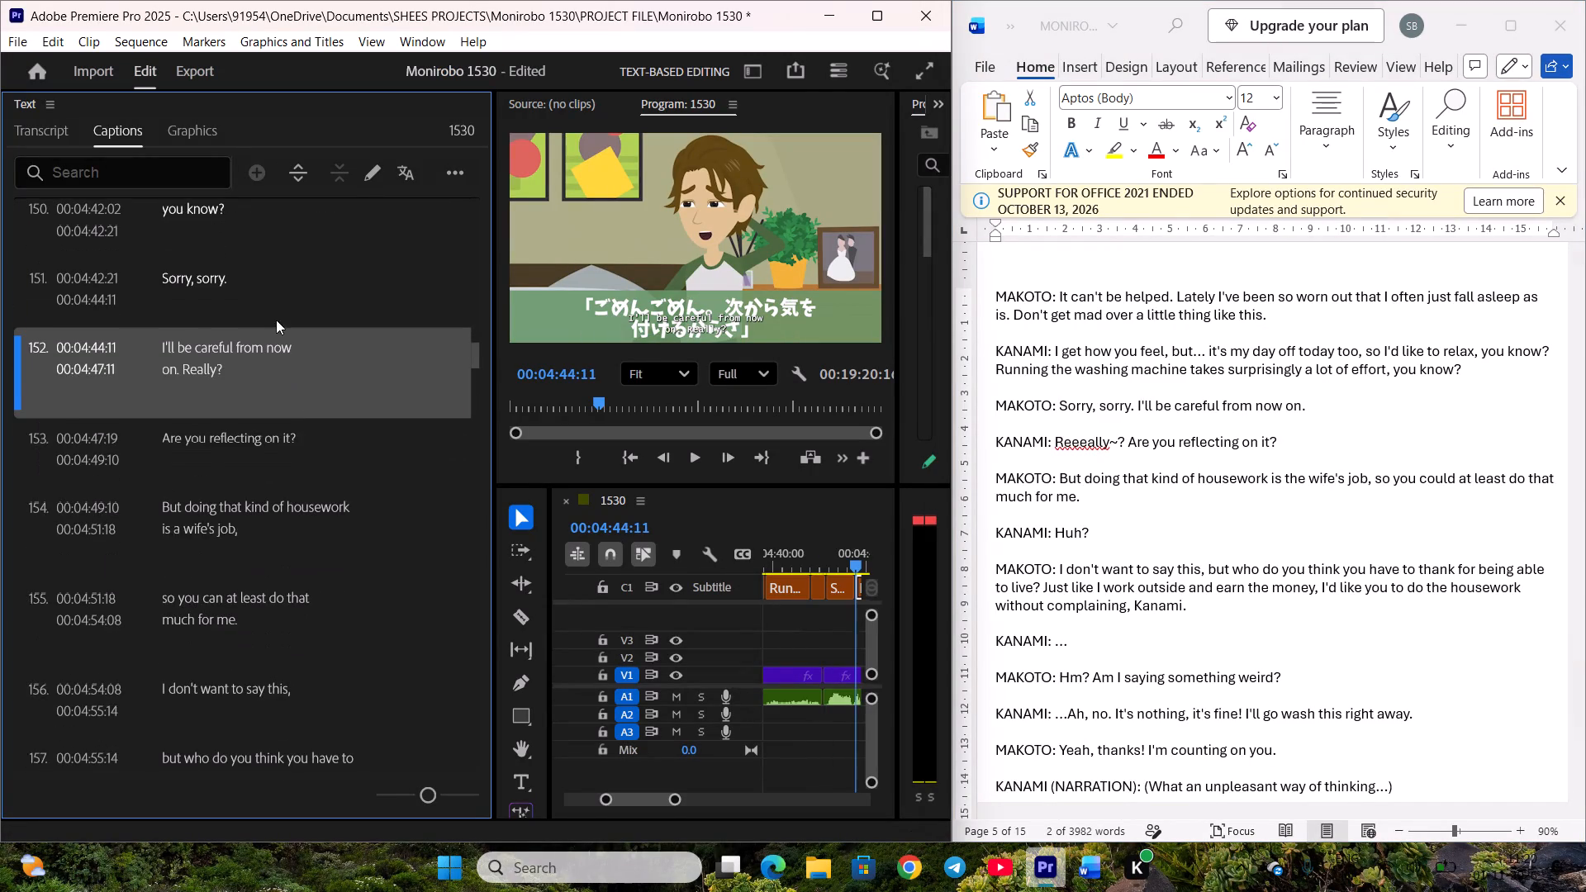
scroll(336, 365, down, 1)
key(ctrl+s)
Replace caption 152's text with Makoto's script line "I'll be careful from now on.".
click(1446, 356)
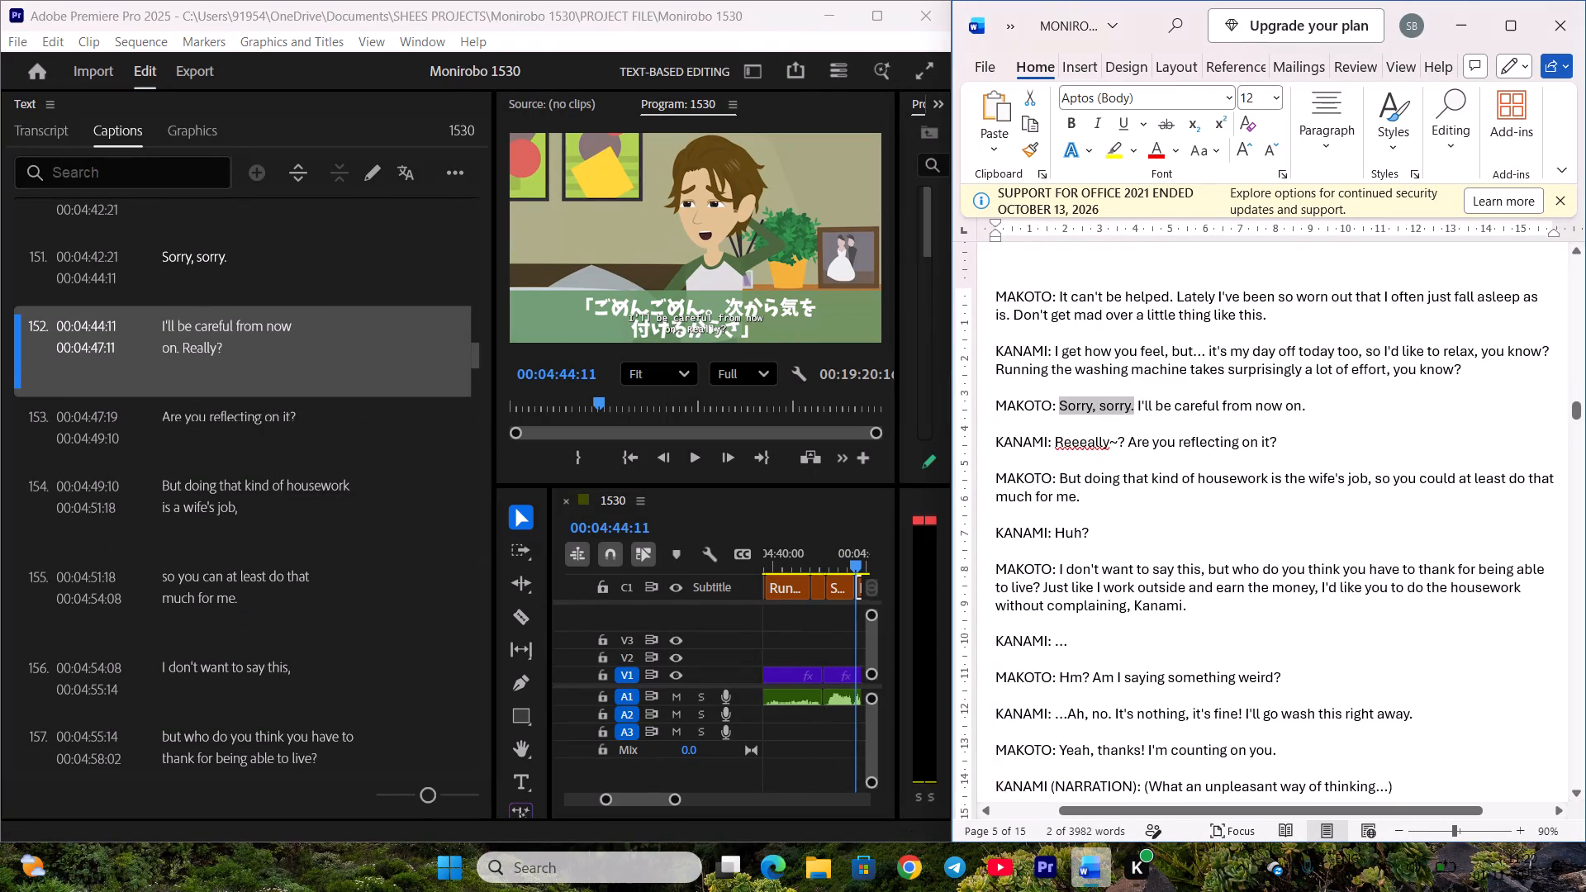
drag(1137, 405, 1306, 406)
key(ctrl+c)
double_click(262, 358)
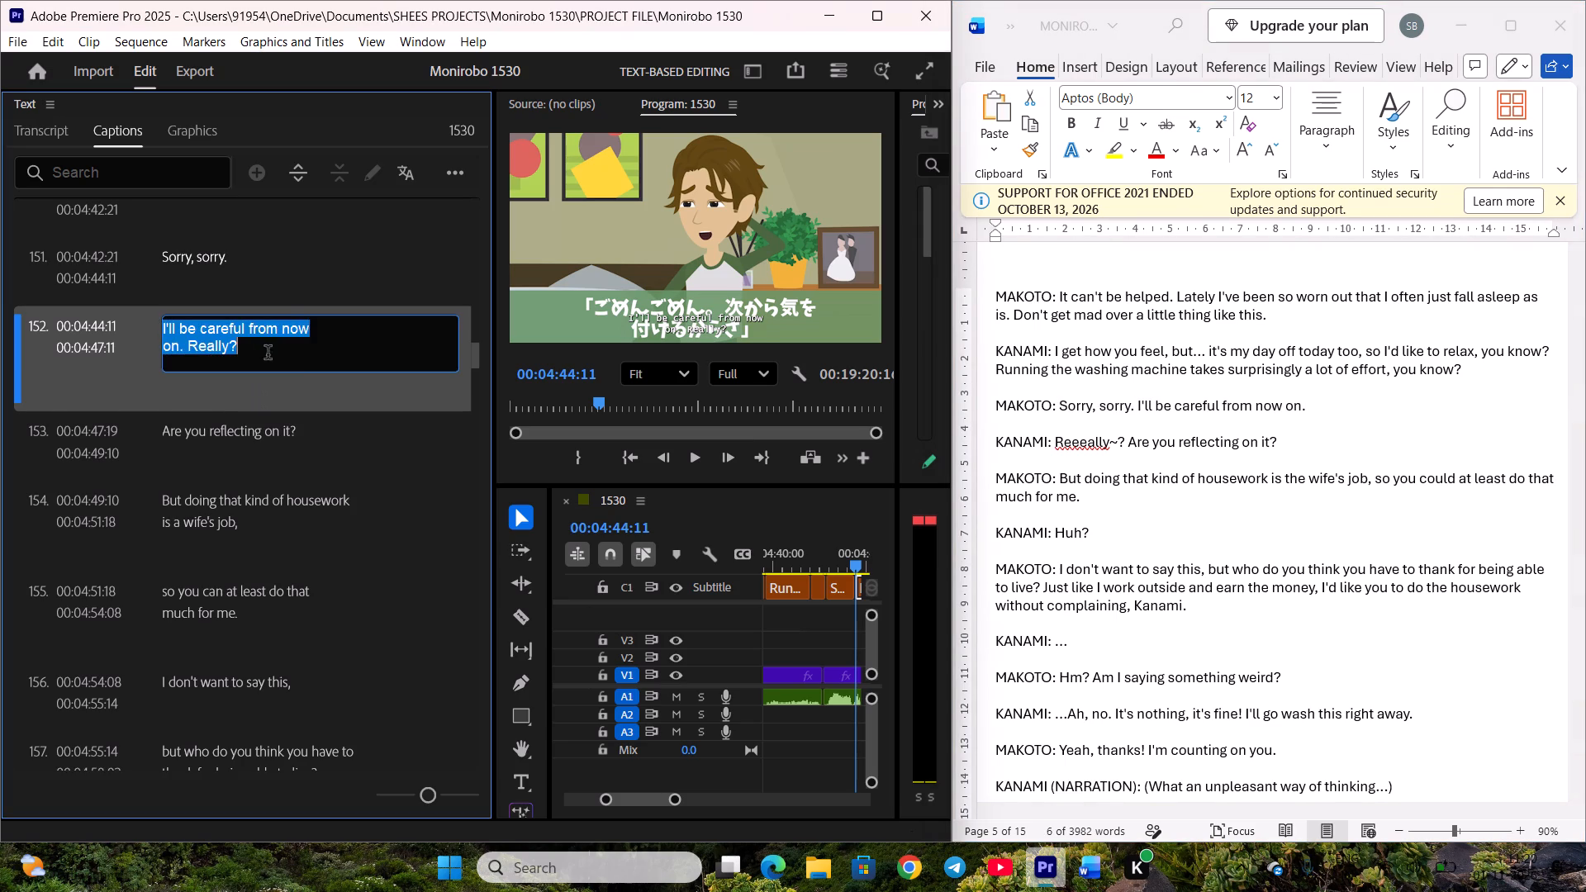
key(ctrl+v)
click(288, 383)
Split caption 152 at 00:04:45:22 where the spoken line ends, and save the project.
key(space)
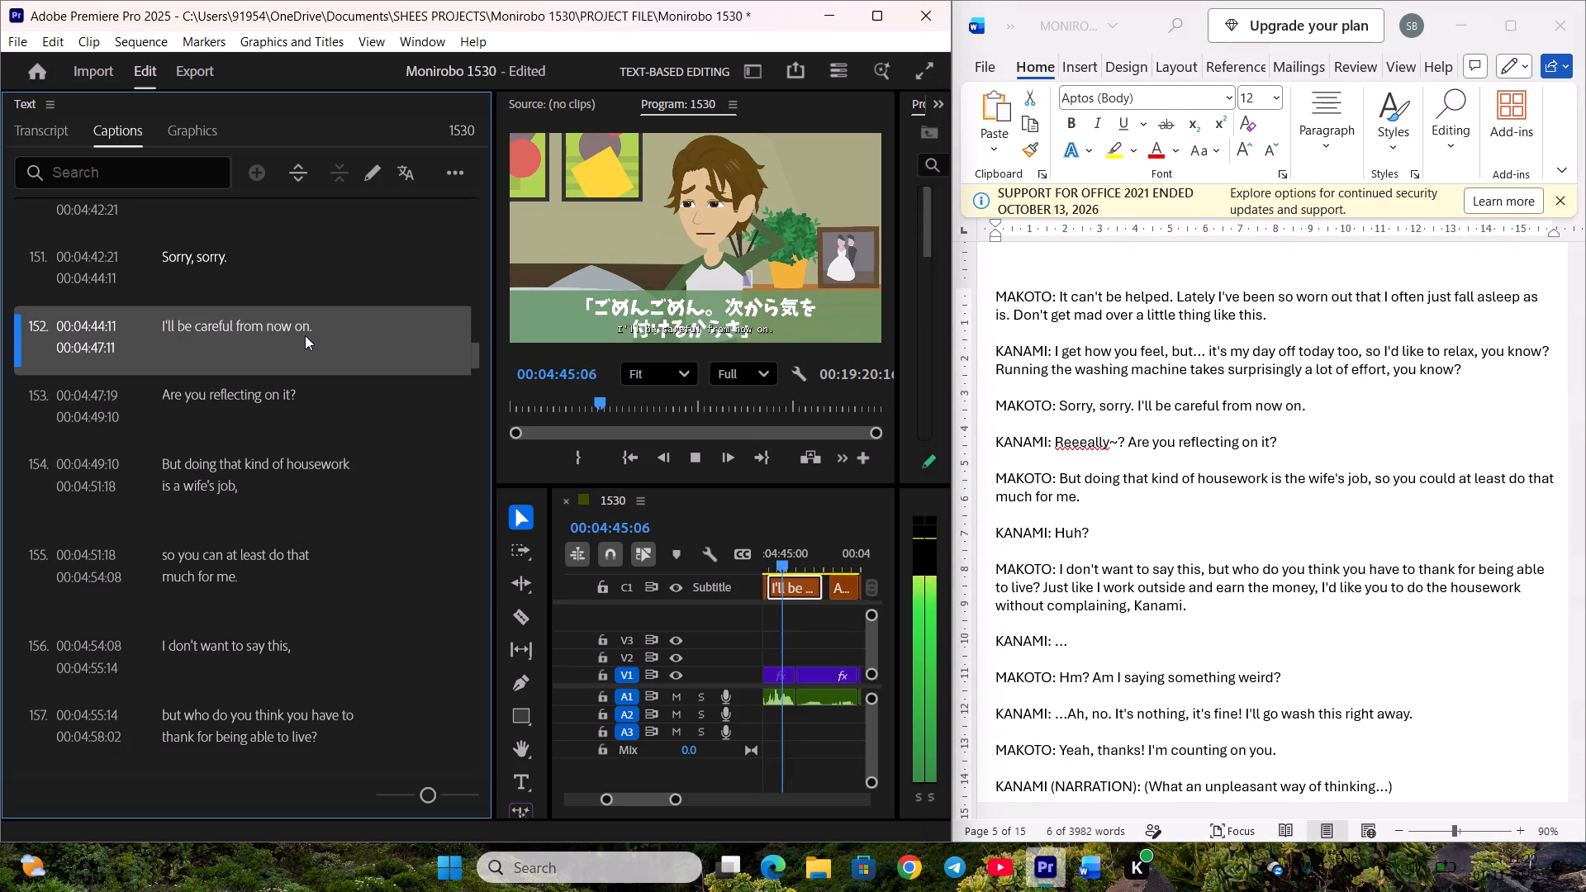
key(space)
key(c)
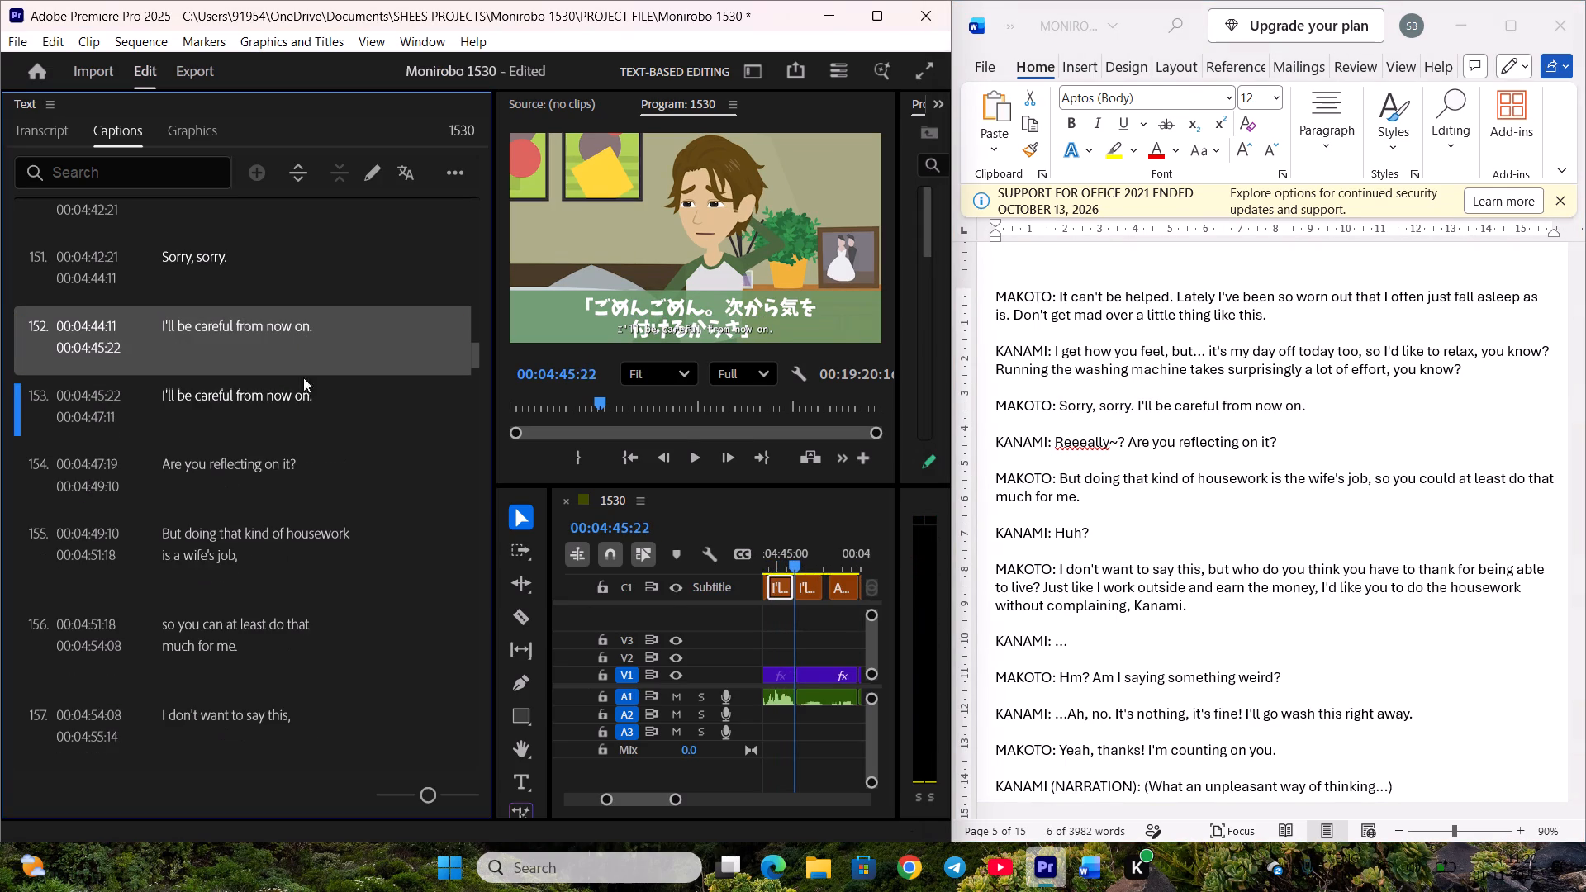
click(303, 382)
scroll(308, 376, down, 5)
key(ctrl+s)
Play the new caption 153 and replace its duplicated text with Kanami's script line "Reeeally~?".
key(space)
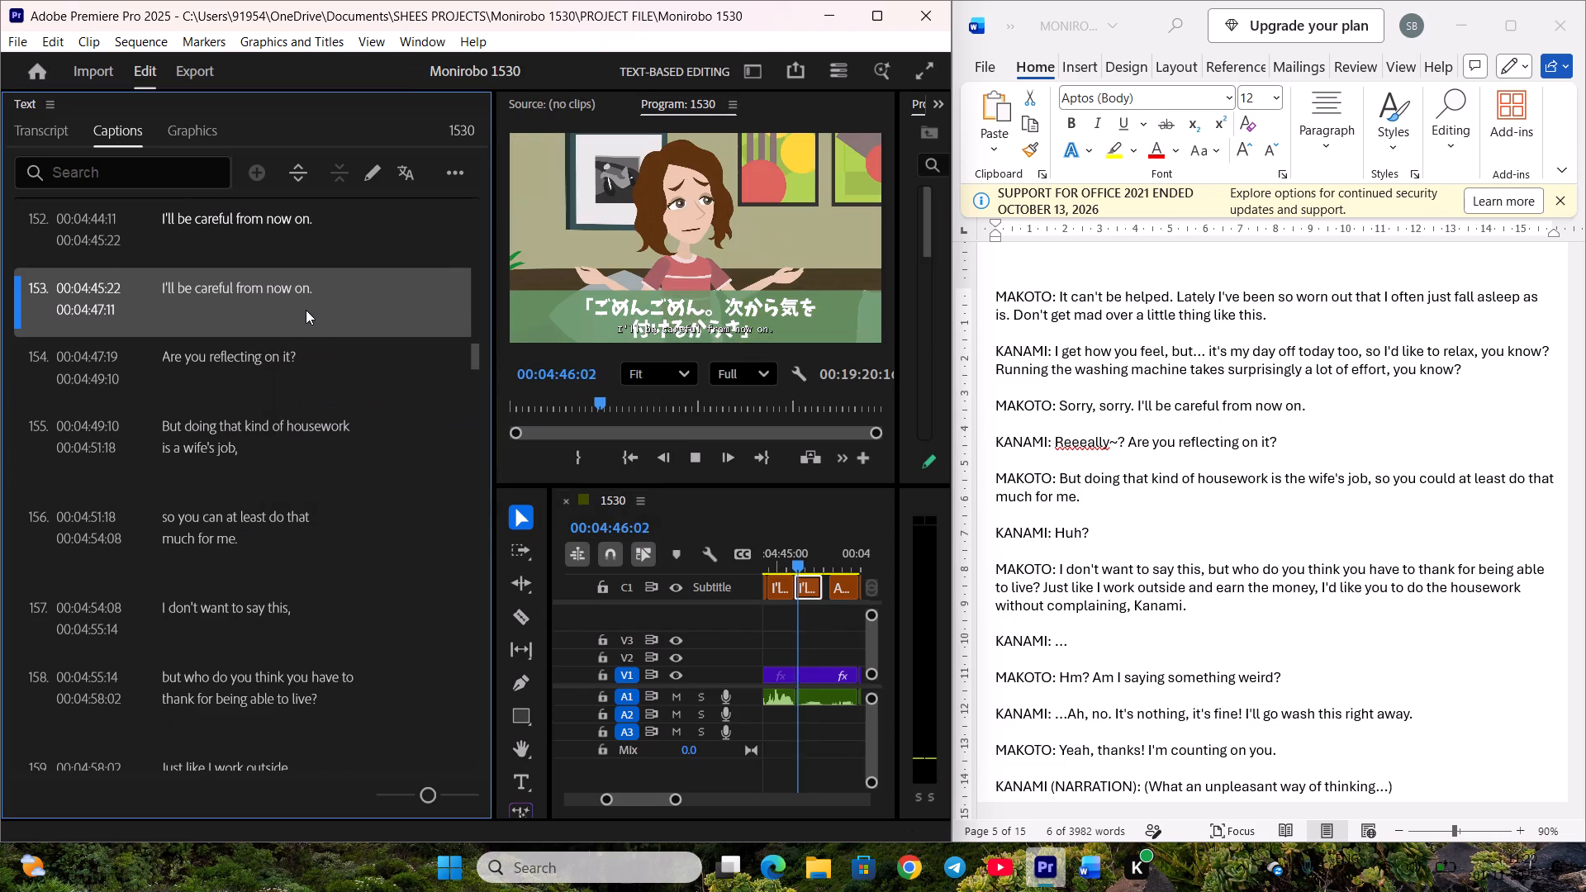
key(space)
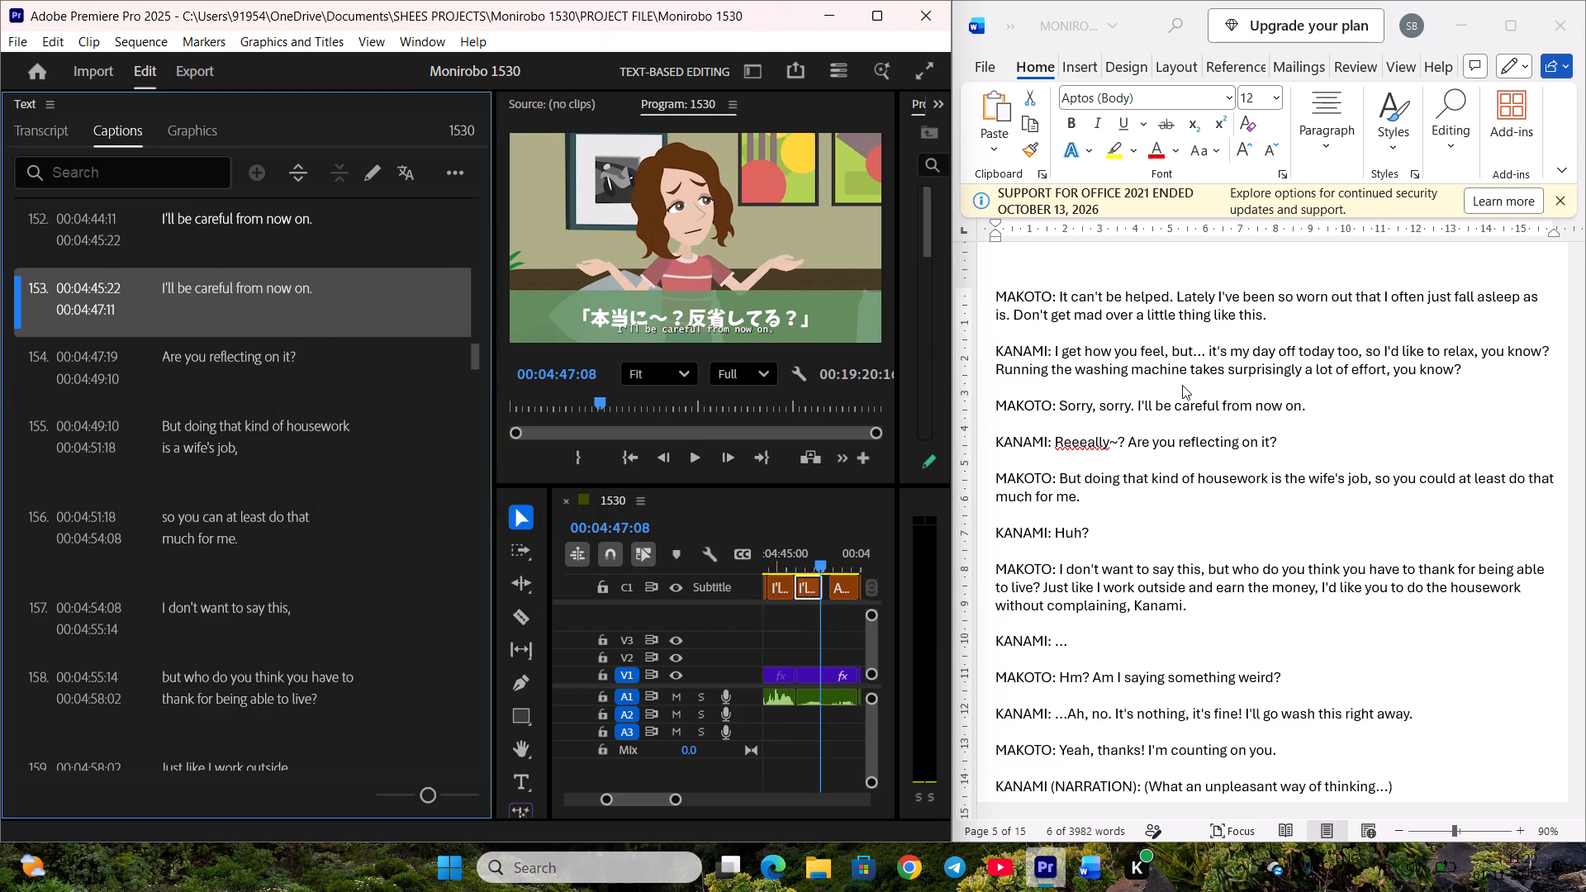
click(1182, 385)
drag(1057, 441, 1123, 437)
key(ctrl+c)
double_click(296, 316)
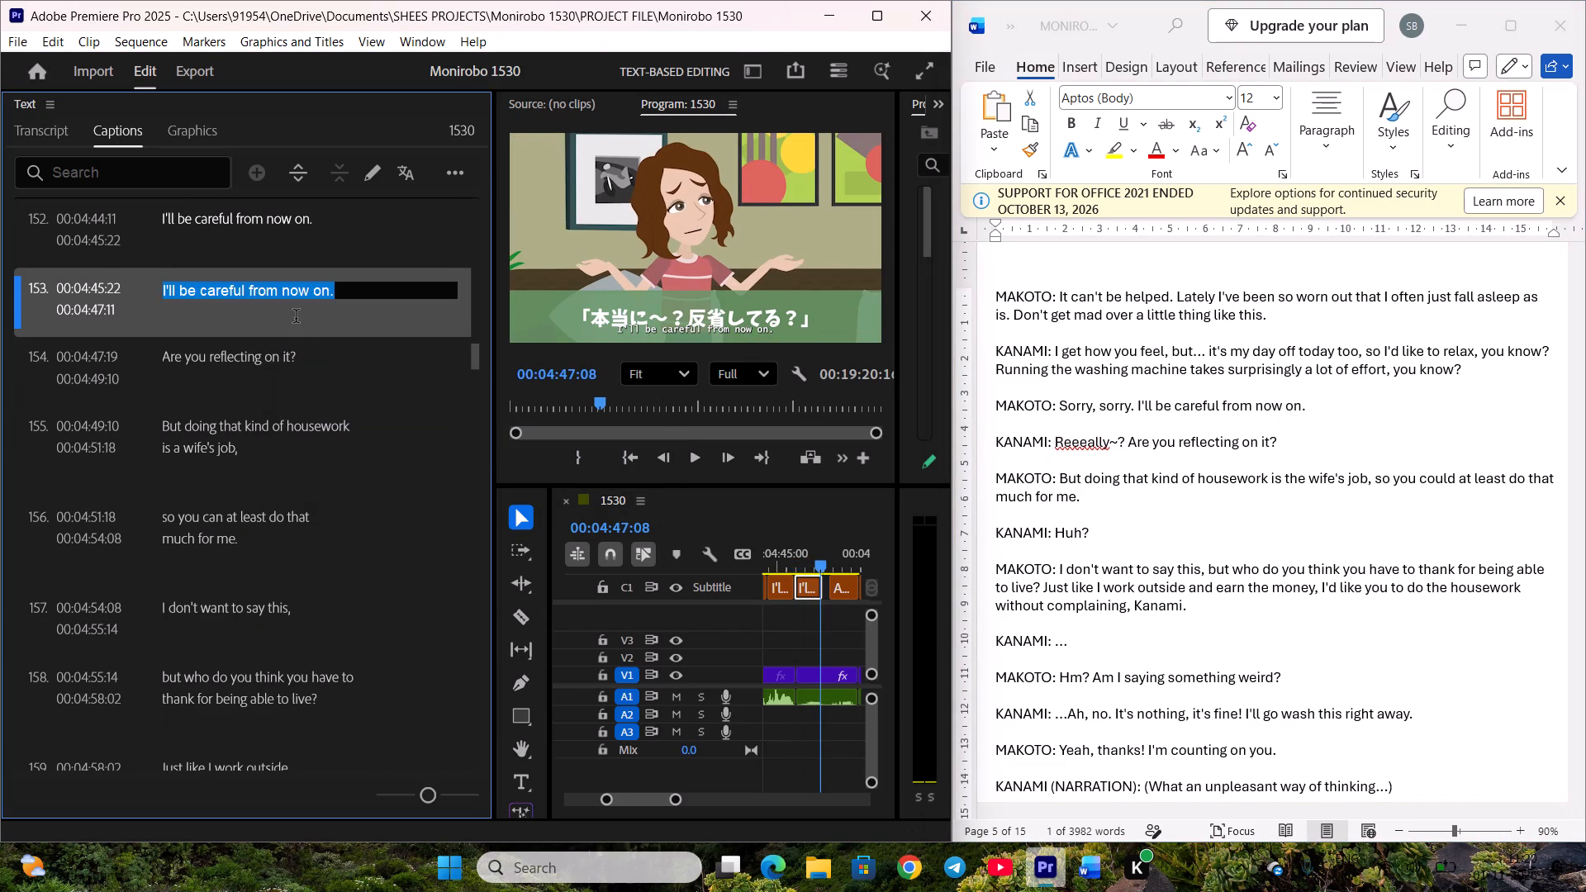
key(ctrl+v)
click(276, 339)
Replace caption 154's text with "Are you reflecting on it?" copied from the script.
click(278, 381)
click(1227, 429)
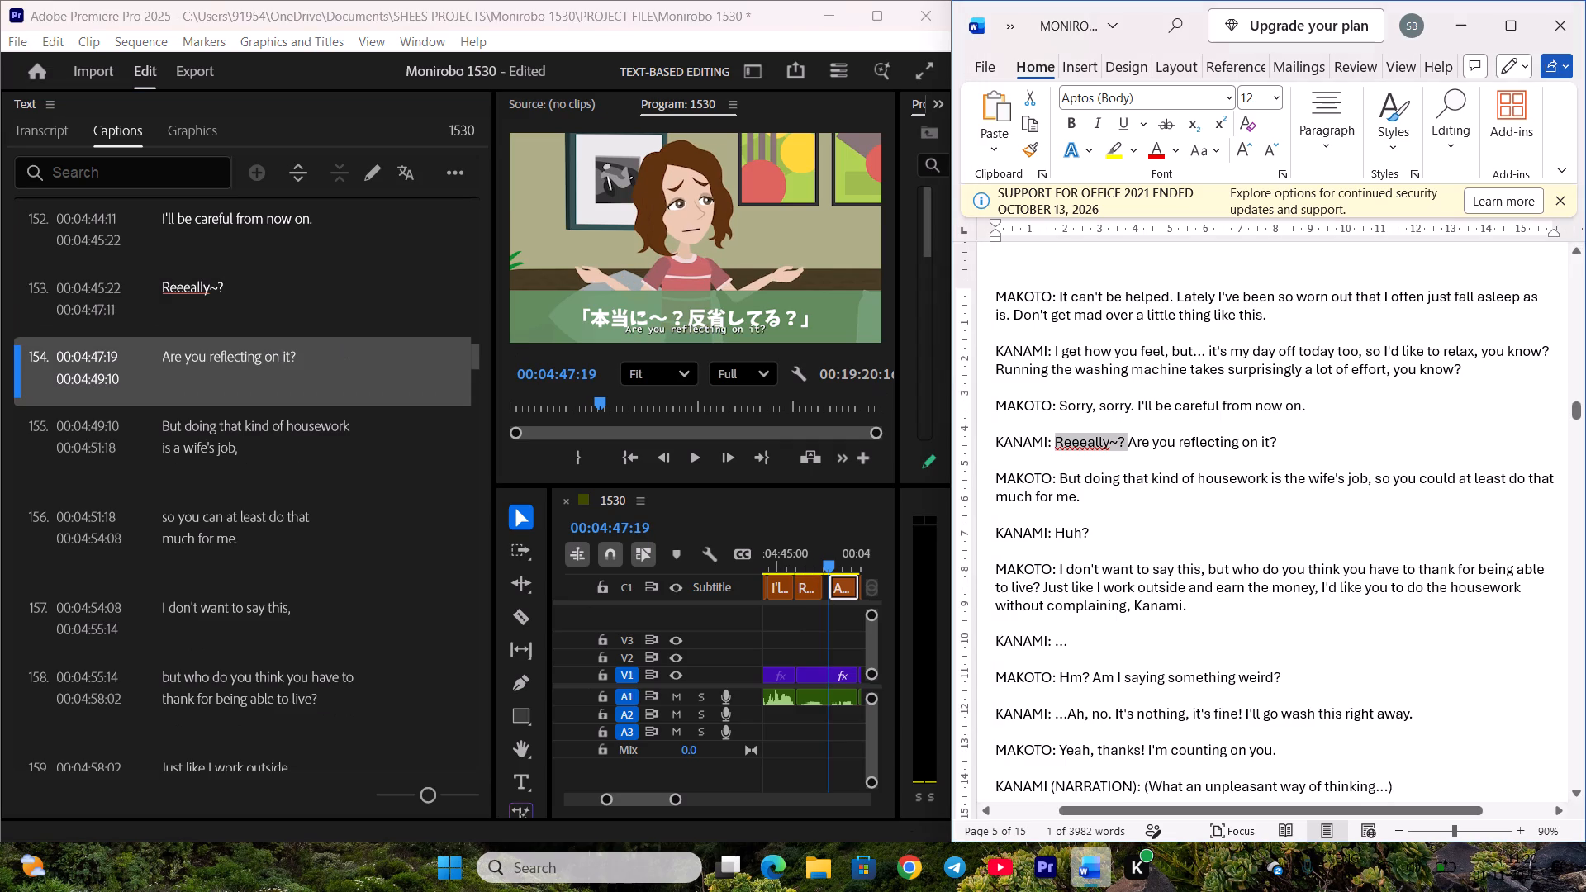
drag(1131, 440, 1280, 435)
key(ctrl+c)
double_click(336, 388)
key(ctrl+v)
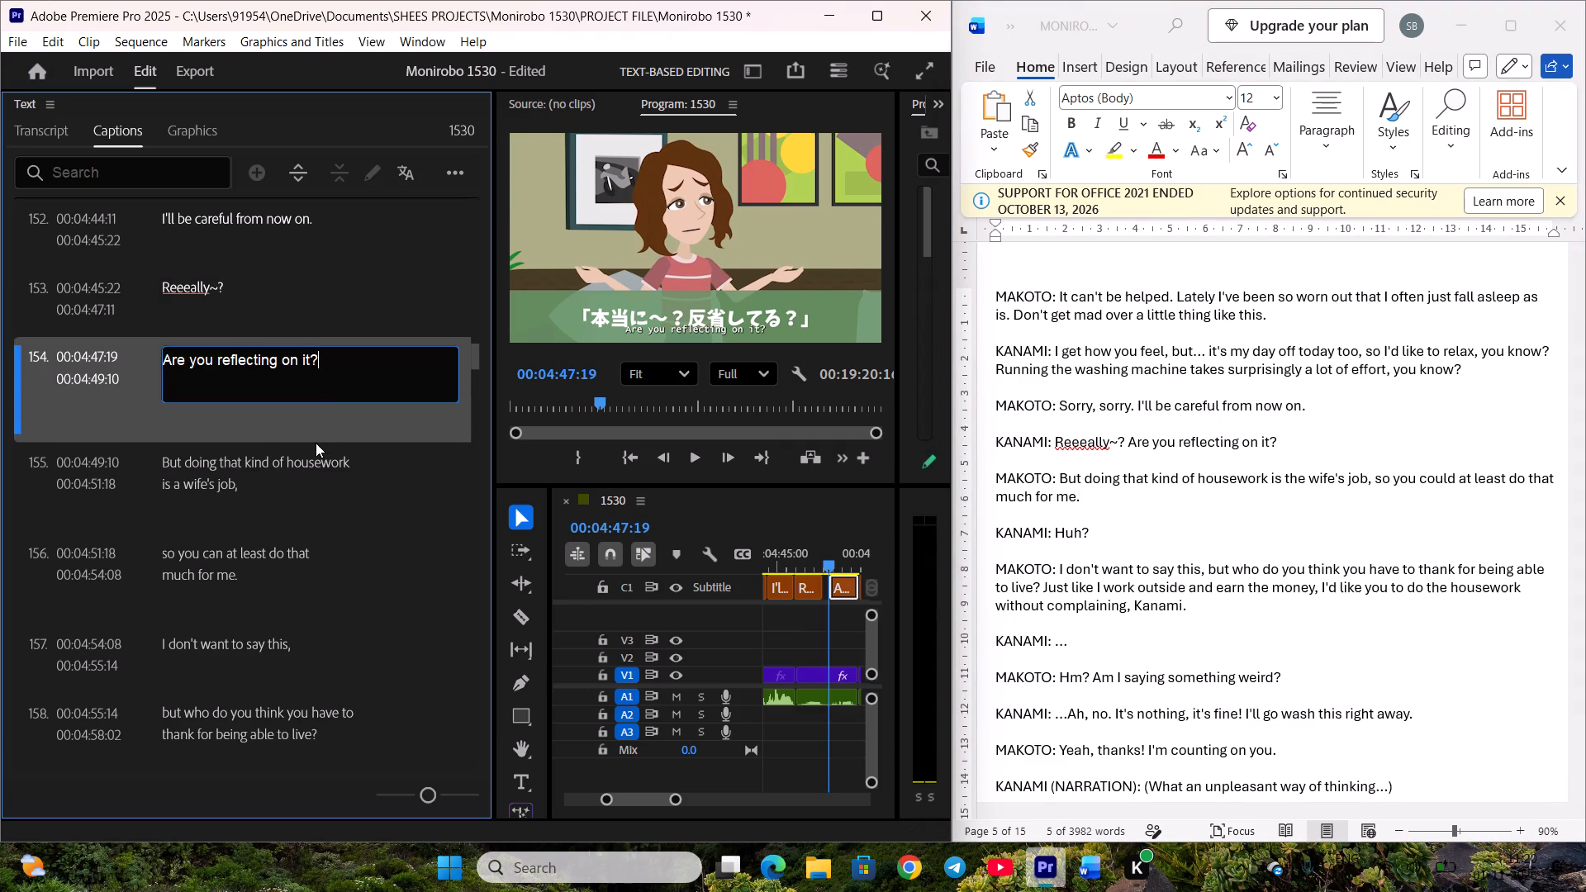
ctrl+click(315, 443)
Replace caption 155's text with the script line "But doing that kind of housework is the wife's job," and save the project.
scroll(317, 436, down, 4)
click(1432, 441)
scroll(1139, 441, down, 1)
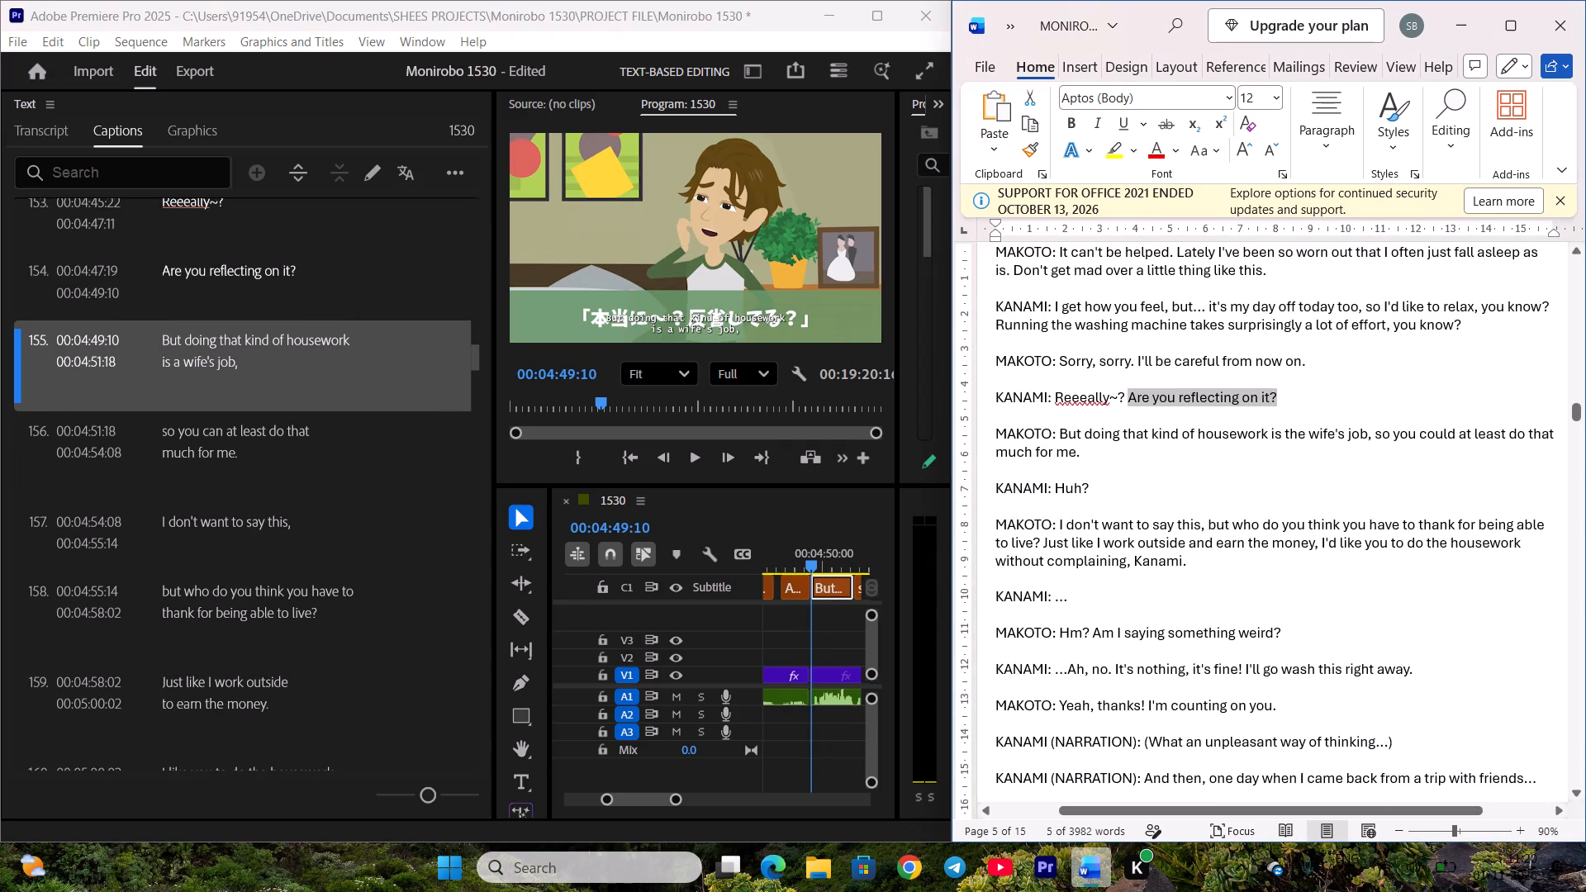
drag(1058, 433, 1104, 433)
click(1278, 438)
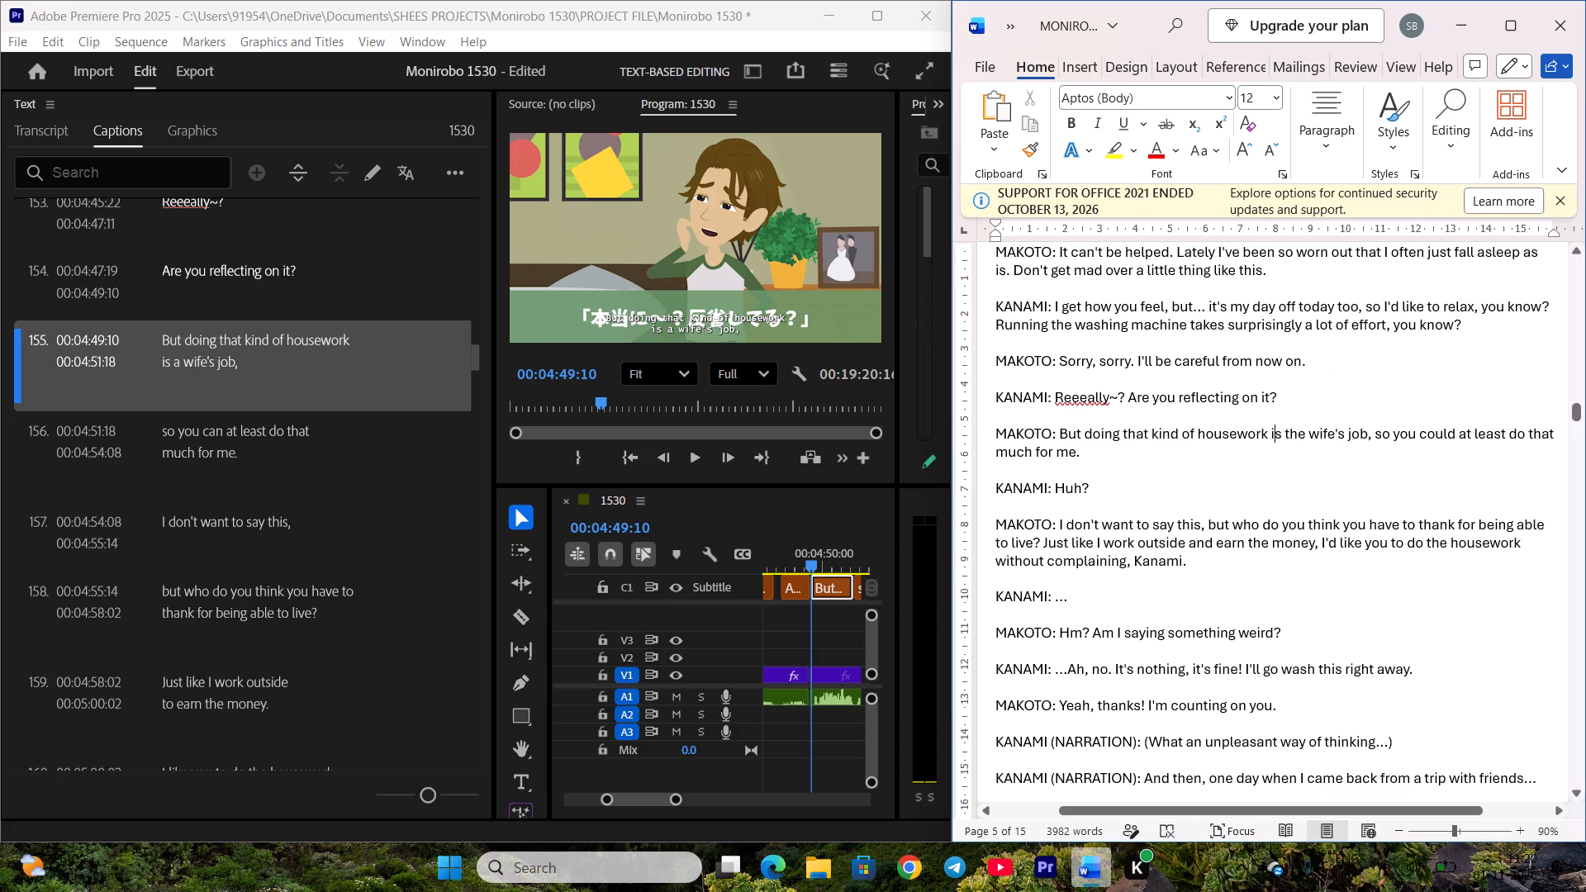
drag(1061, 432, 1246, 433)
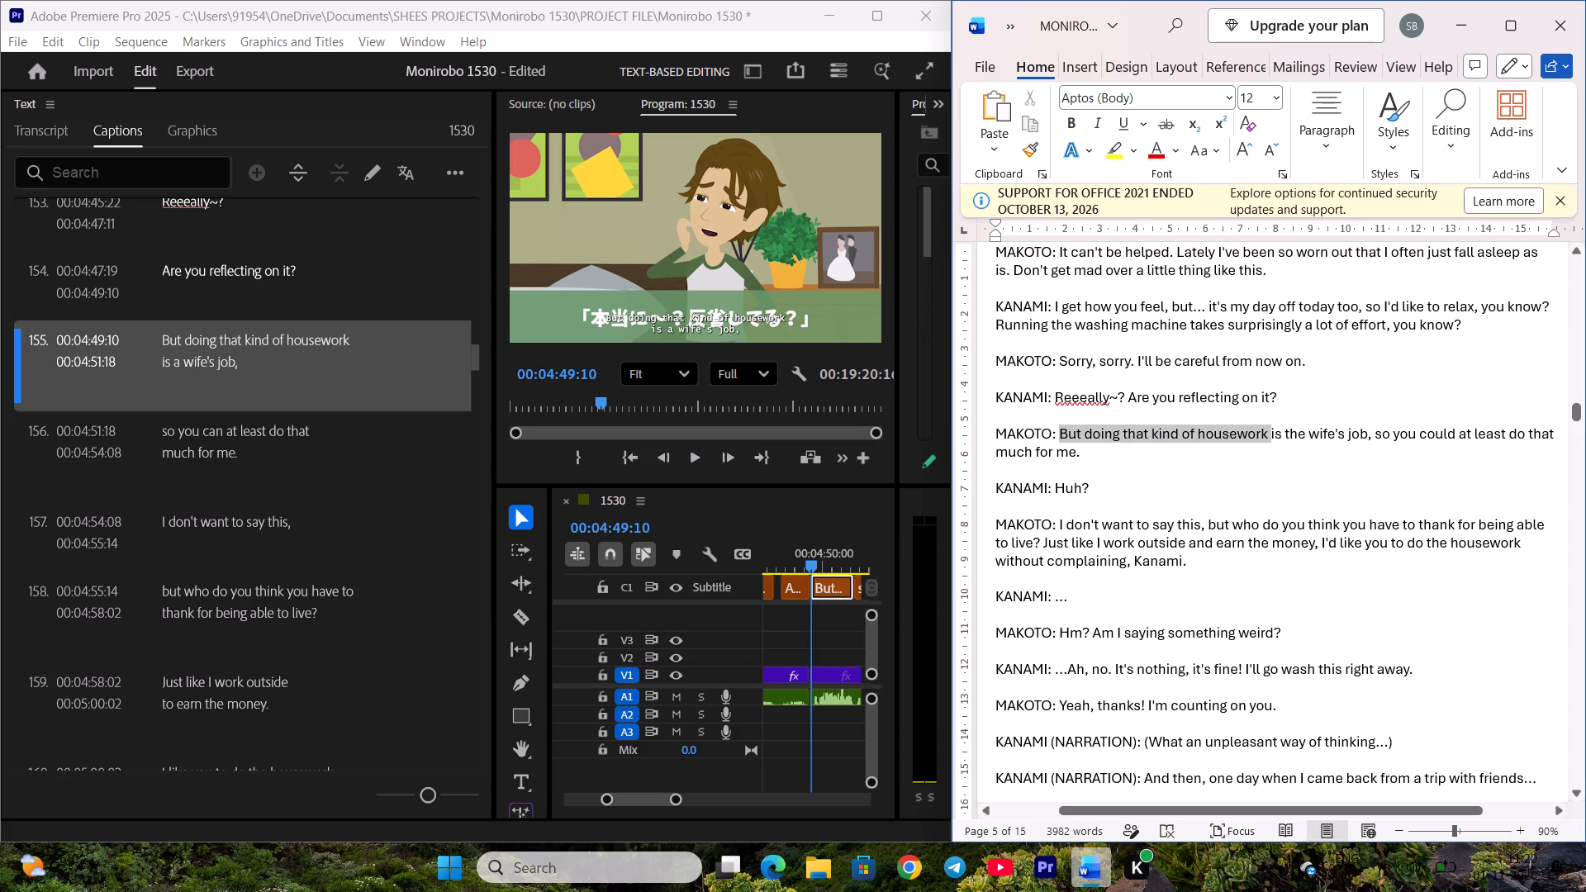
drag(1246, 433, 1371, 431)
key(ctrl+c)
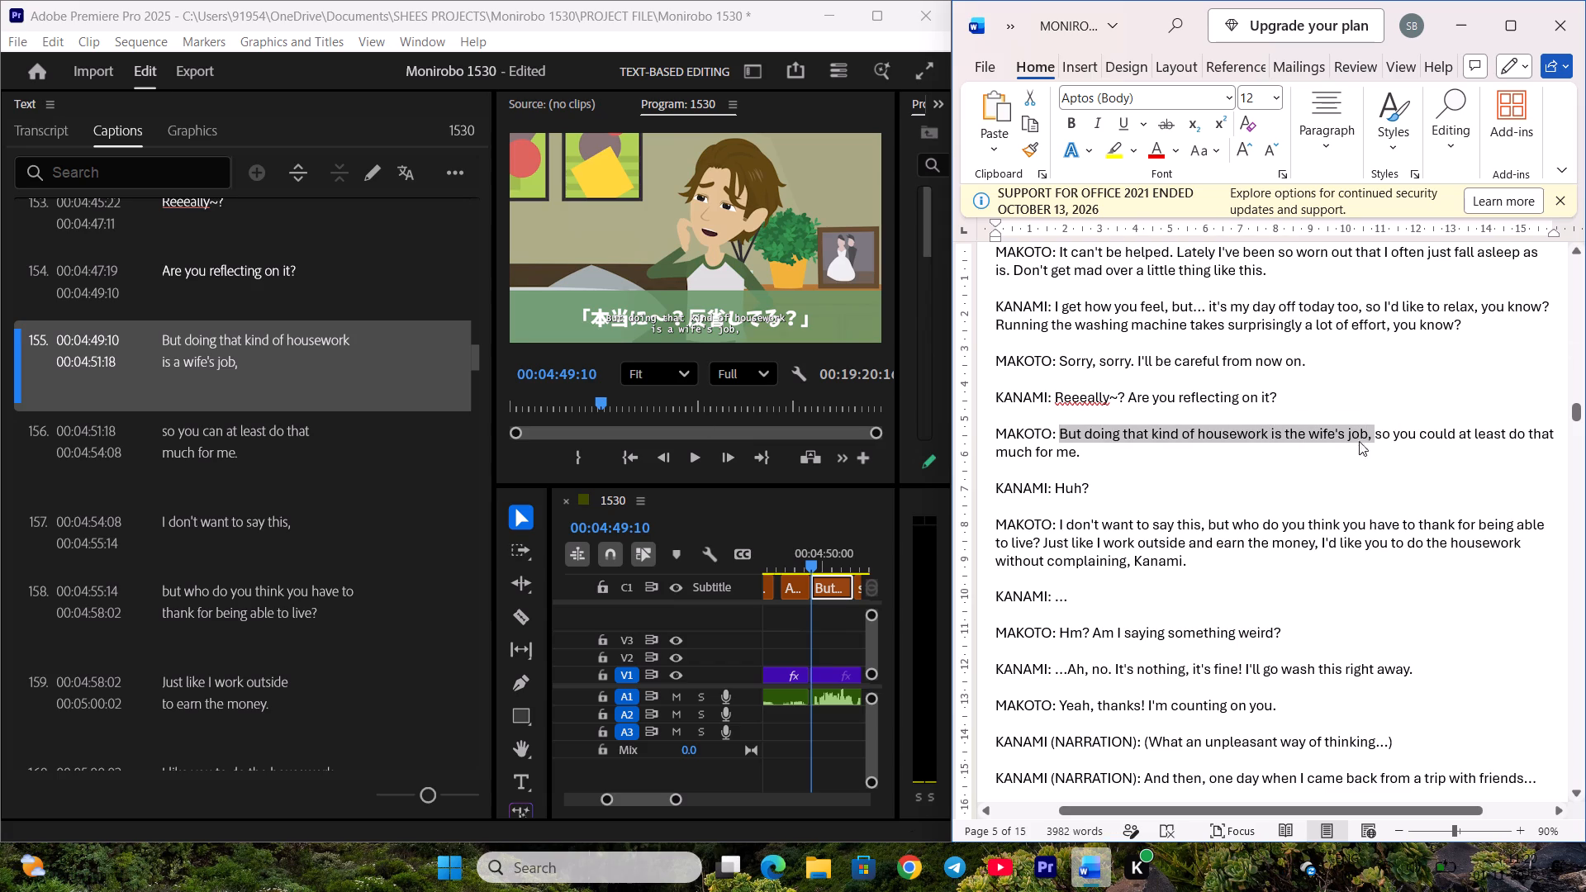
double_click(333, 358)
key(ctrl+v)
click(335, 435)
scroll(337, 420, down, 2)
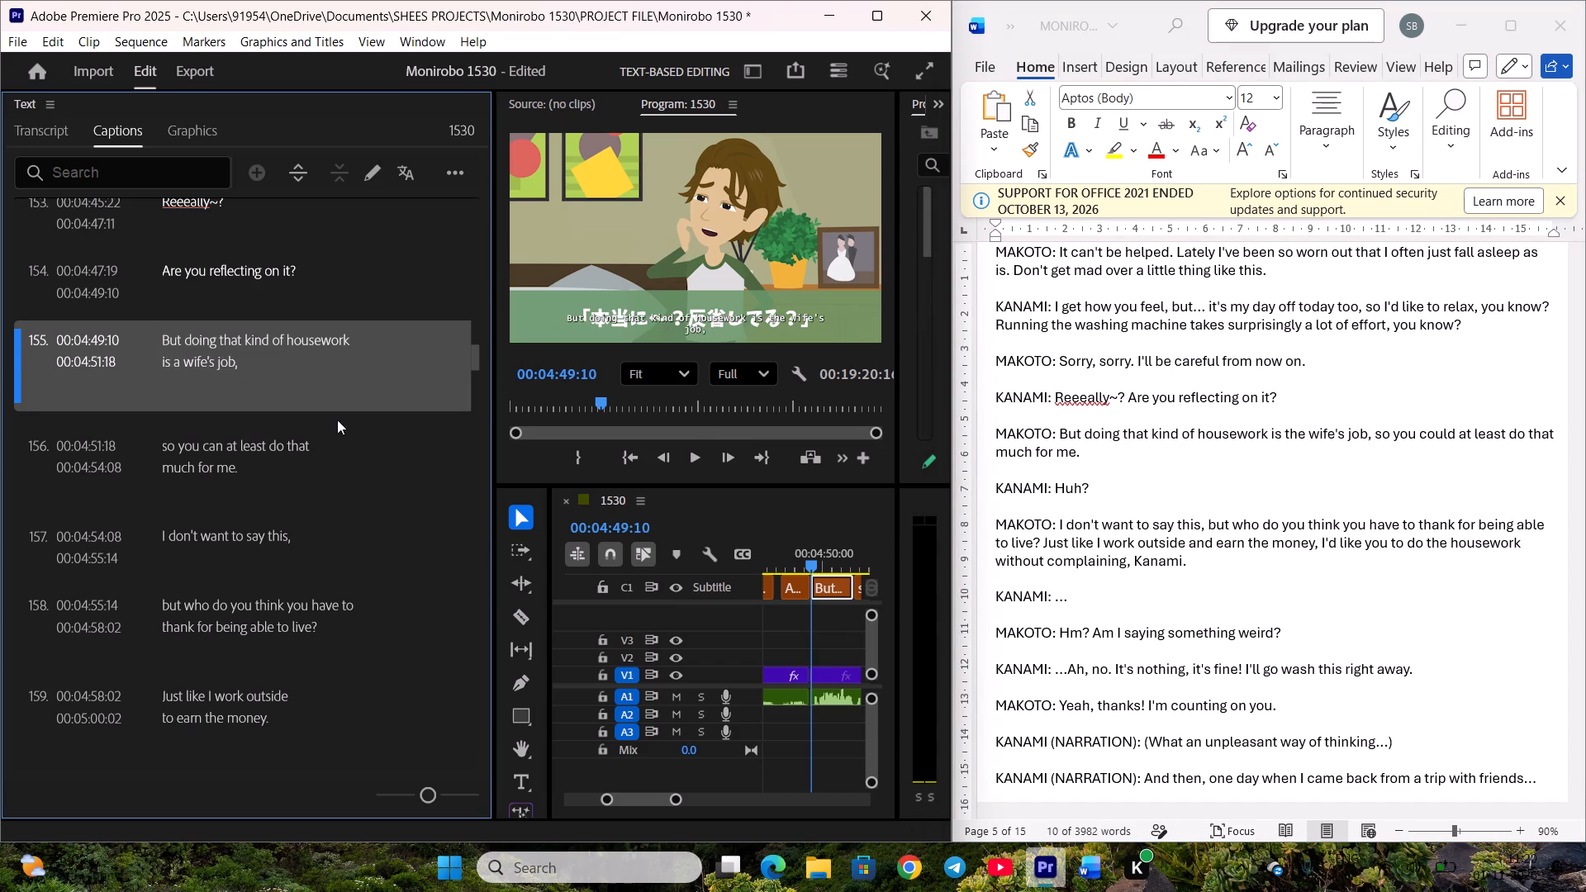
scroll(337, 420, down, 2)
scroll(347, 336, down, 2)
key(ctrl+s)
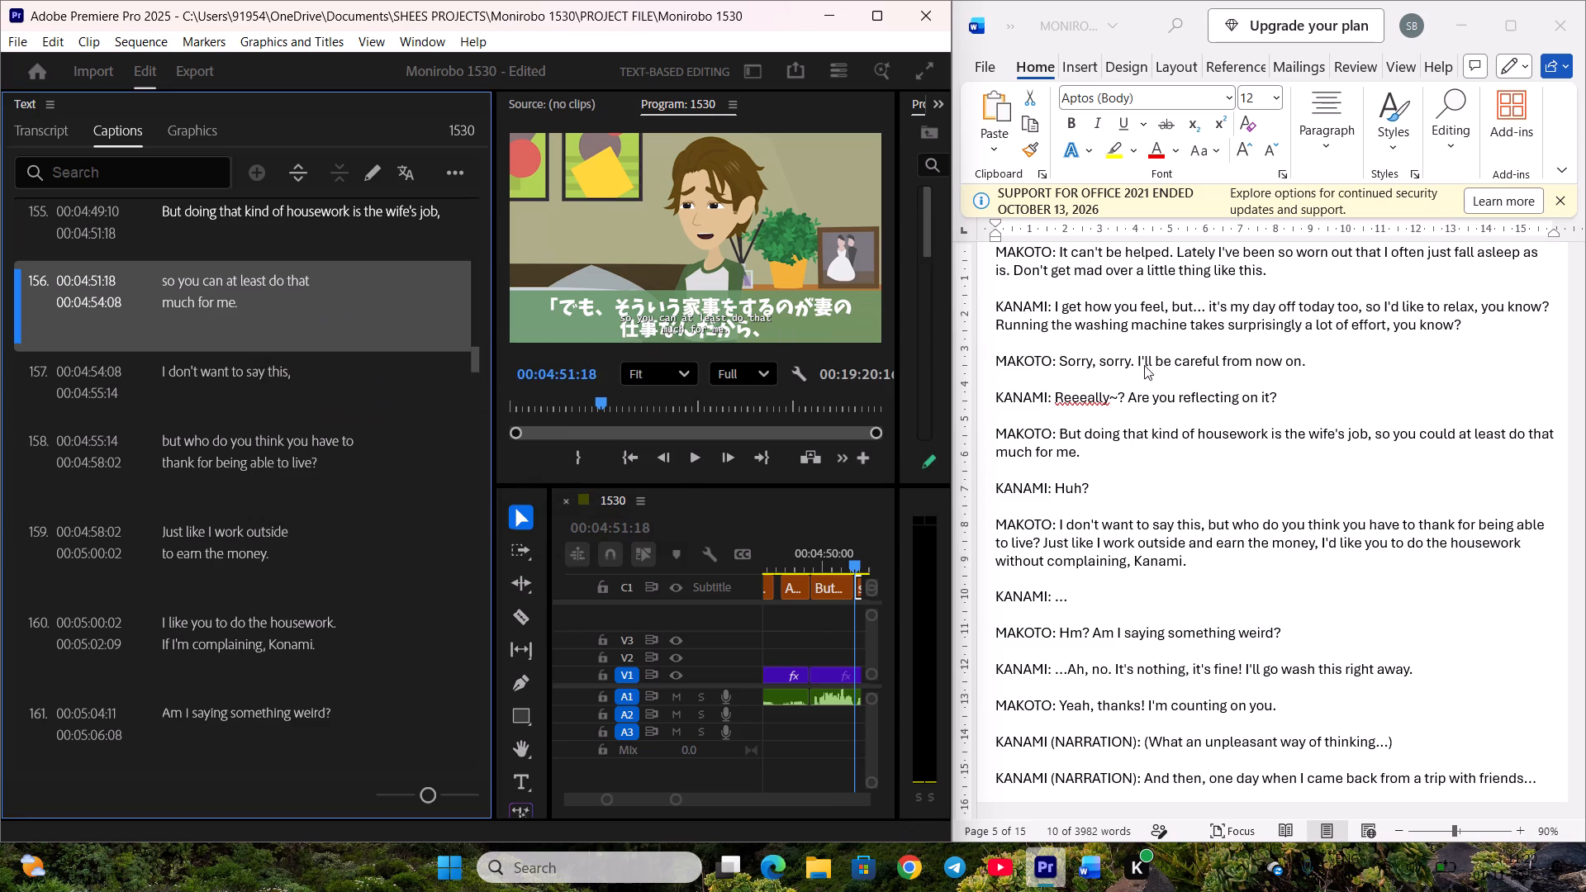
Replace caption 156's text with the script line "so you could at least do that much for me." and save the project.
click(1372, 387)
scroll(1379, 437, down, 1)
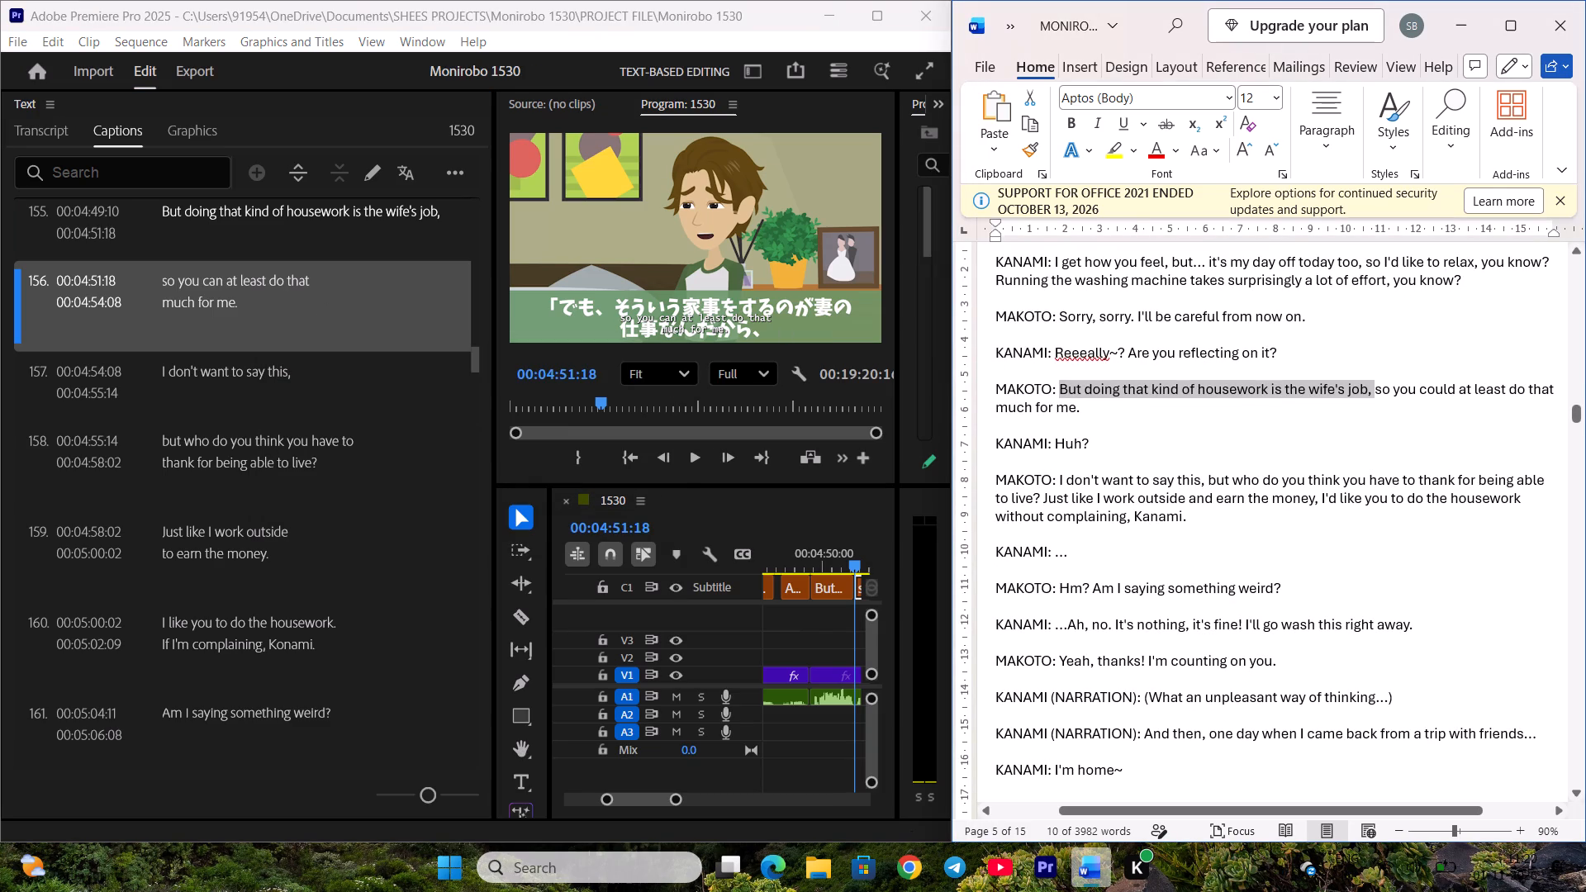
drag(1378, 391, 1392, 412)
key(ctrl+c)
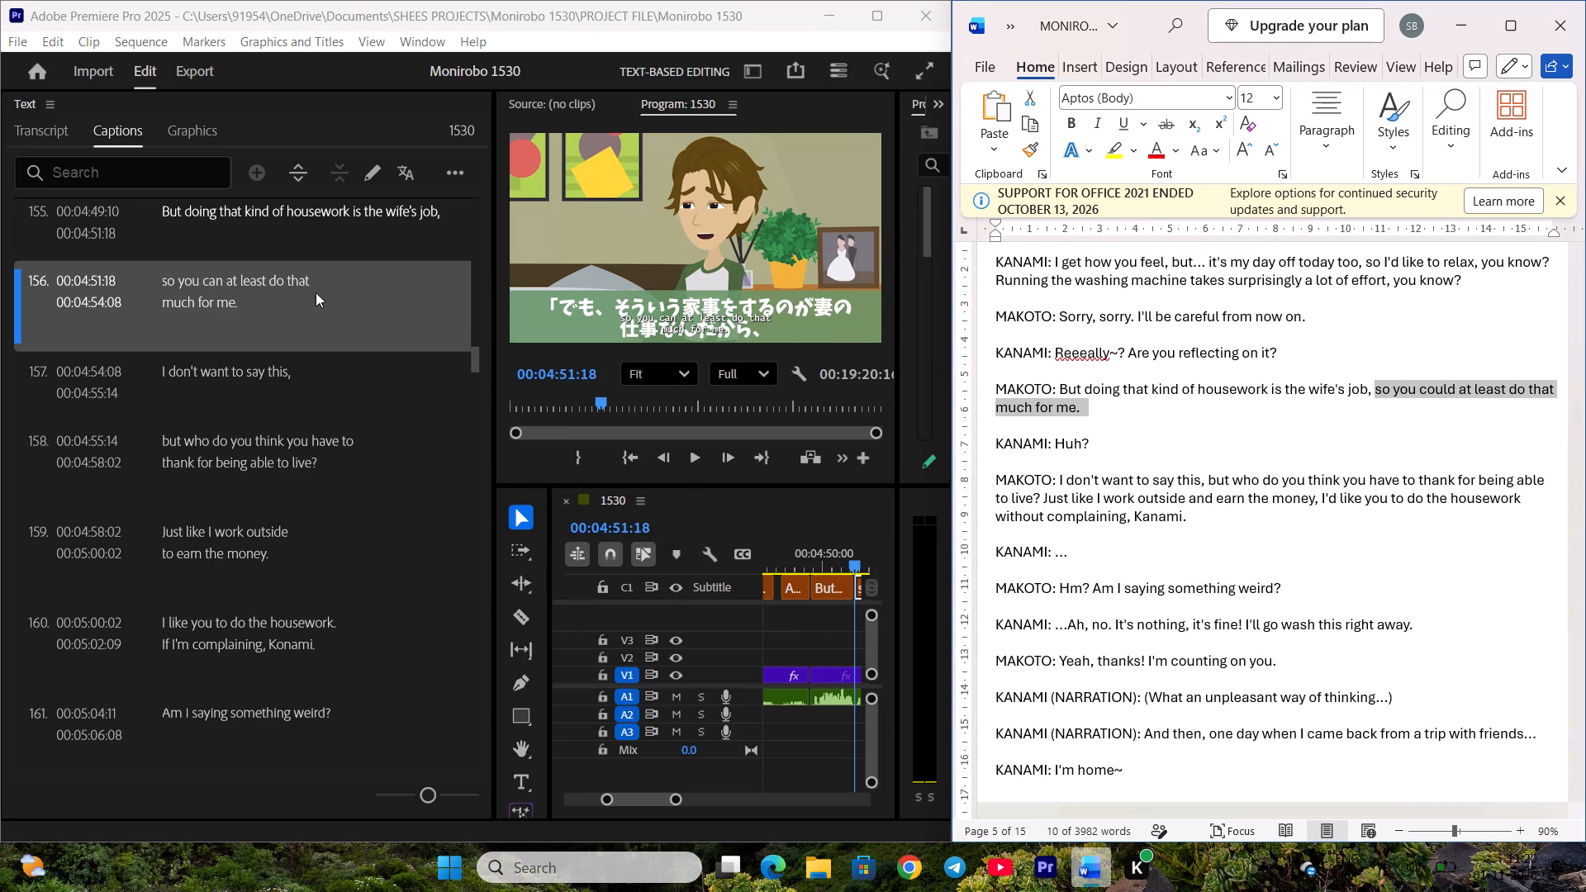
double_click(335, 287)
key(ctrl+v)
click(349, 371)
scroll(351, 364, down, 2)
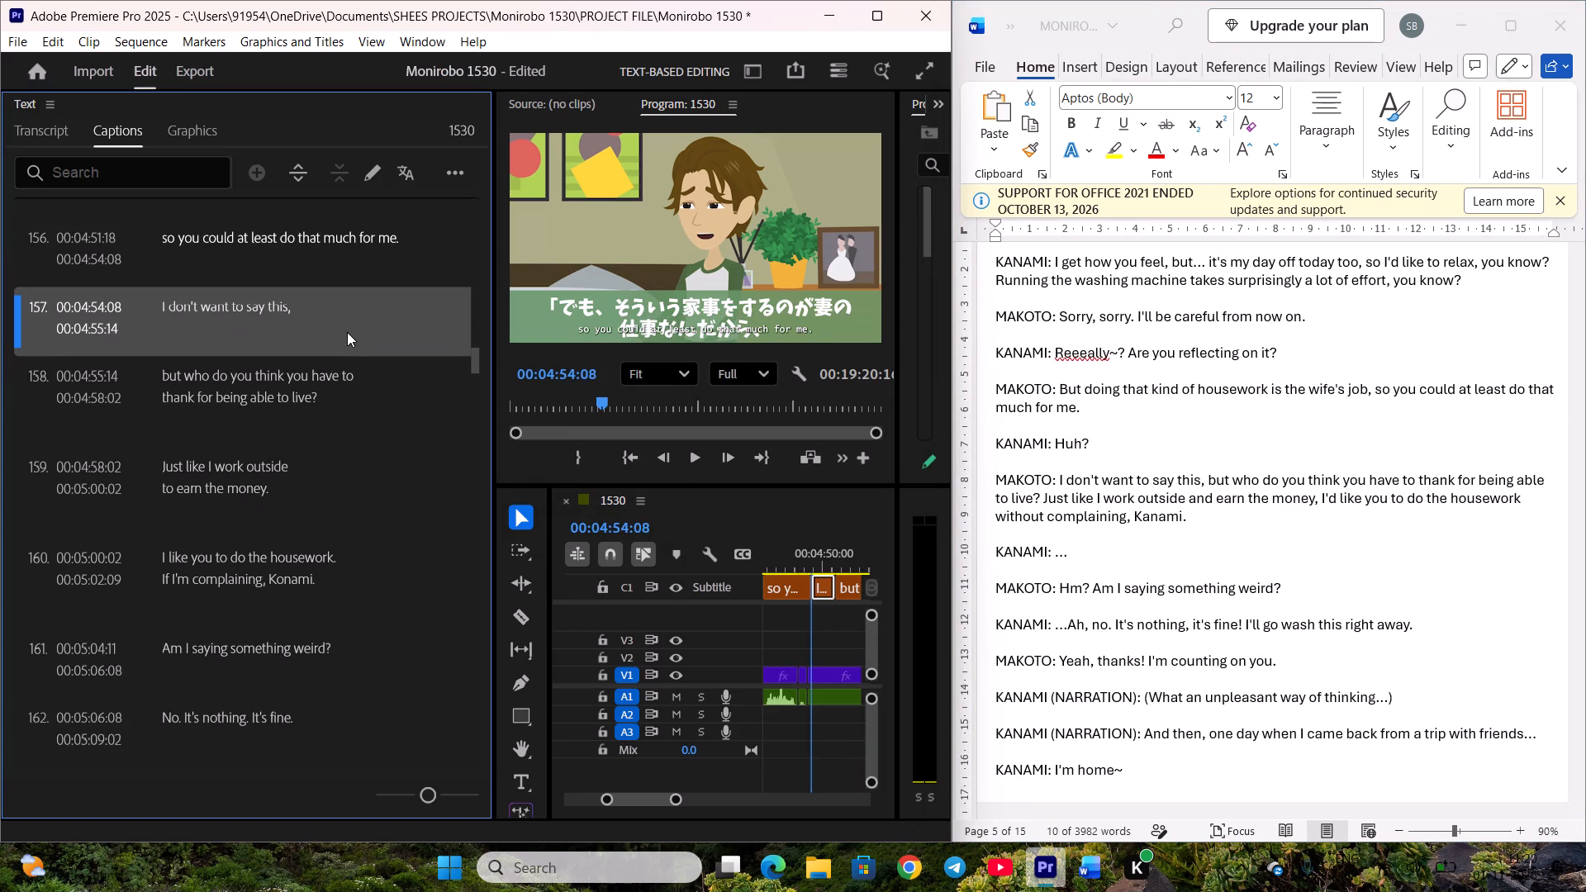
key(ctrl+s)
Play caption 156 and split it at 00:04:53:14 to make room for Kanami's reply.
click(1130, 384)
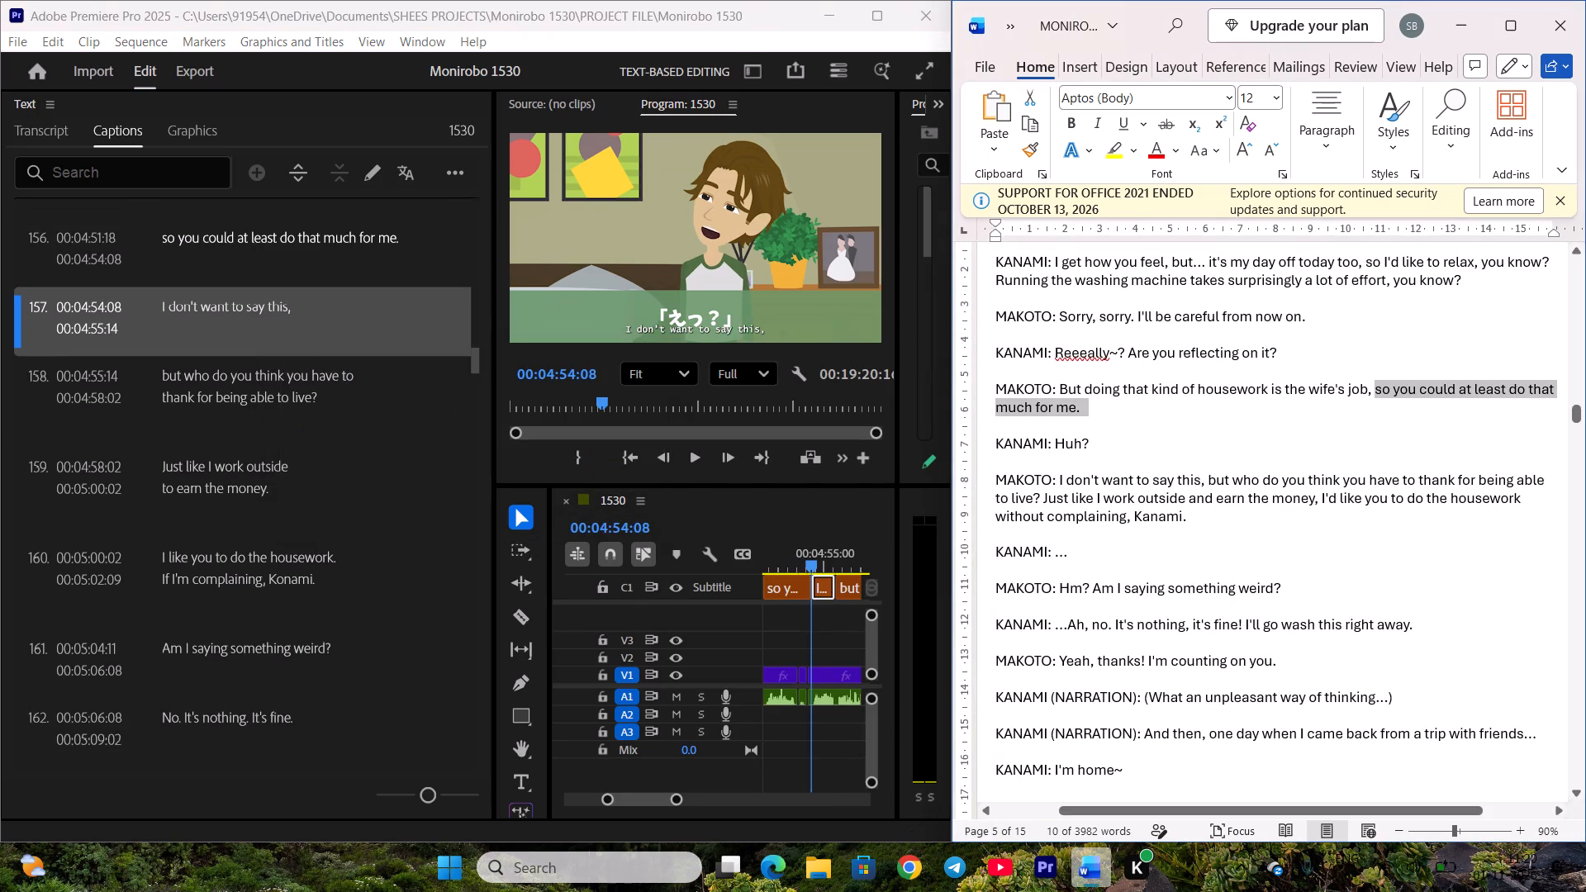
click(358, 259)
key(space)
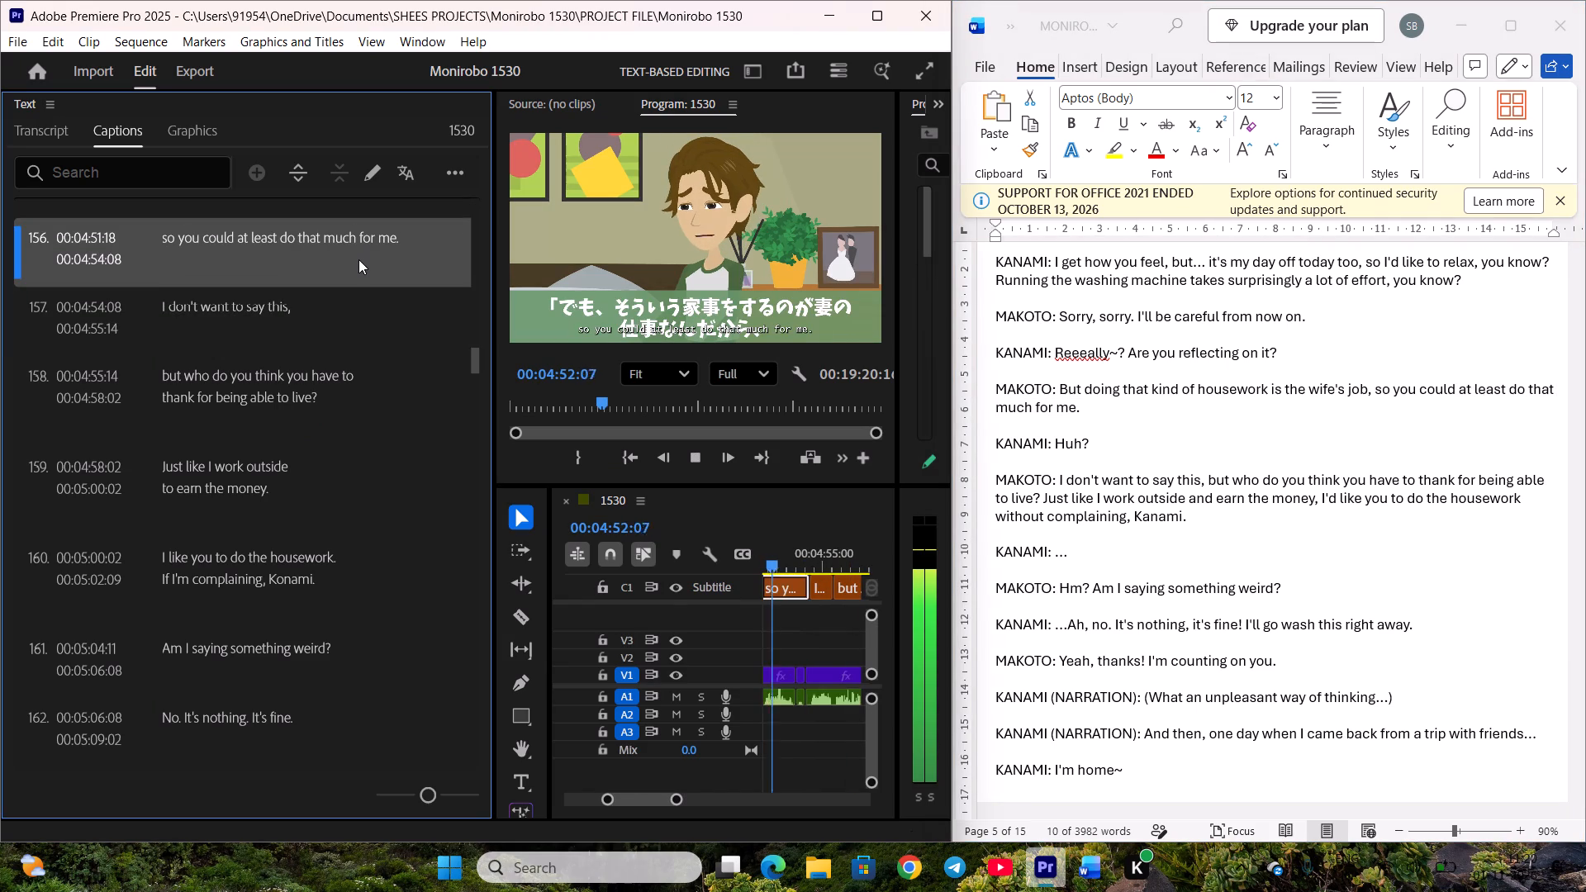
key(space)
text(c)
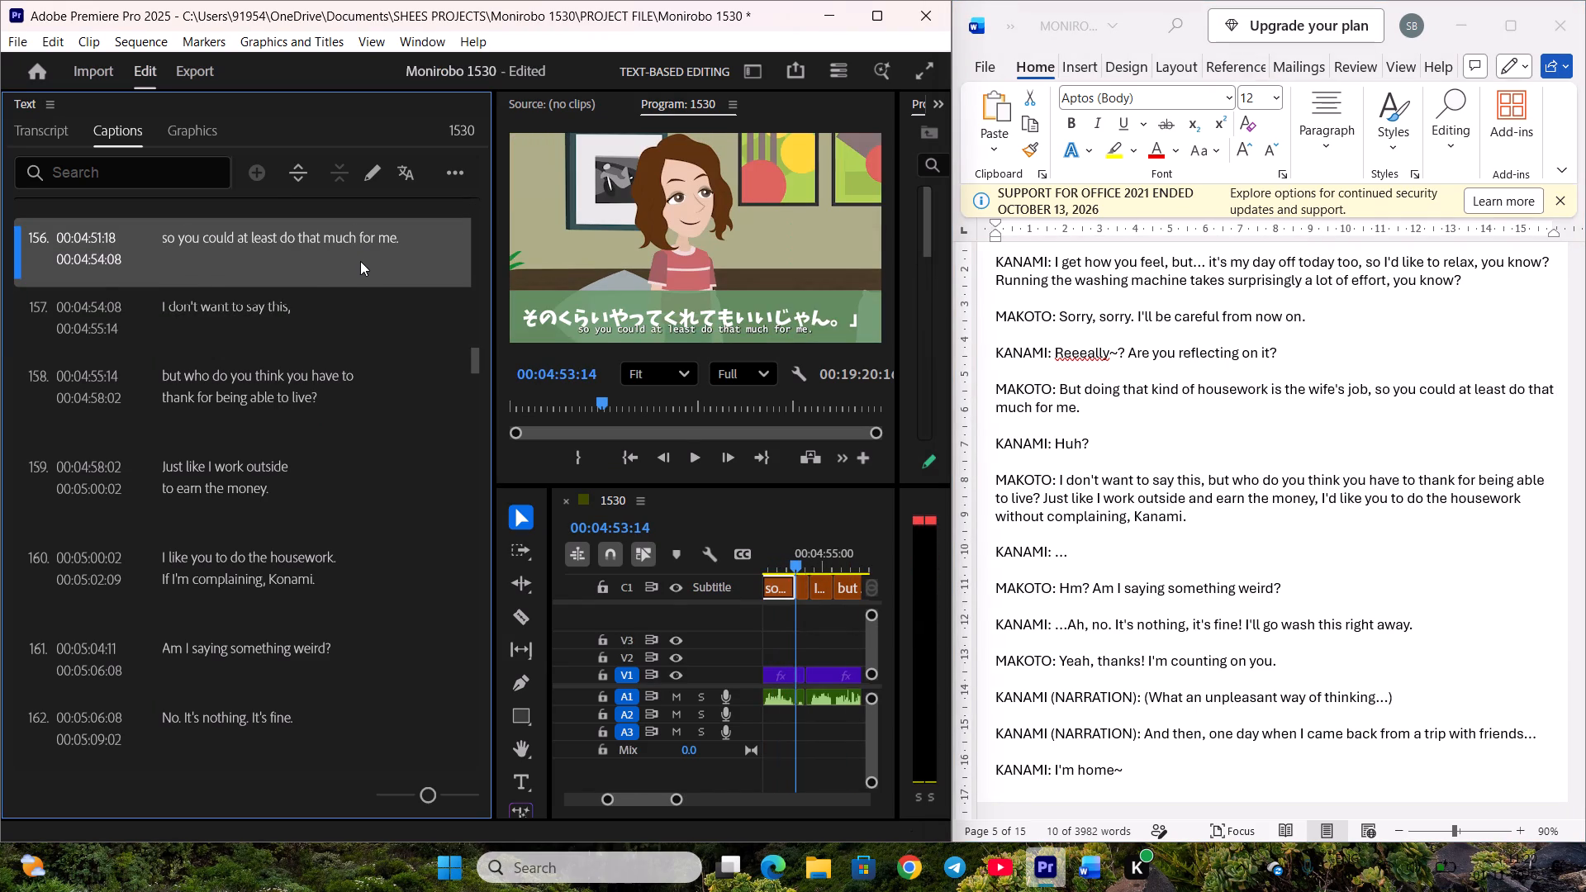
click(348, 330)
Replace the new caption 157's duplicated text with Kanami's script line "Huh?" and save the project.
click(1127, 358)
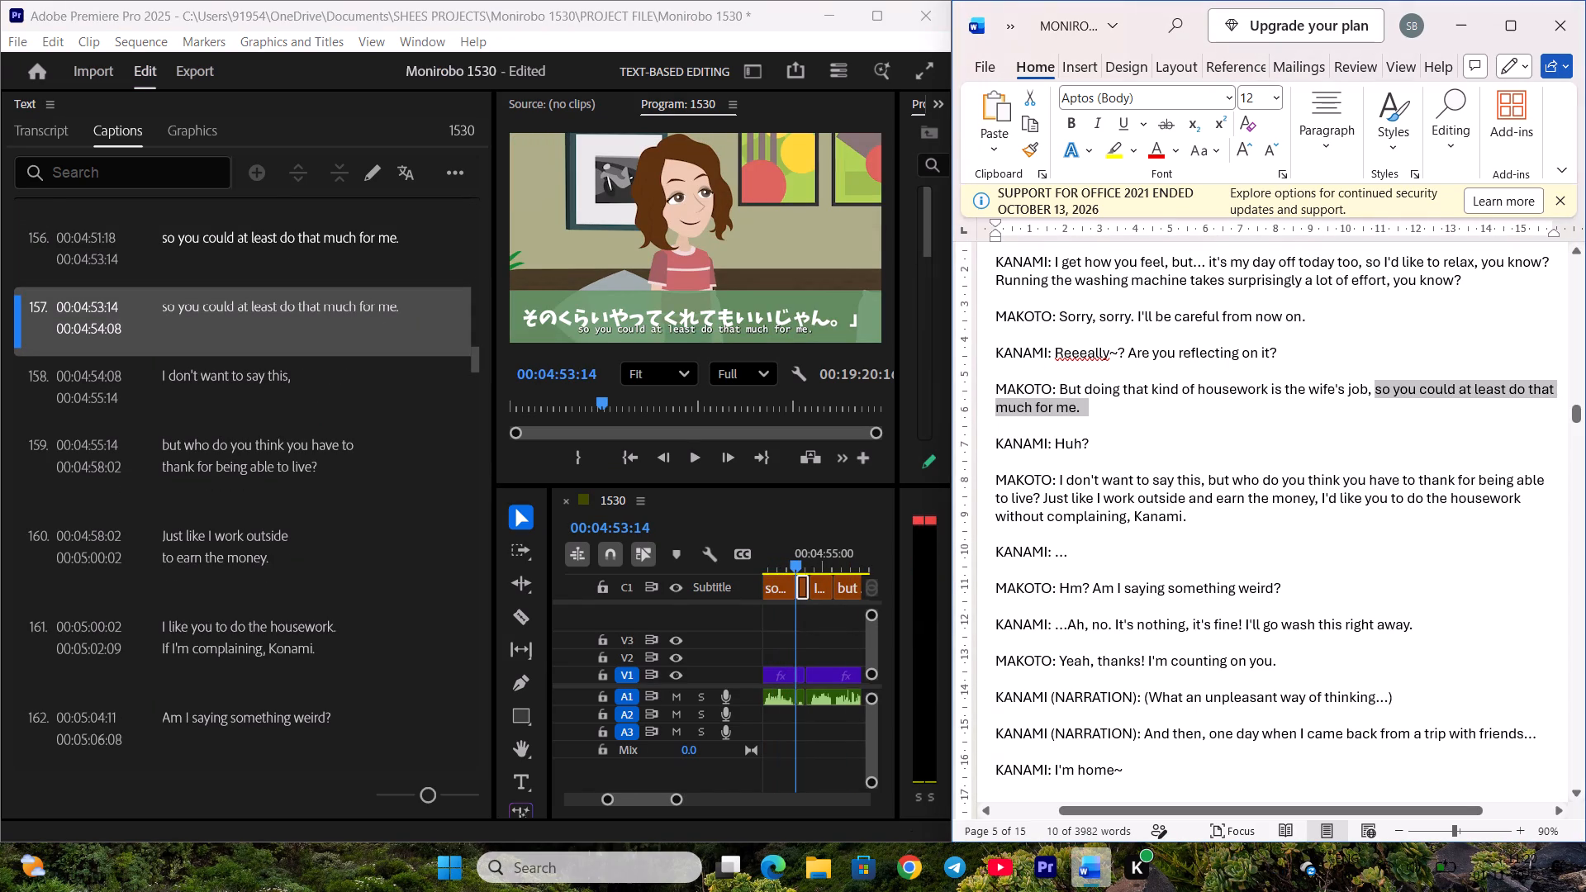
drag(1058, 443, 1088, 439)
key(ctrl+c)
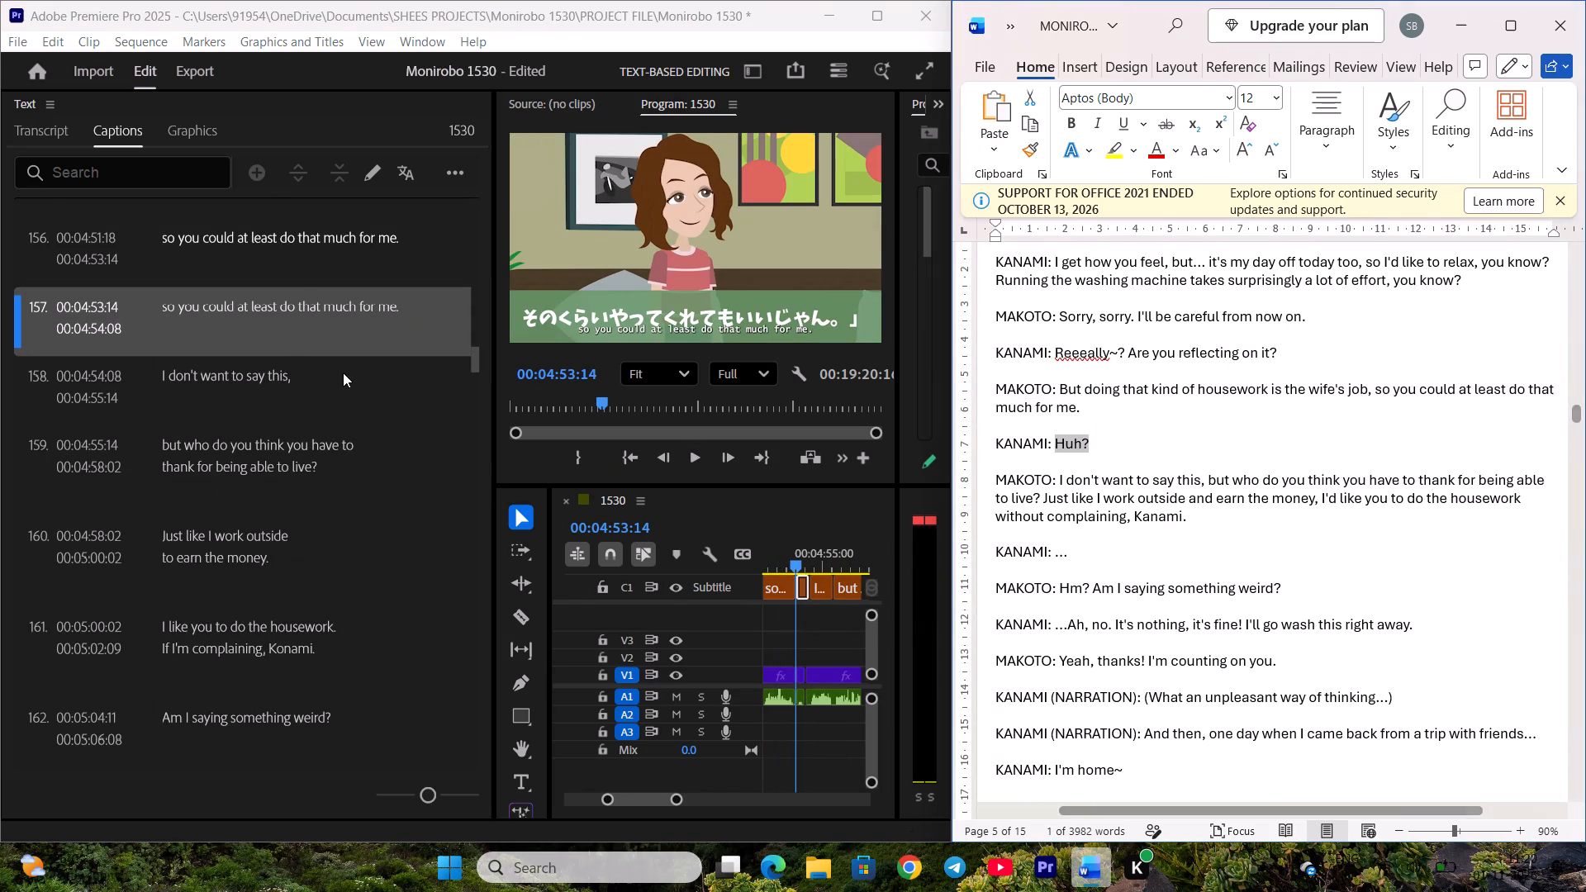
double_click(303, 330)
key(ctrl+v)
click(308, 403)
scroll(312, 397, down, 4)
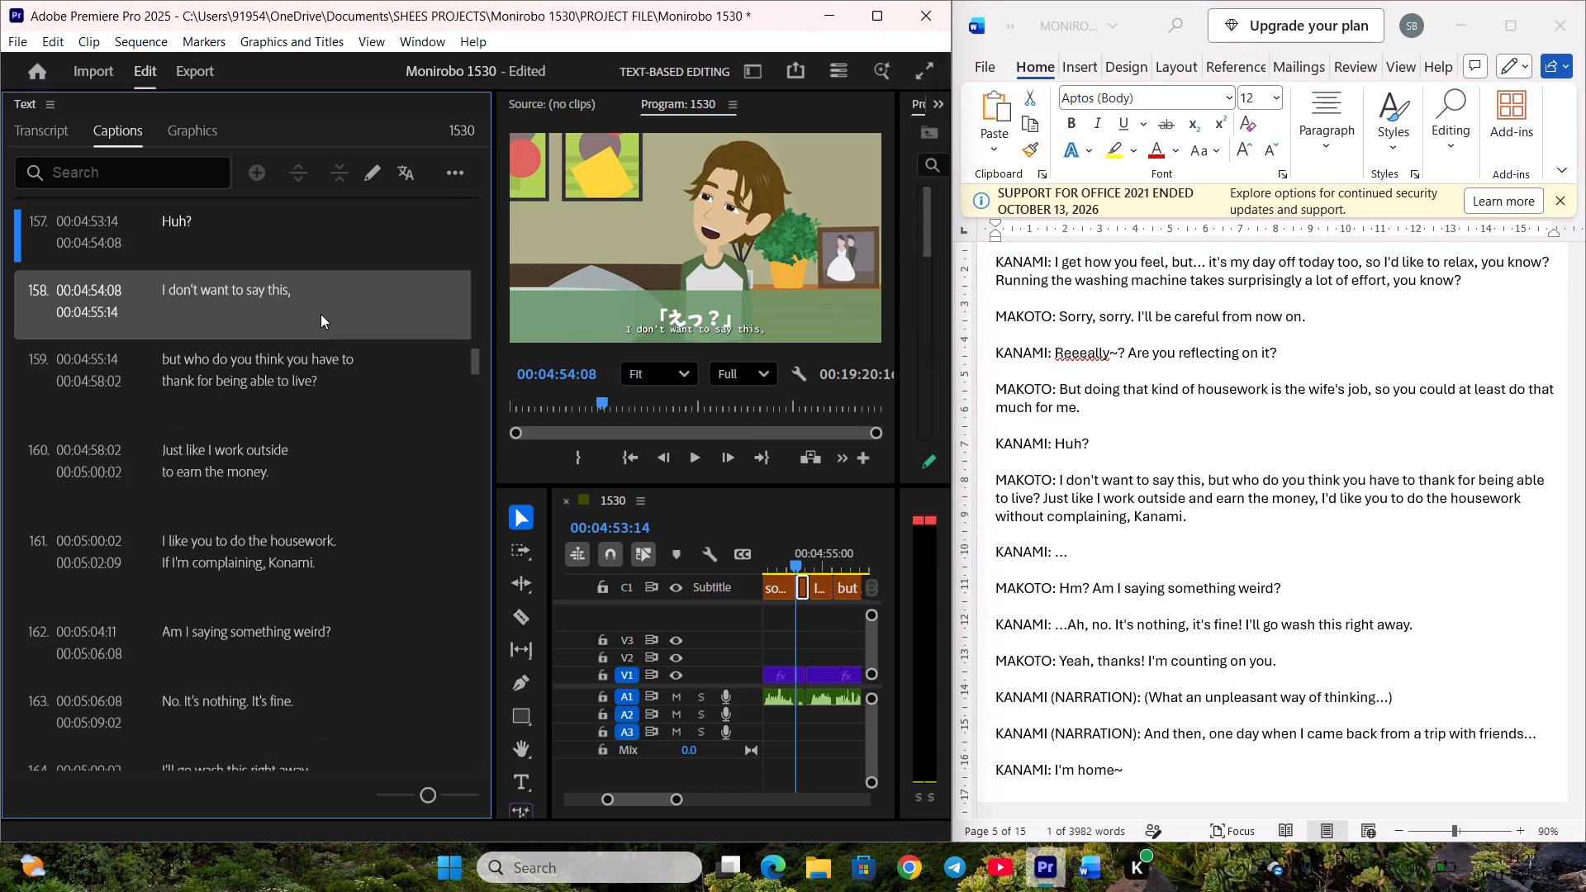
key(ctrl+s)
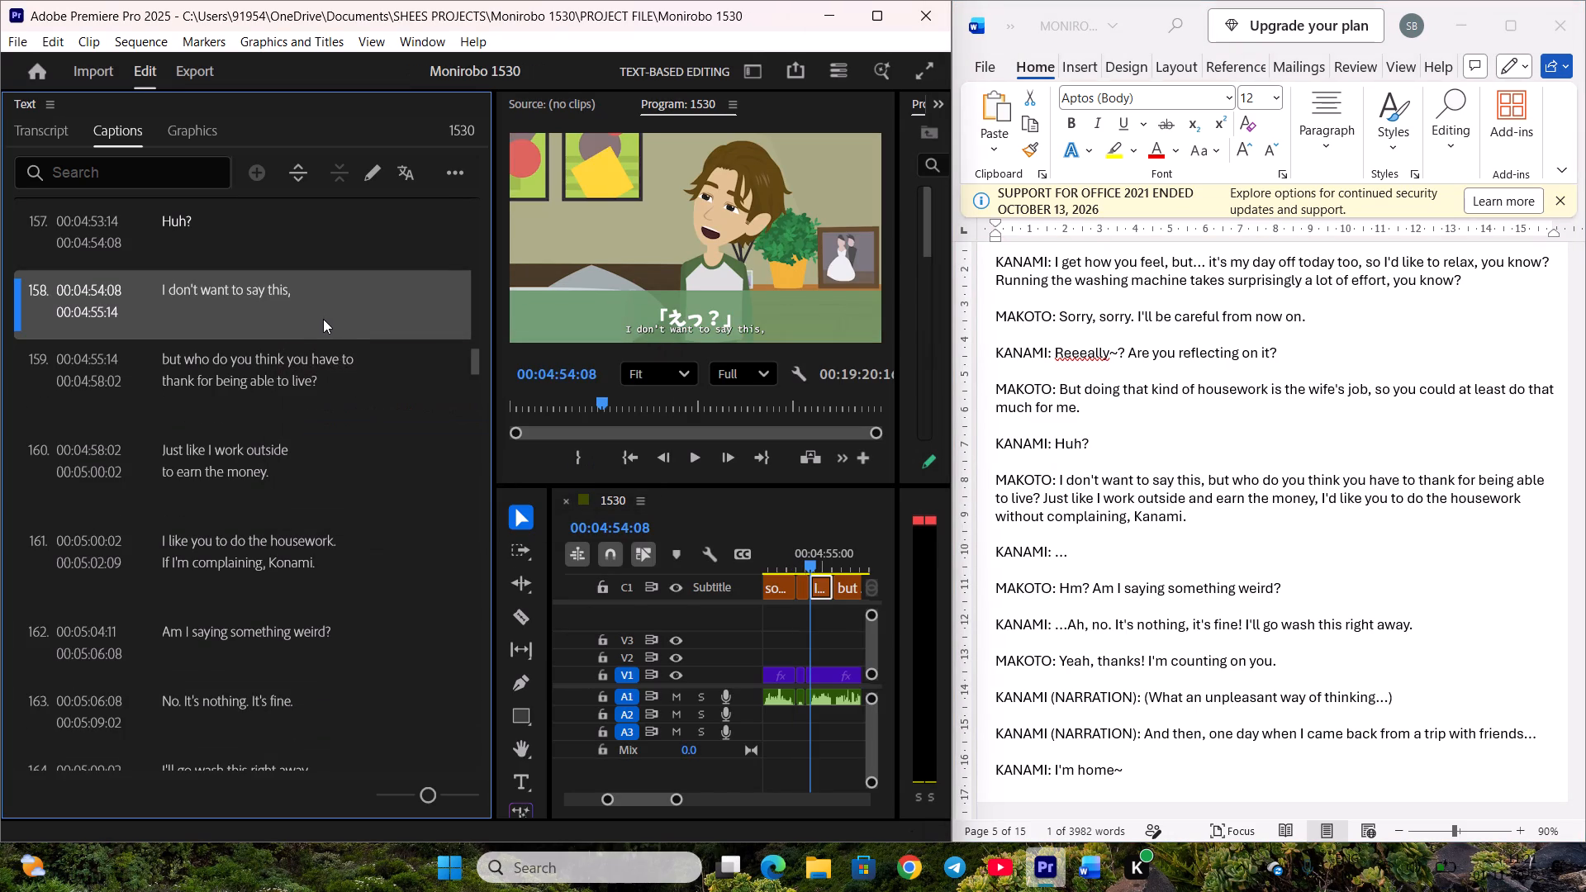
Replace caption 158's text with the script phrase "I don't want to say this," and save the project.
click(1383, 320)
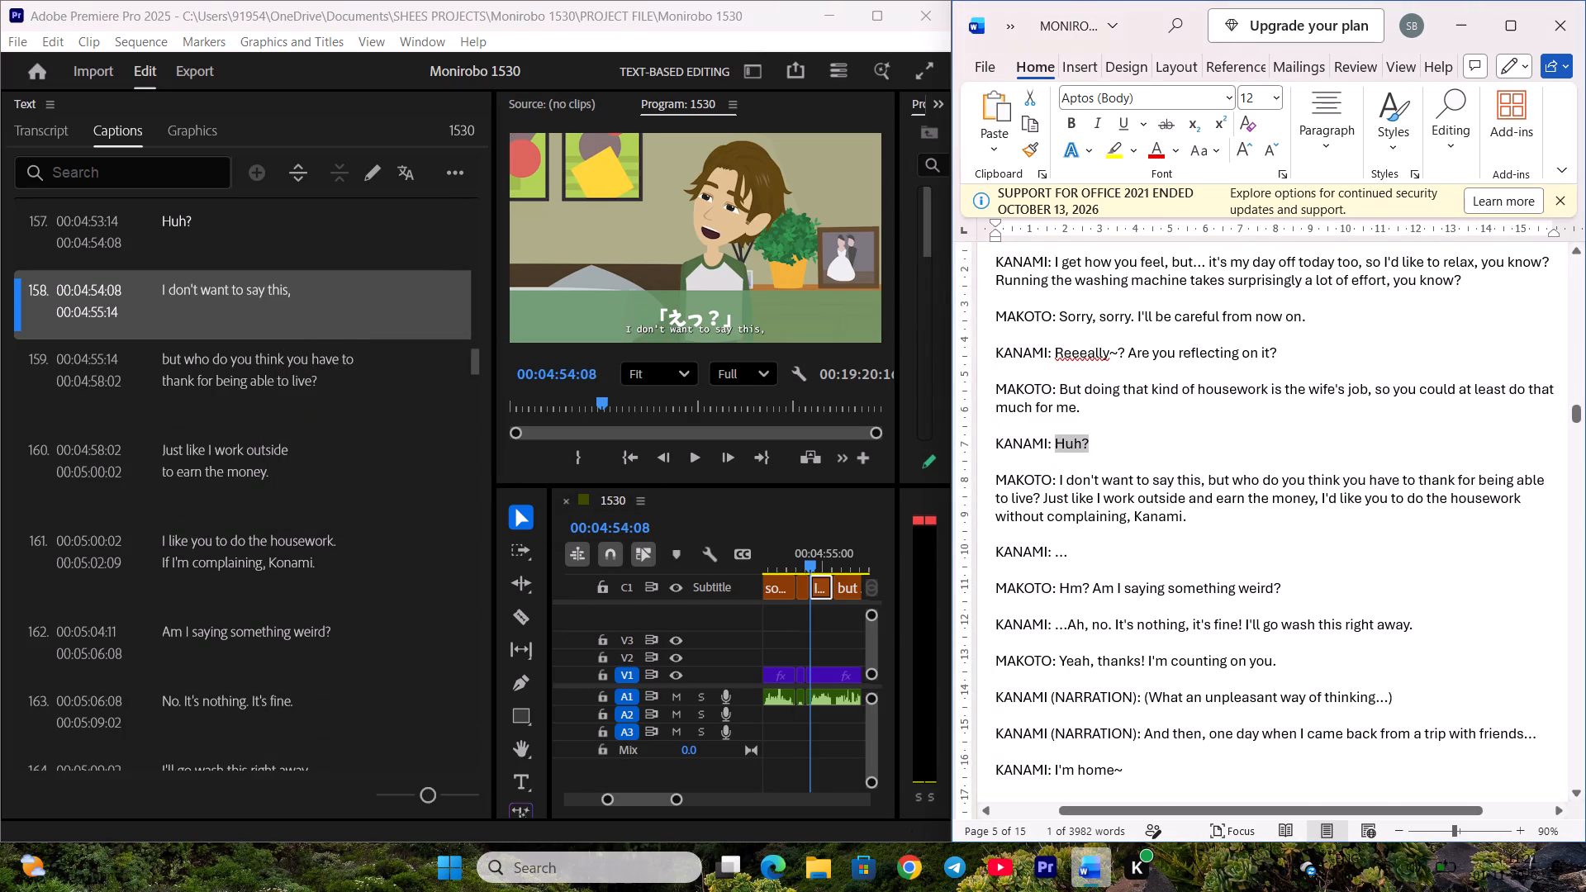
scroll(1314, 324, down, 2)
drag(1057, 388, 1069, 389)
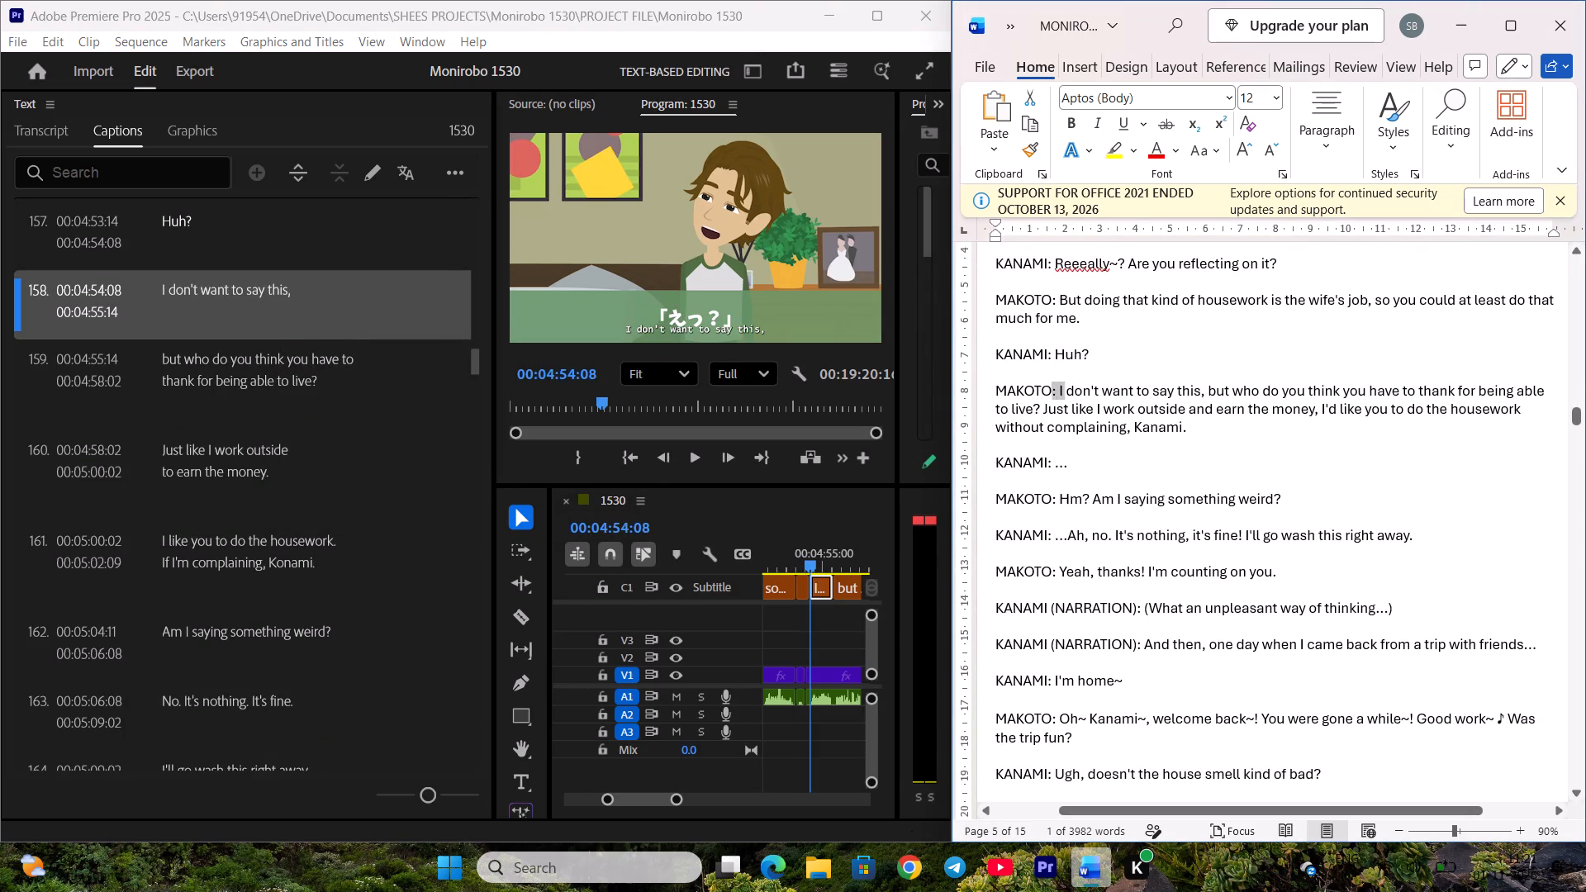
drag(1069, 389, 1094, 390)
click(1078, 390)
drag(1064, 391, 1207, 390)
key(ctrl+c)
double_click(305, 294)
key(ctrl+v)
click(324, 402)
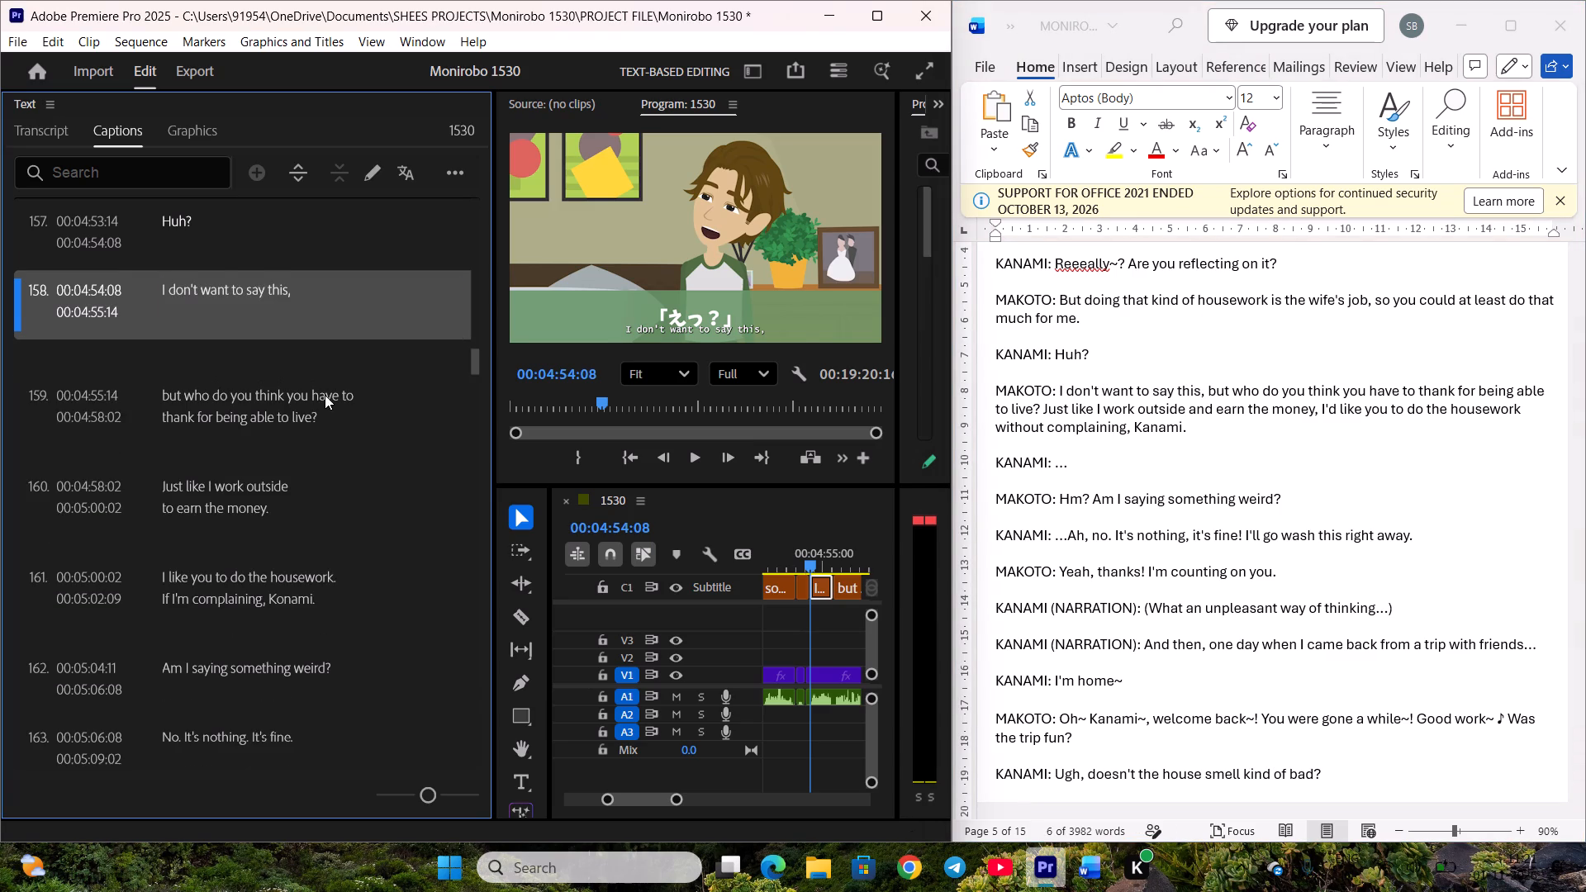
scroll(326, 385, down, 2)
key(ctrl+s)
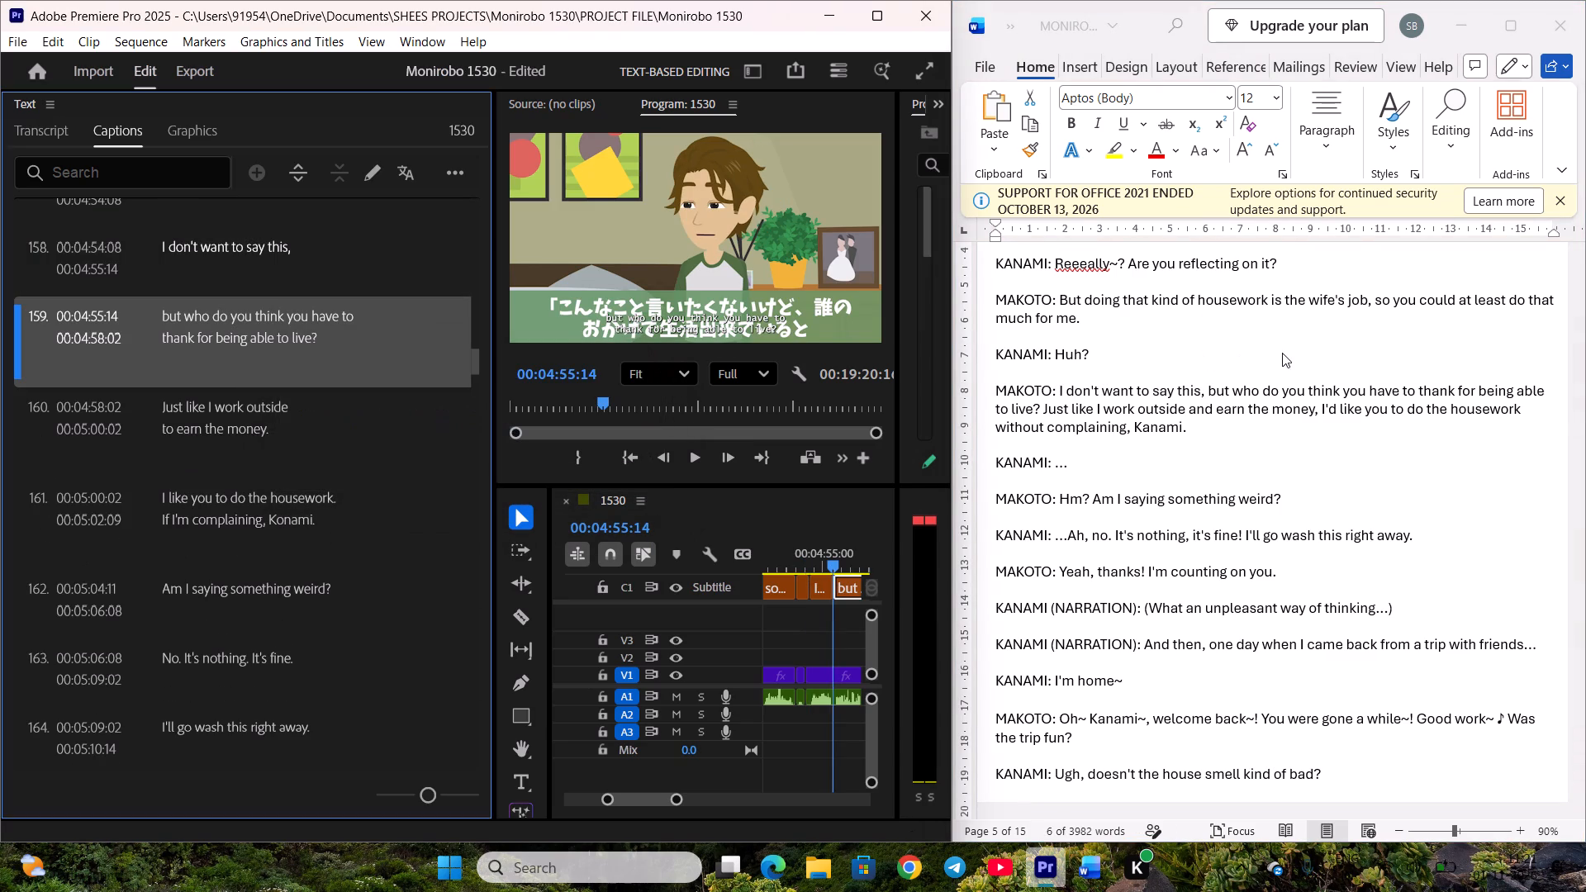
Replace caption 159's text with the script phrase "but who do you think you have to thank for being able to live?" and save.
click(1282, 353)
drag(1208, 387, 1242, 387)
drag(1252, 387, 1287, 387)
drag(1332, 387, 1356, 387)
drag(1208, 392, 1428, 396)
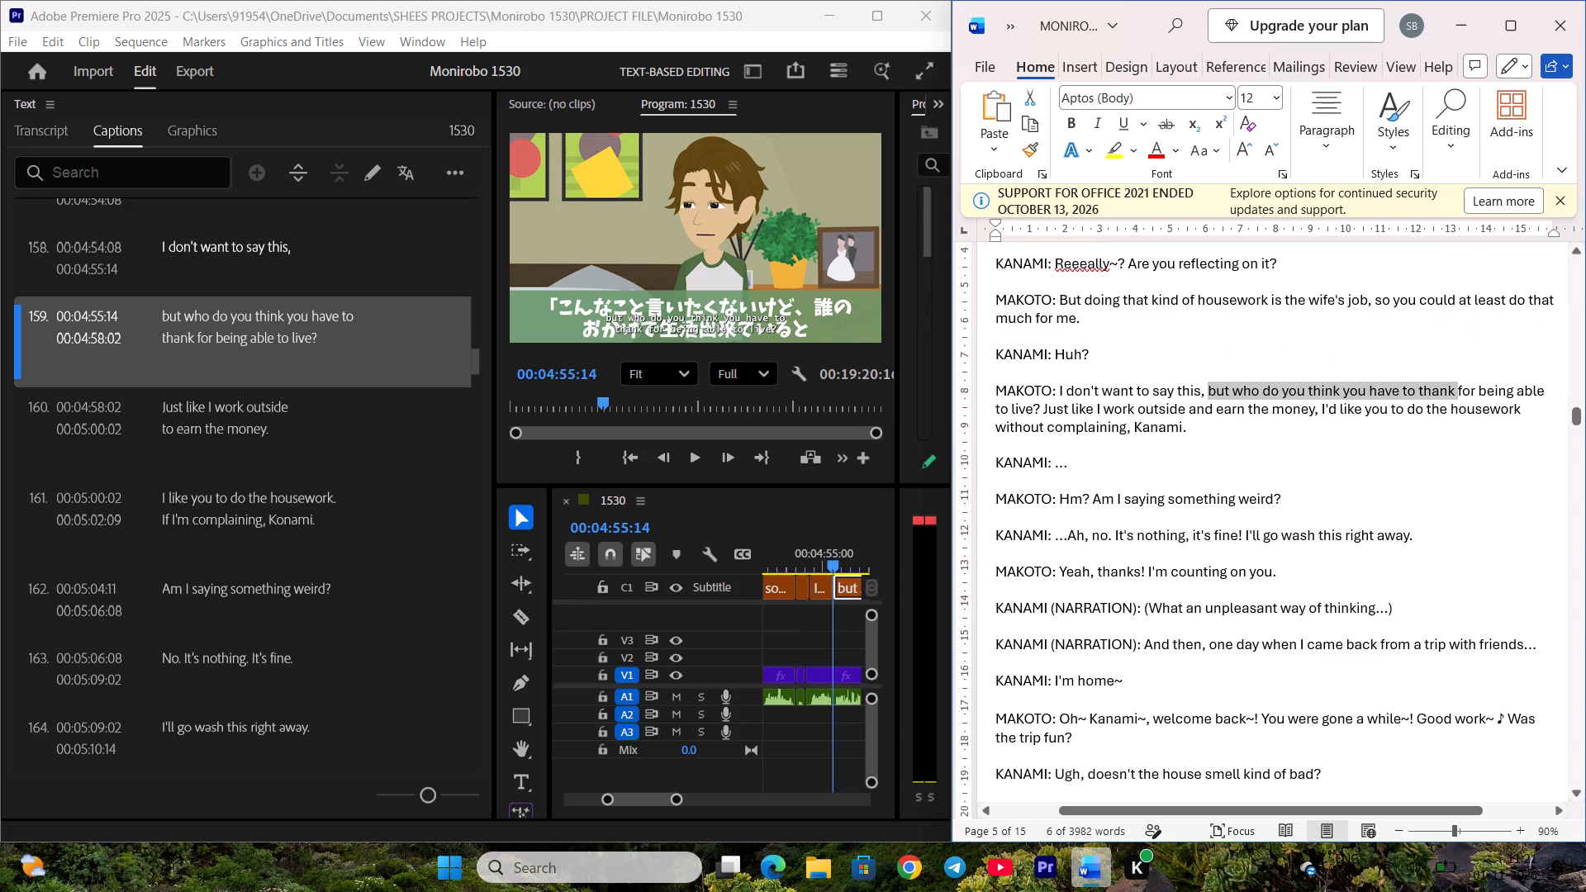
drag(1428, 396, 1048, 407)
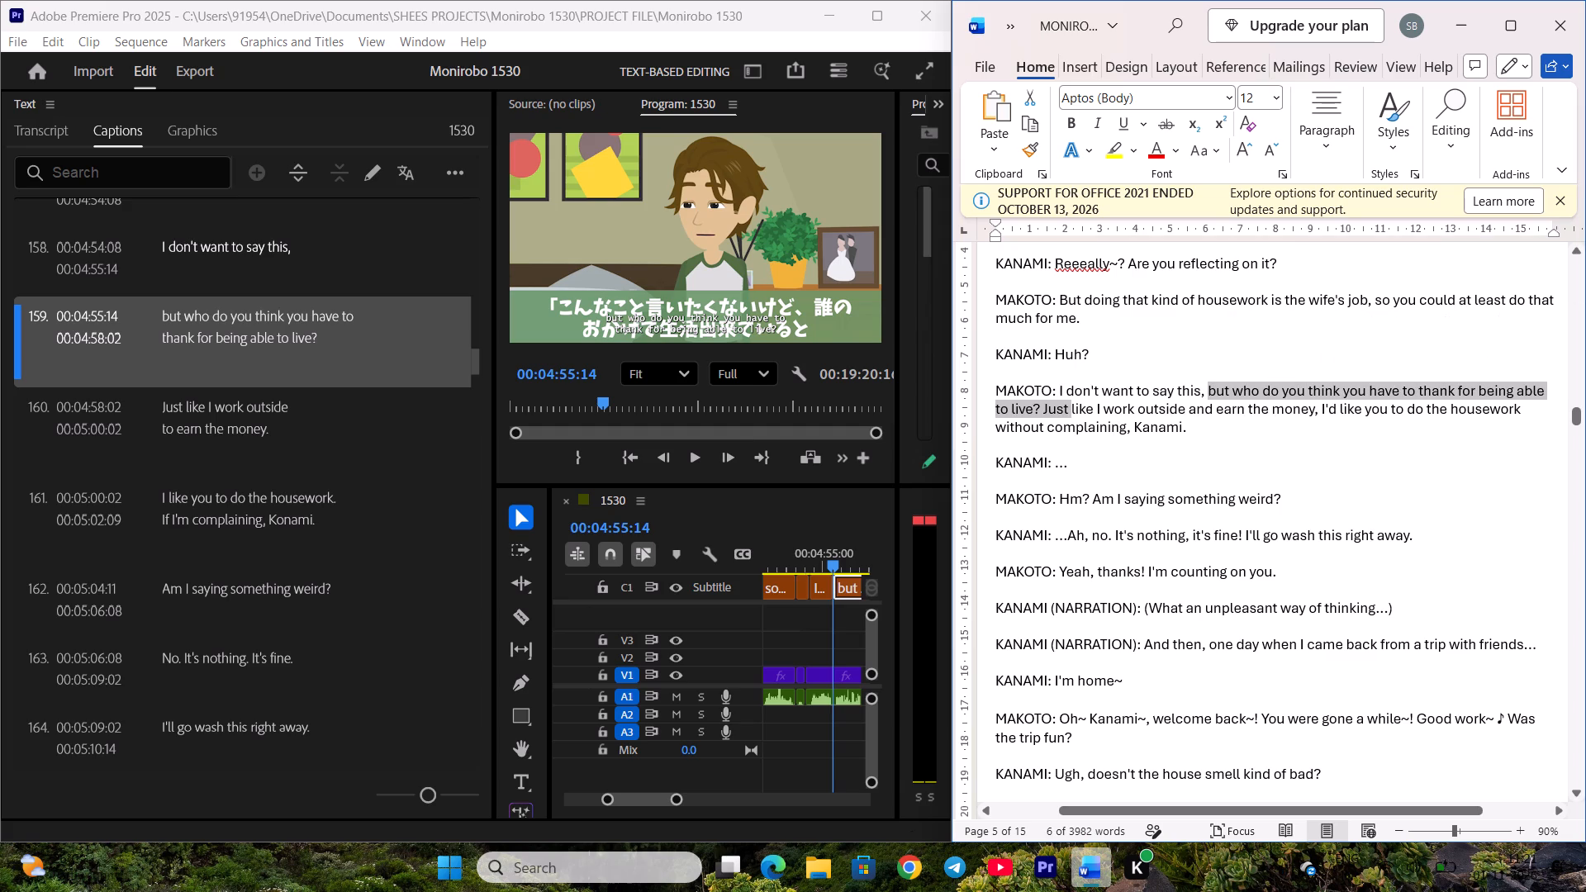
drag(1048, 407, 1038, 407)
key(ctrl+c)
double_click(252, 323)
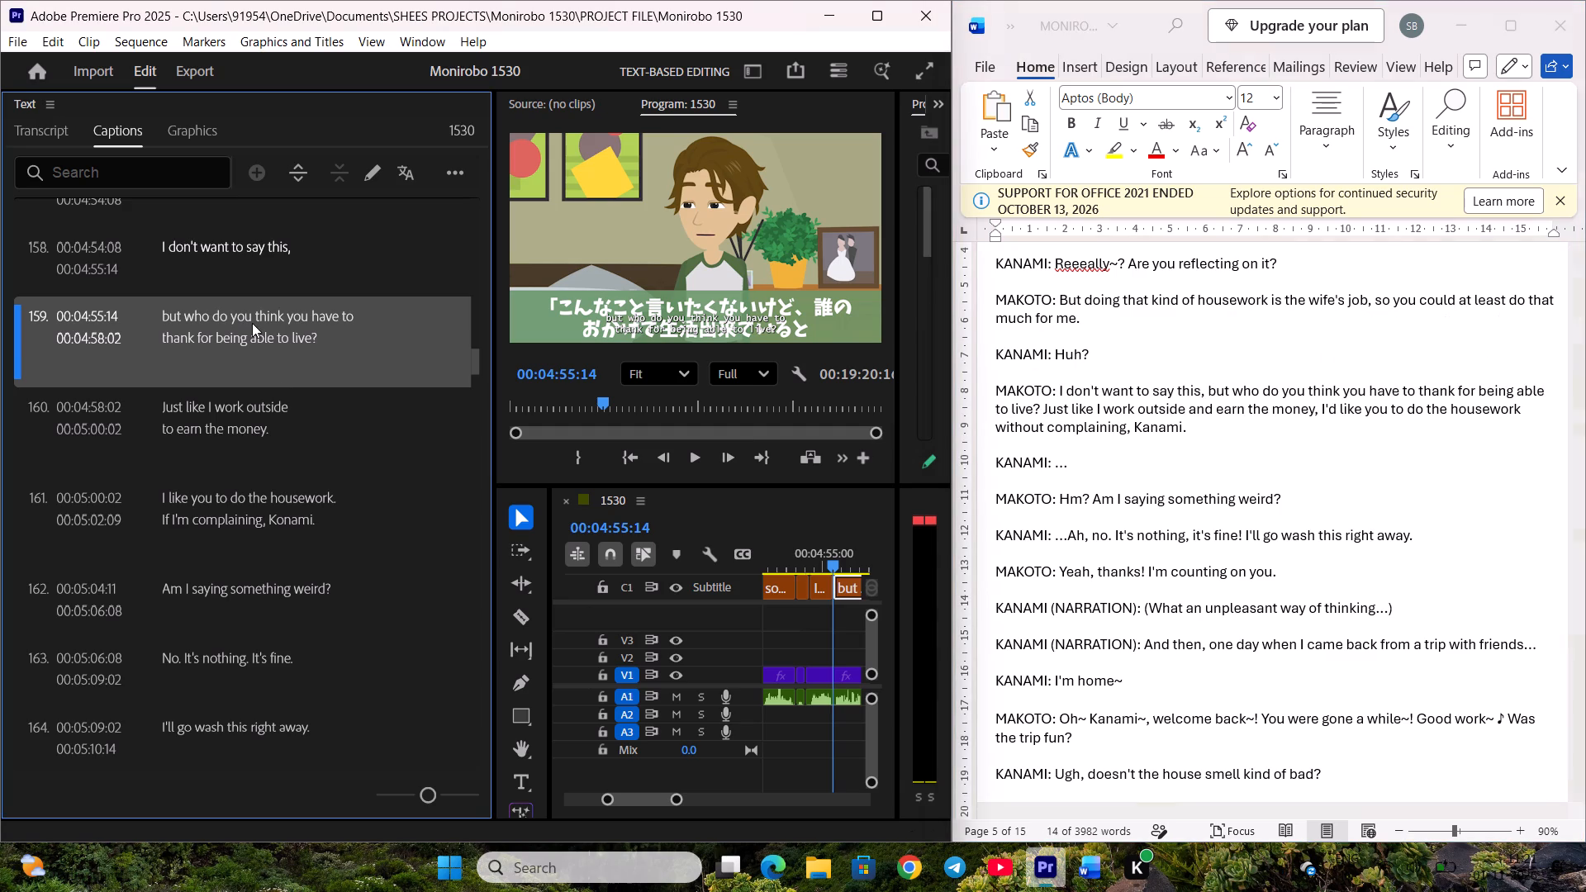
key(ctrl+v)
click(292, 426)
scroll(305, 418, down, 4)
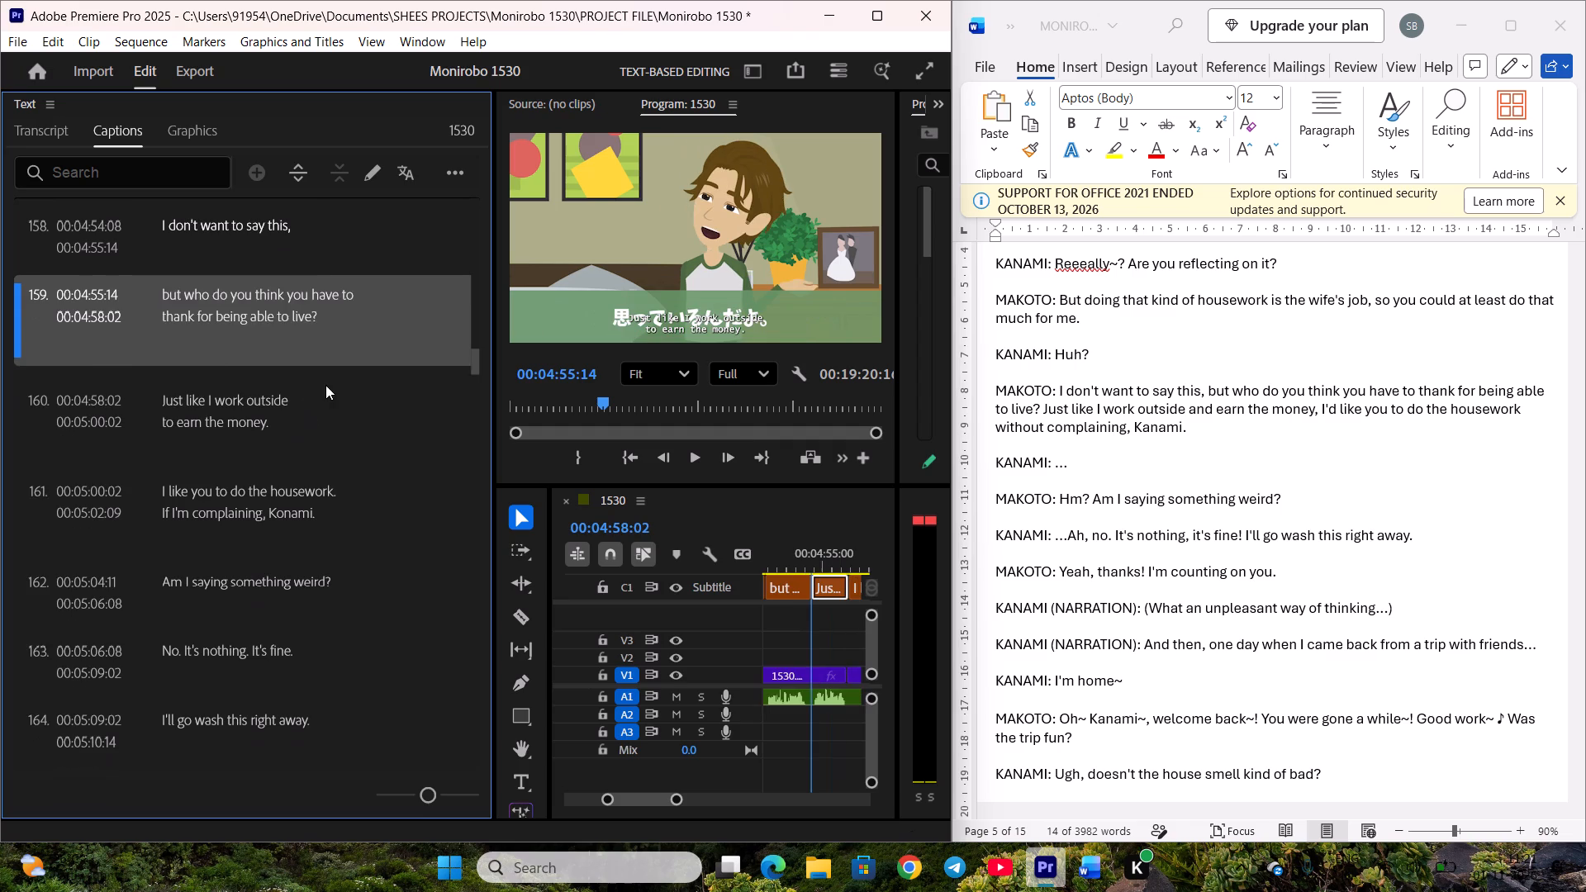
key(ctrl+s)
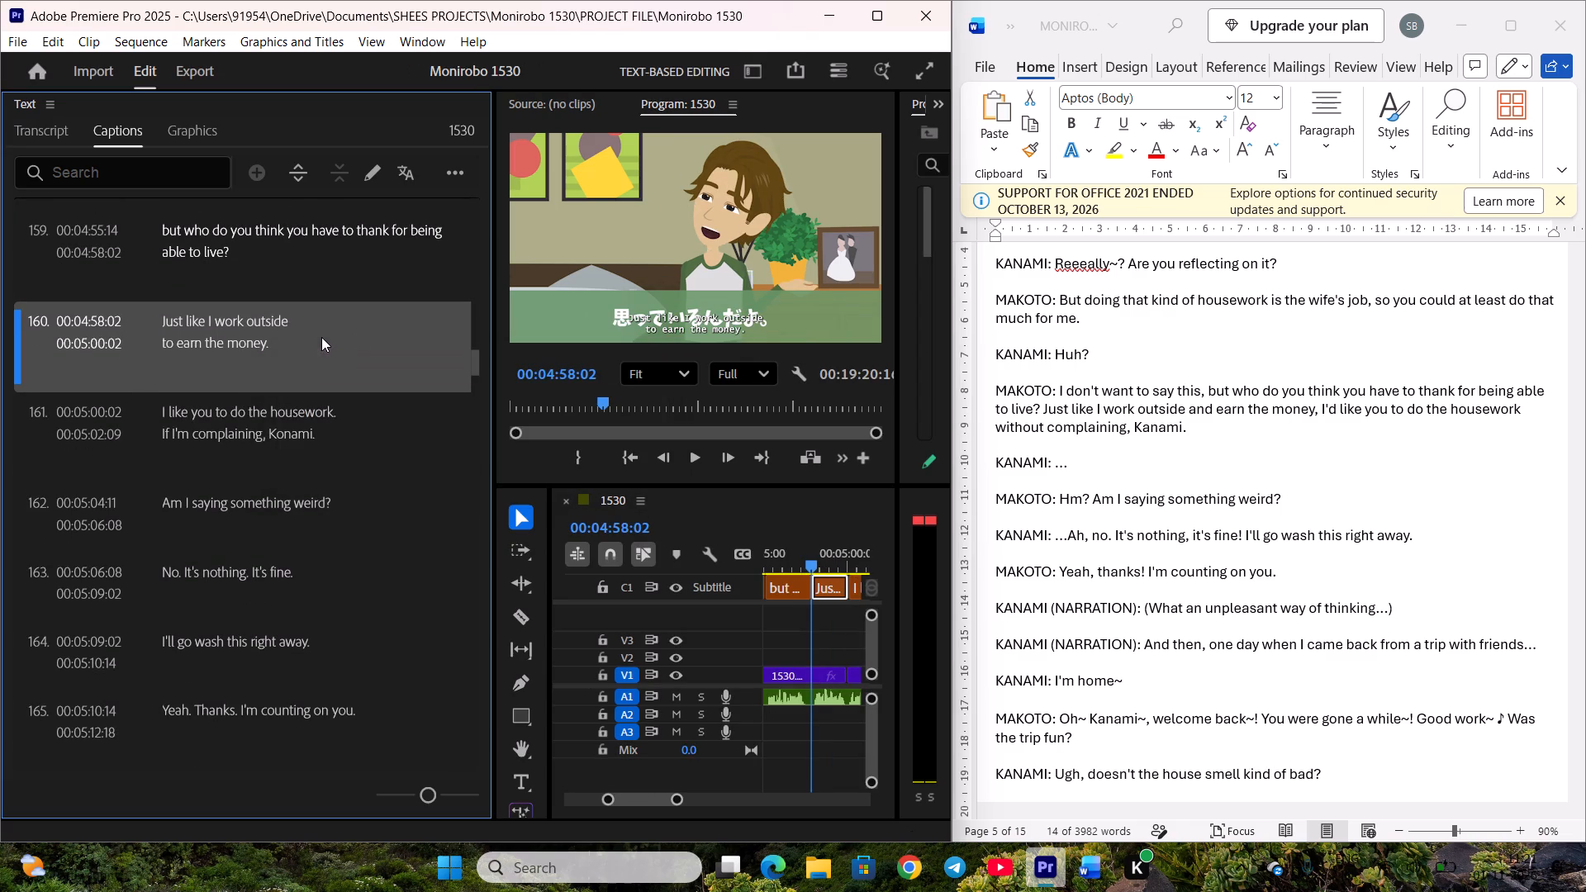
Replace caption 160's text with the script phrase "Just like I work outside and earn the money," and save the project.
click(1367, 348)
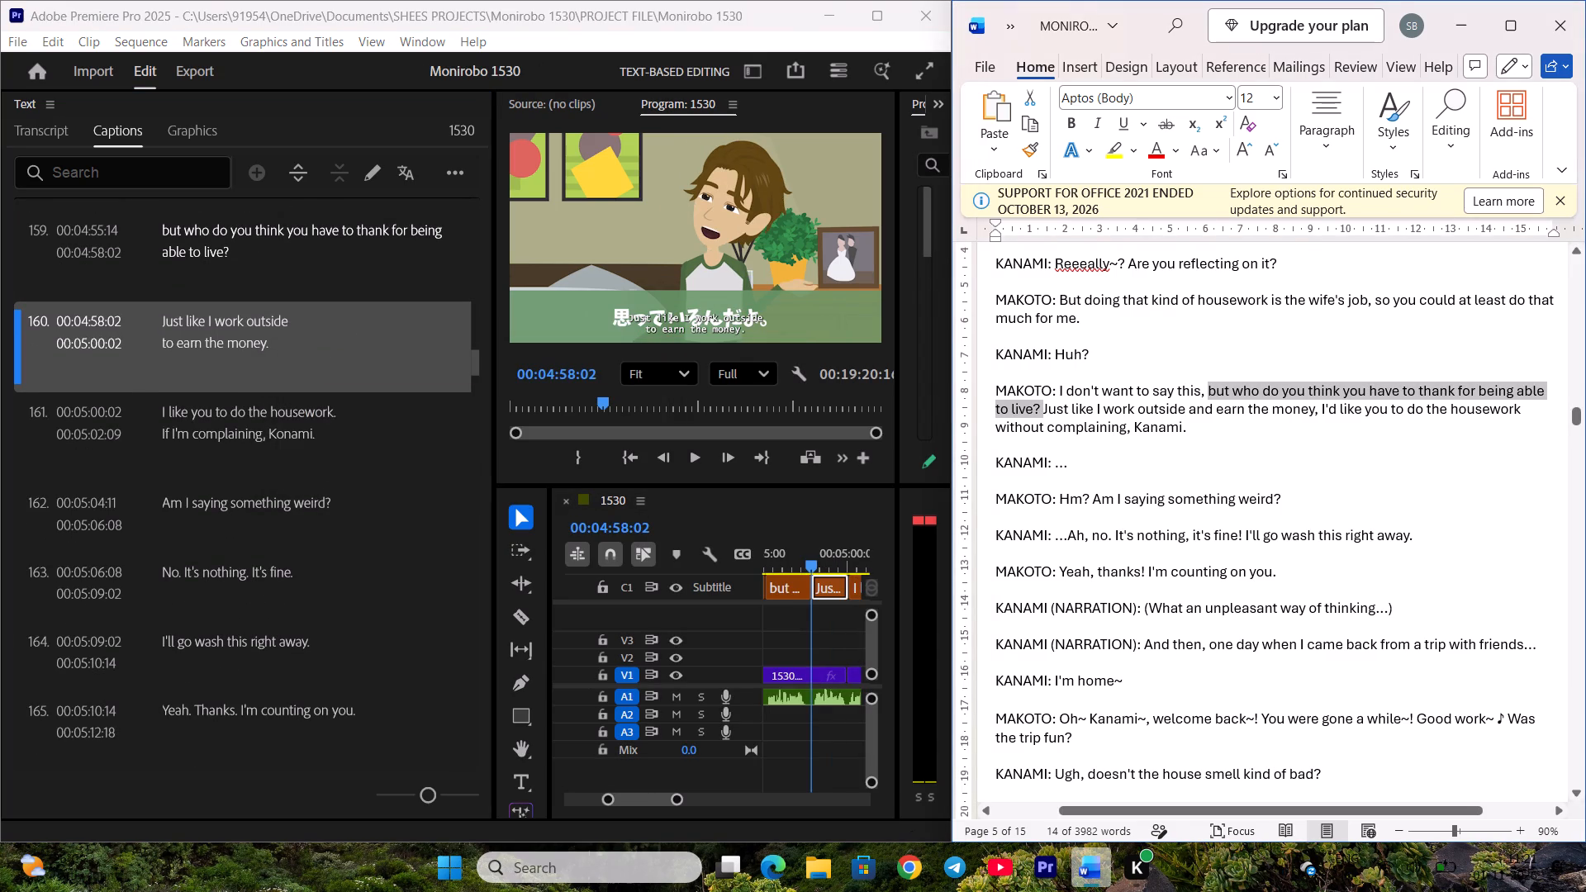
drag(1044, 409, 1321, 413)
key(ctrl+c)
double_click(373, 353)
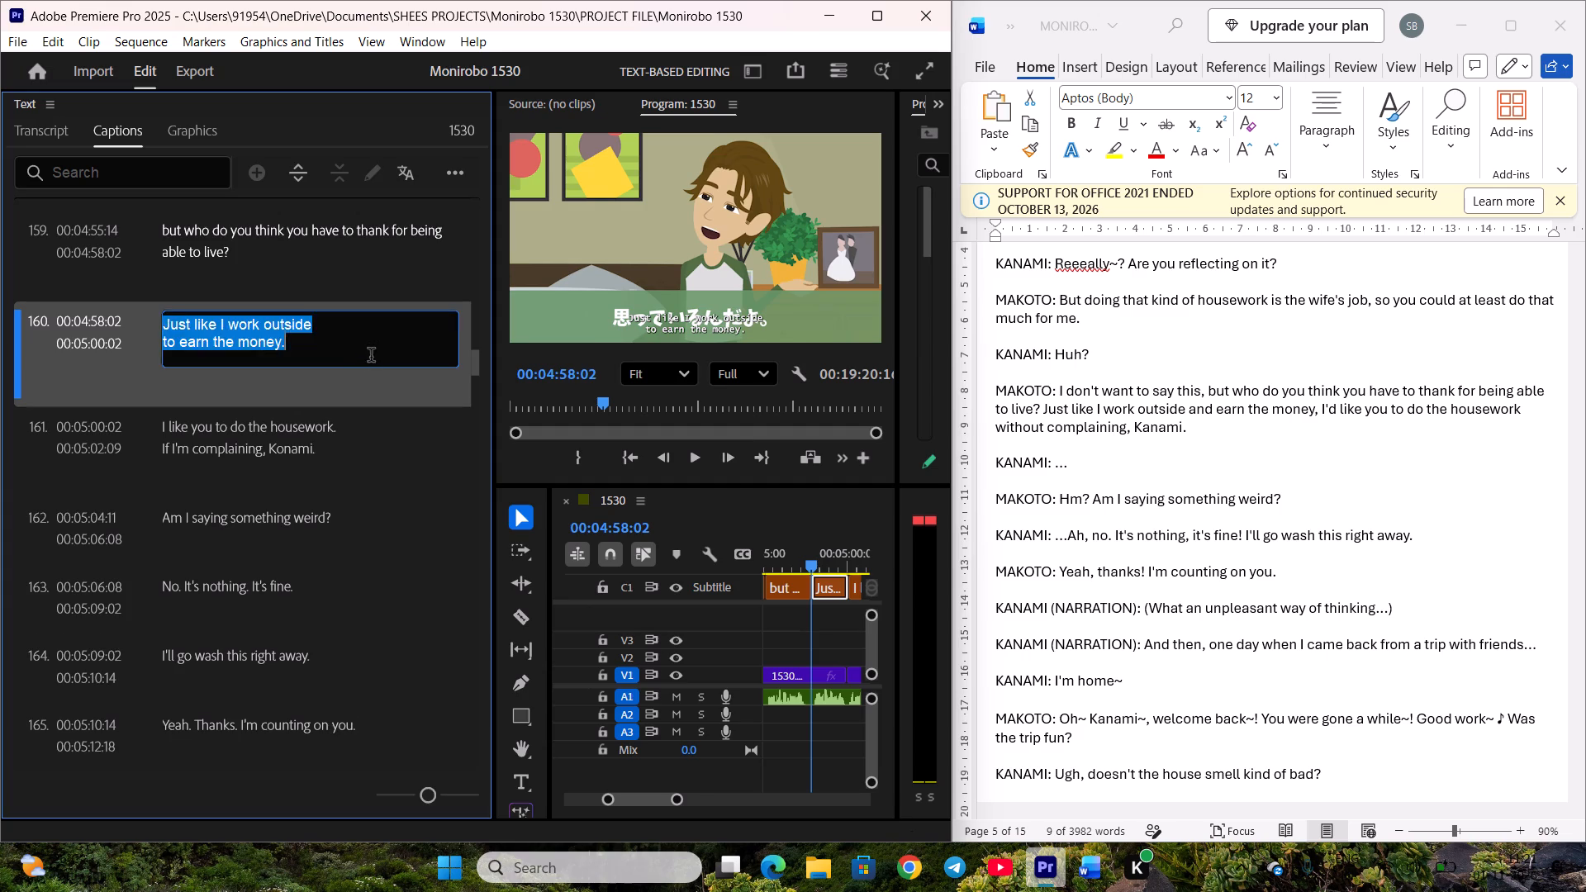
key(ctrl+v)
click(358, 415)
scroll(361, 406, down, 2)
key(ctrl+s)
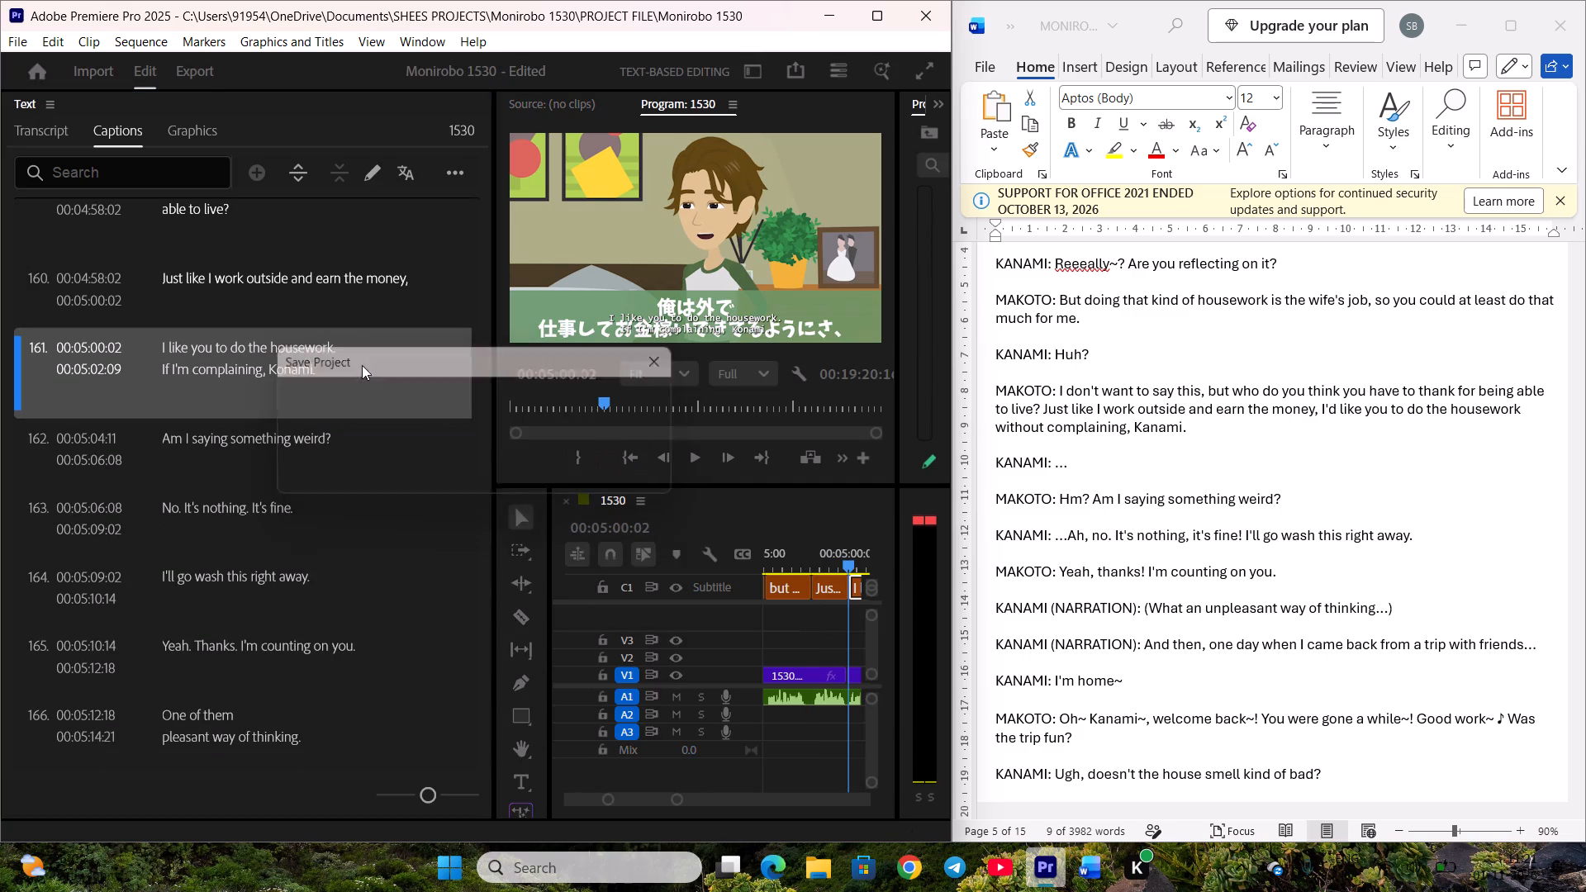
Replace caption 161's text with the script phrase "I'd like you to do the housework without complaining, Kanami." and save the project.
click(1174, 377)
drag(1322, 409, 1322, 410)
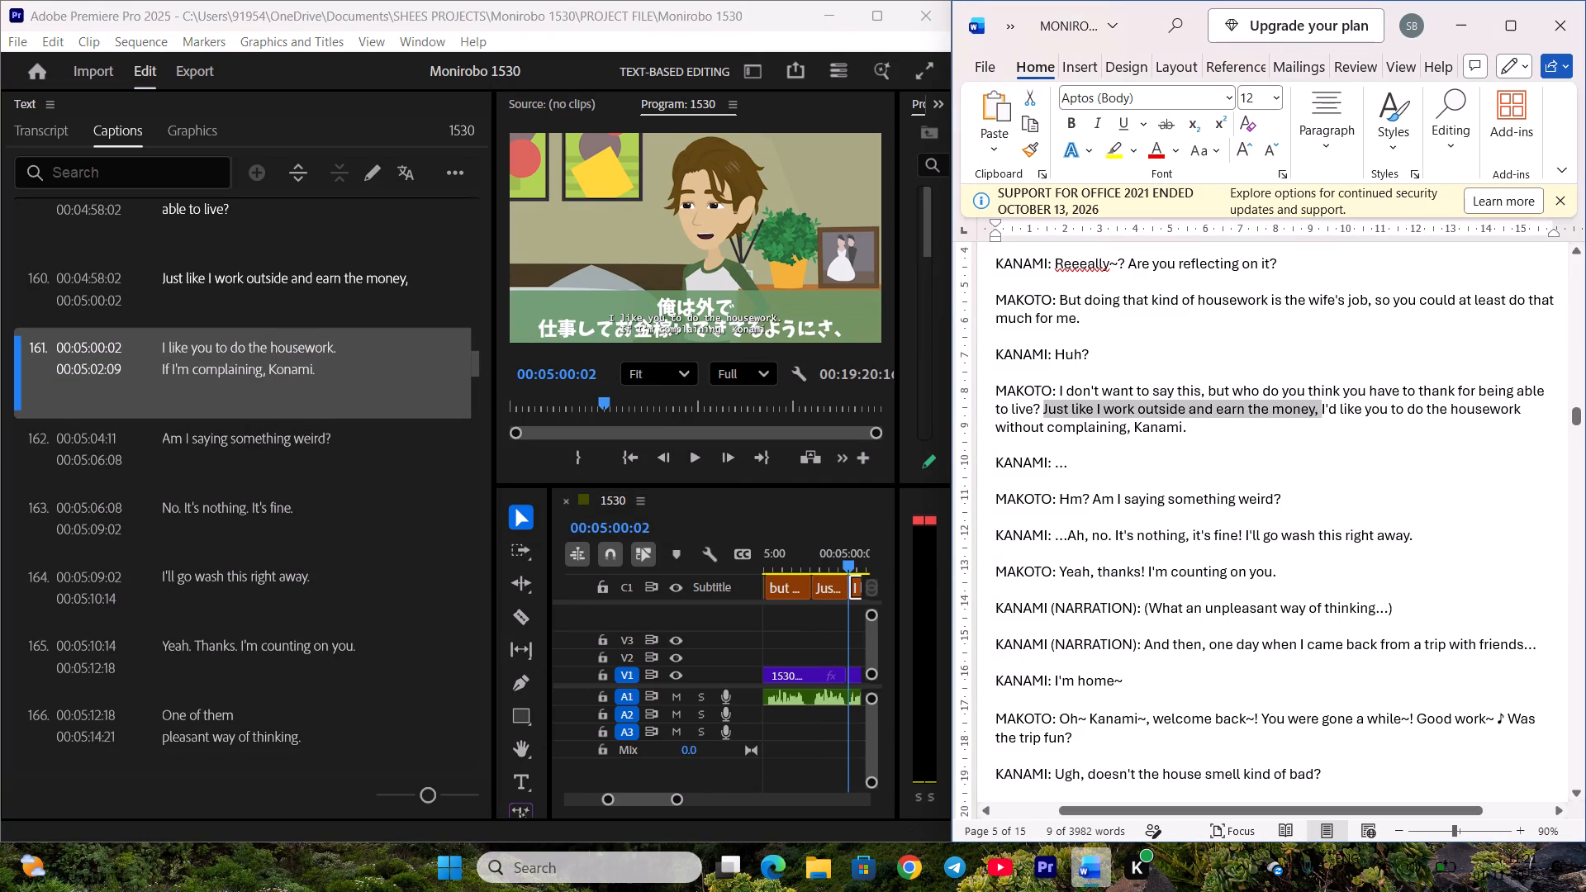
drag(1322, 410, 1330, 425)
key(ctrl+c)
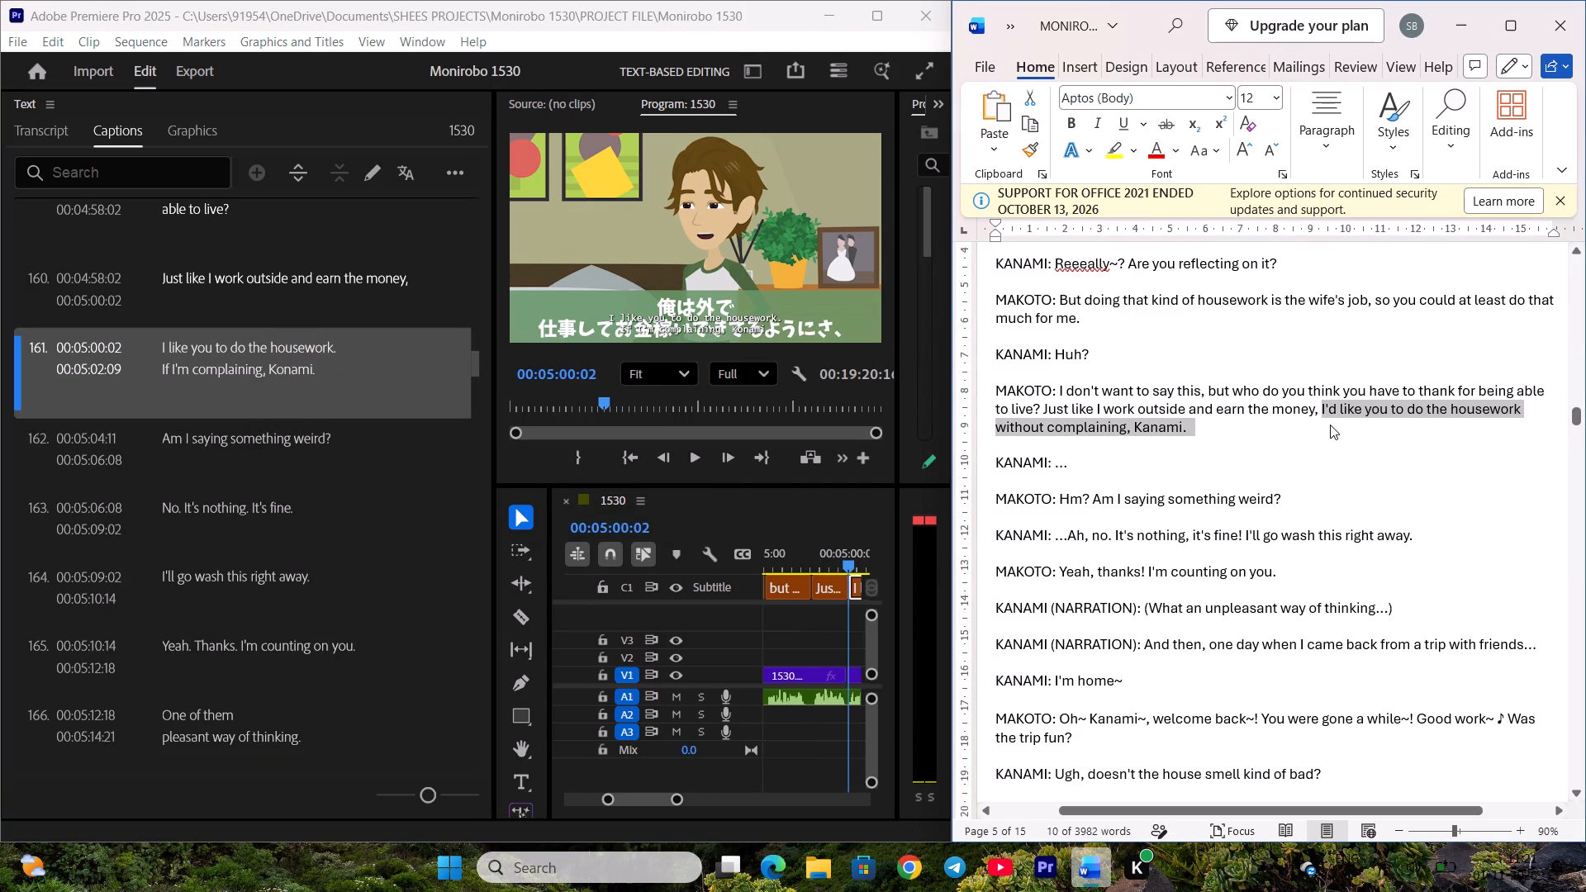
click(291, 349)
click(291, 349)
key(ctrl+v)
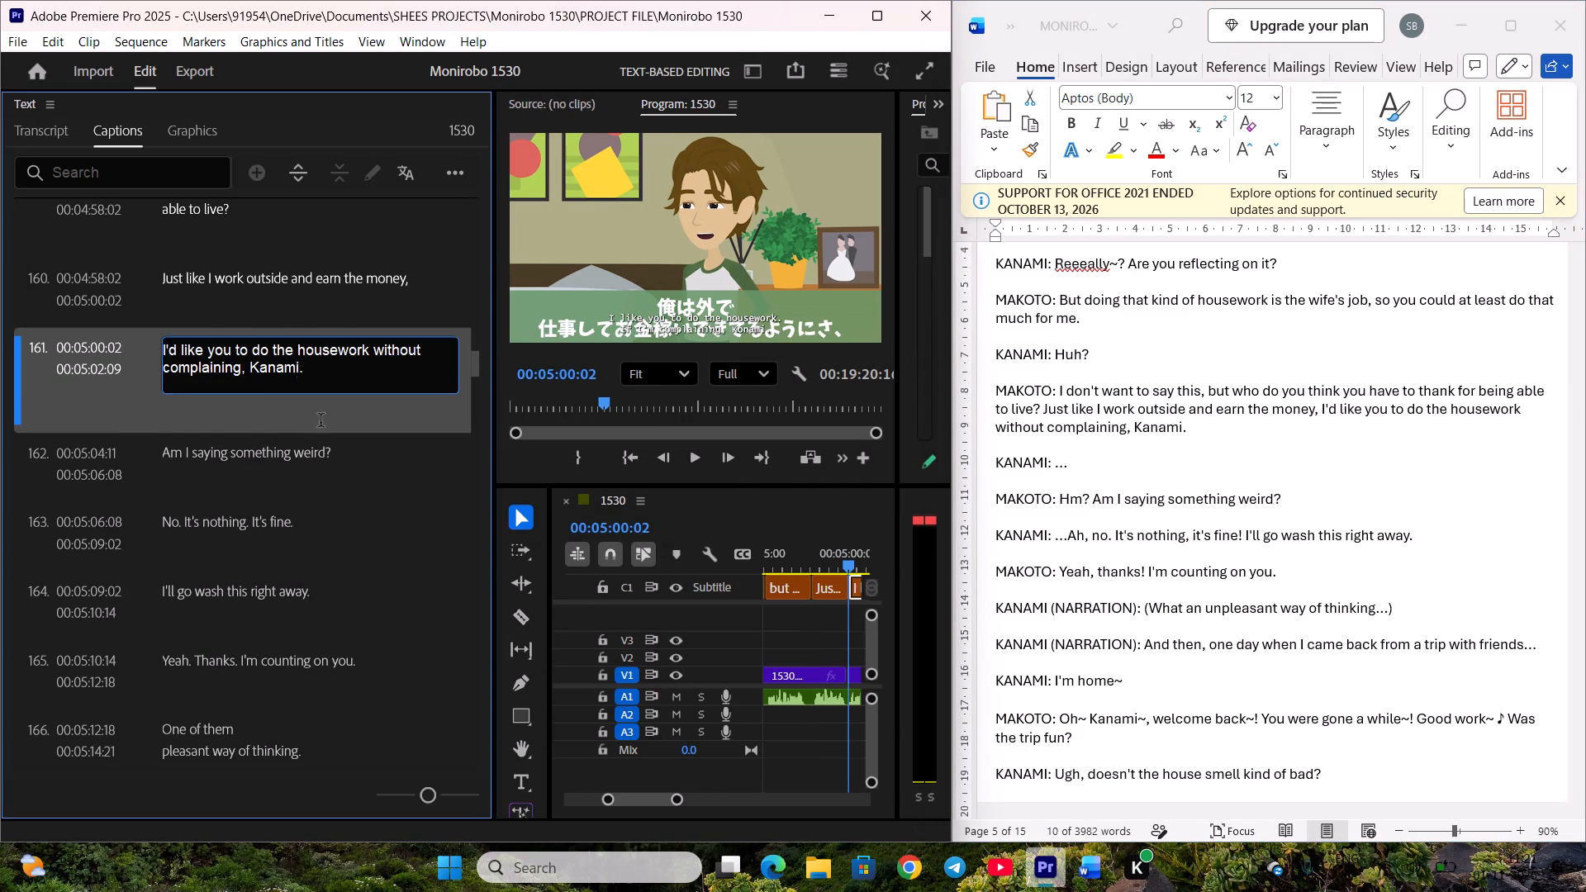
click(325, 466)
scroll(331, 436, down, 5)
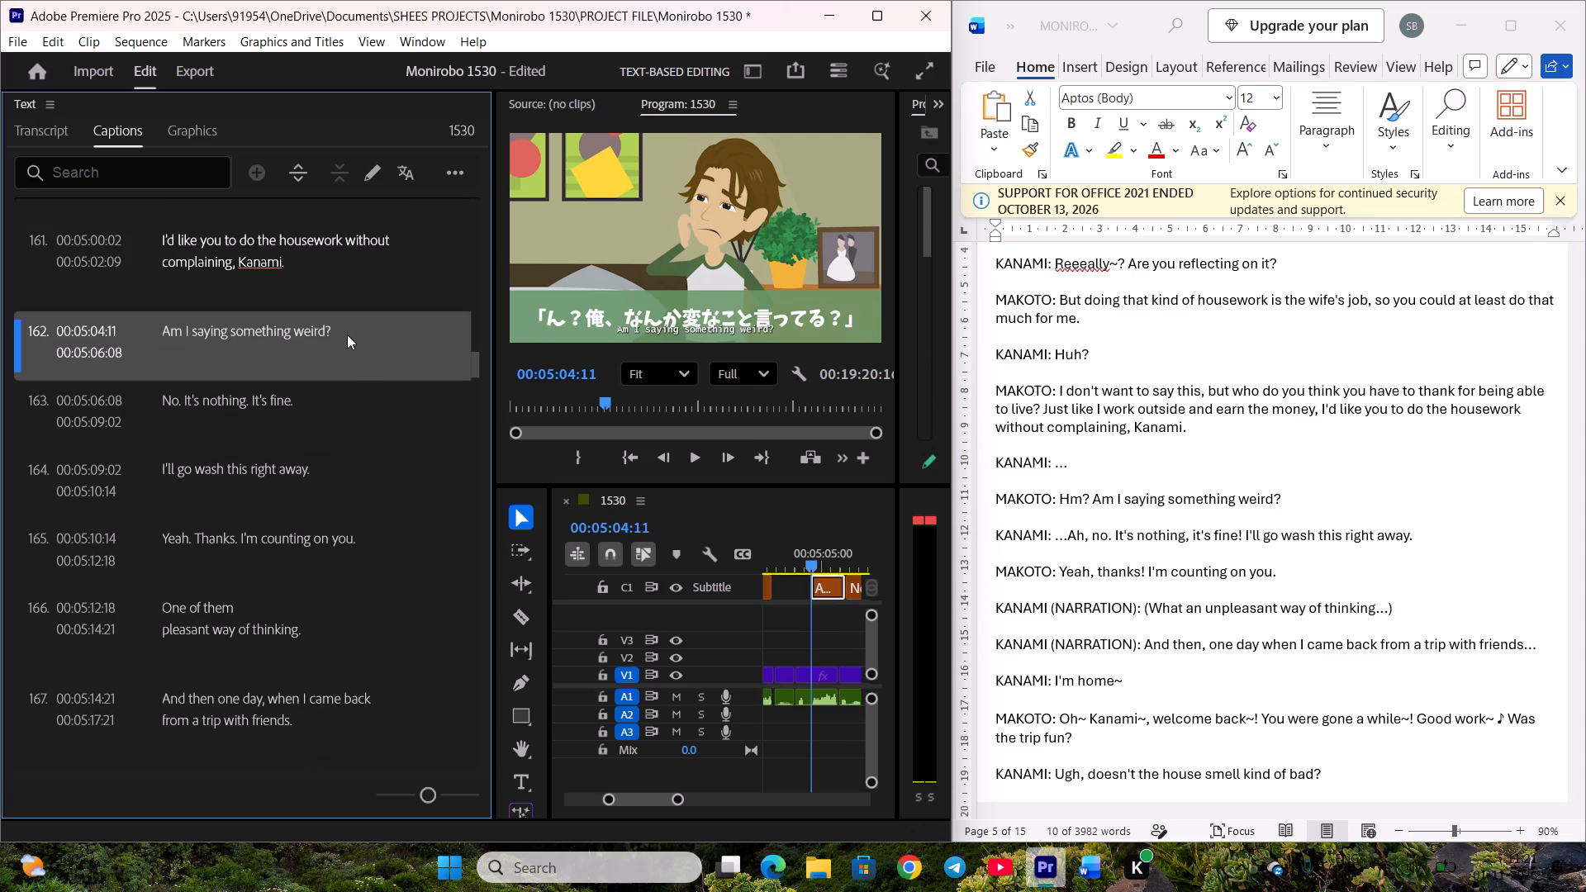
key(ctrl+s)
Play past caption 161, extend its end to 00:05:03:03, split it at 00:05:02:11 for Kanami's silent reaction, and save.
scroll(252, 334, down, 2)
click(1190, 368)
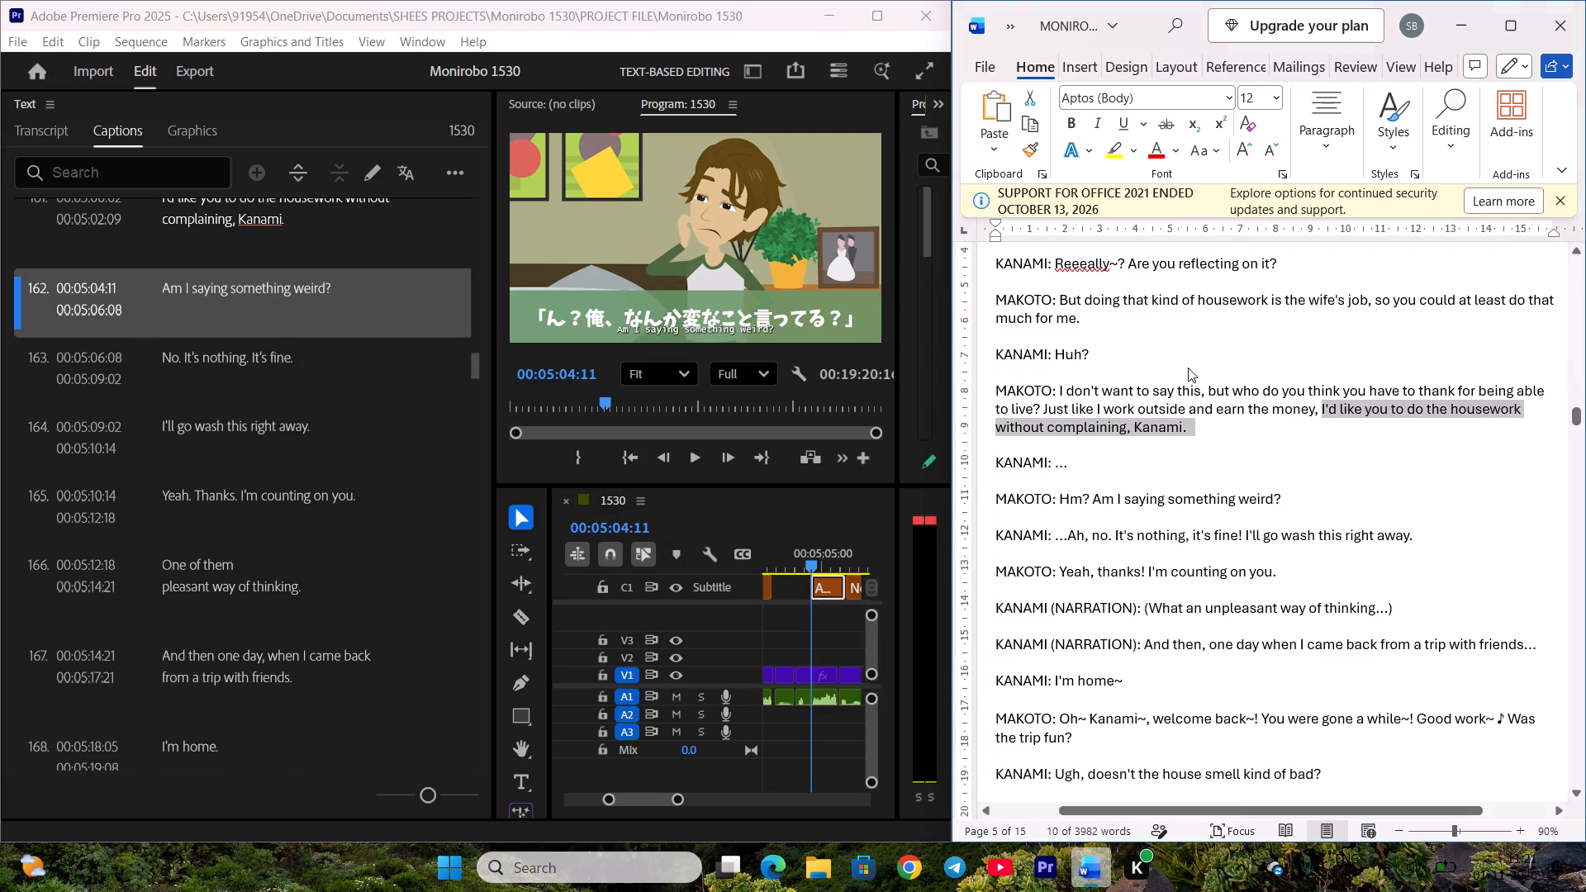
scroll(1185, 368, down, 2)
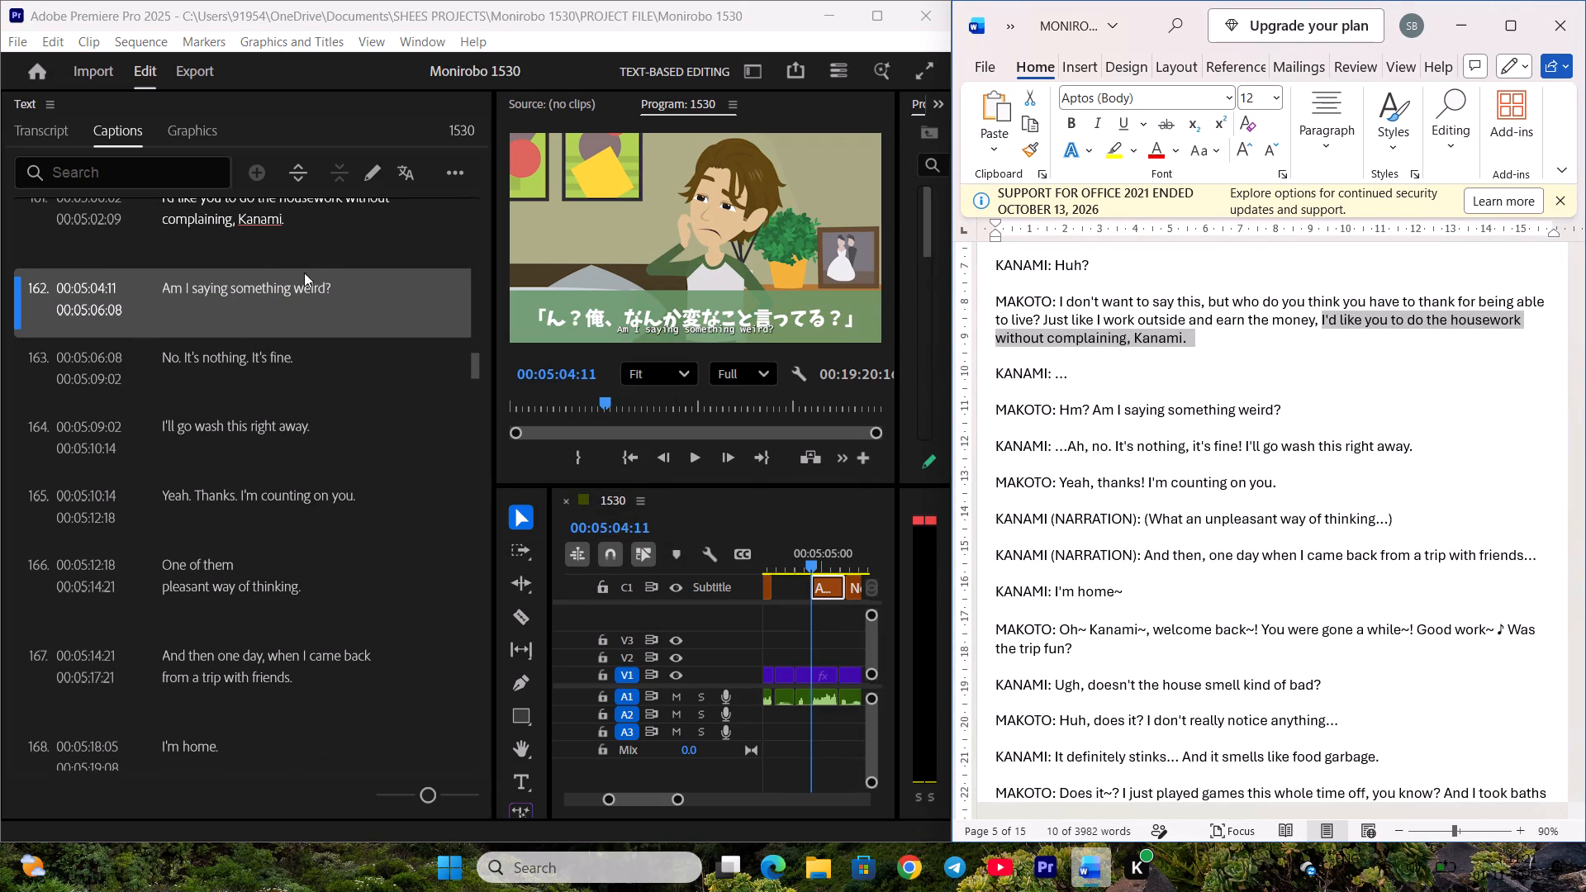
click(338, 246)
key(space)
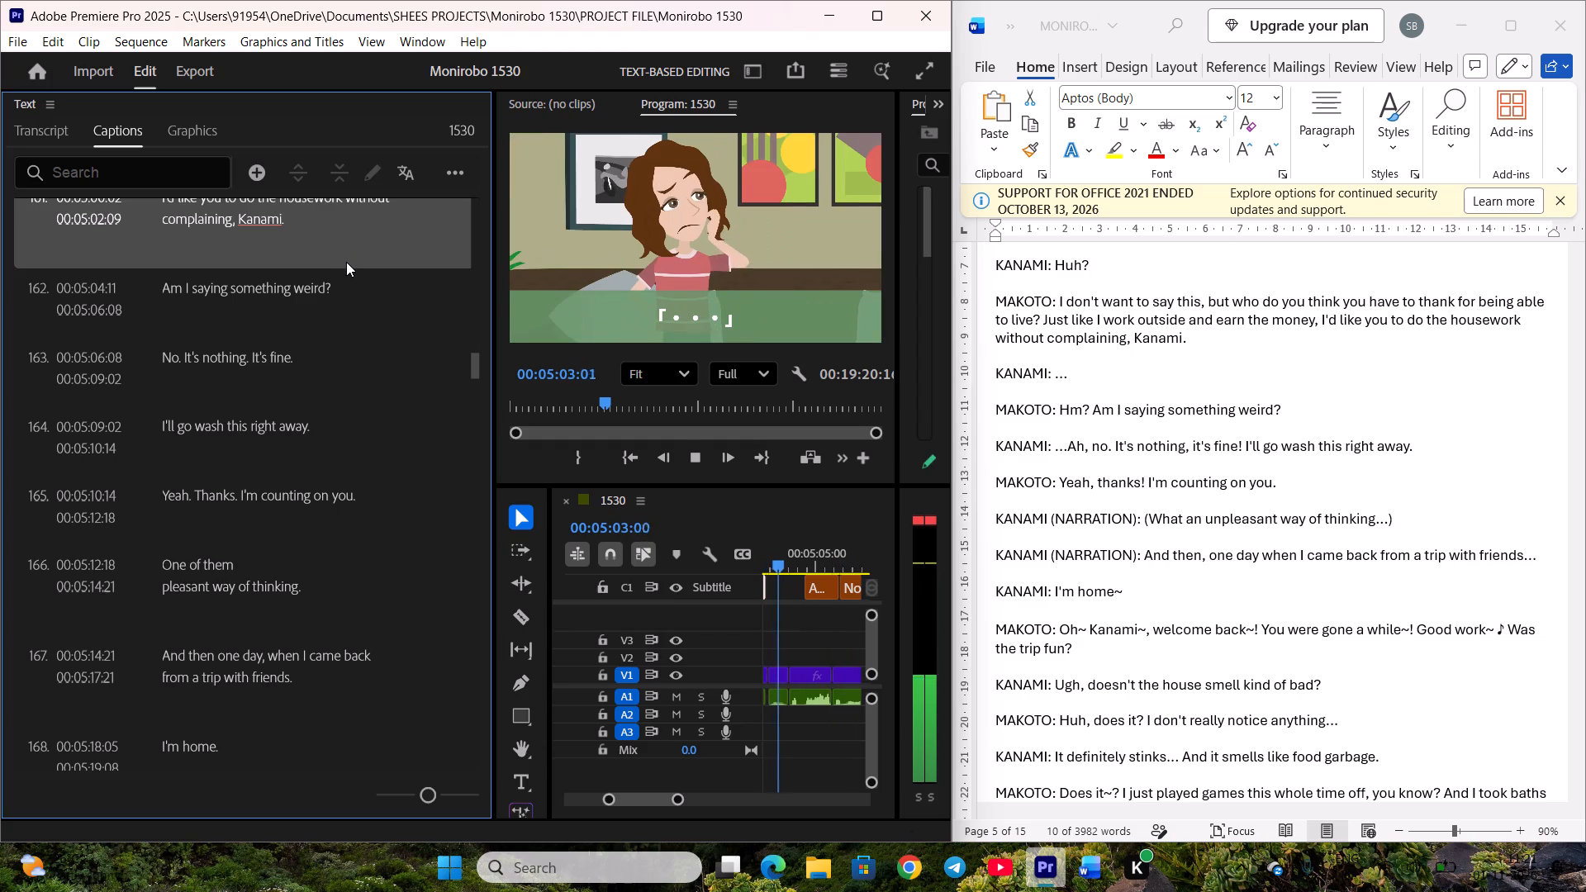
key(space)
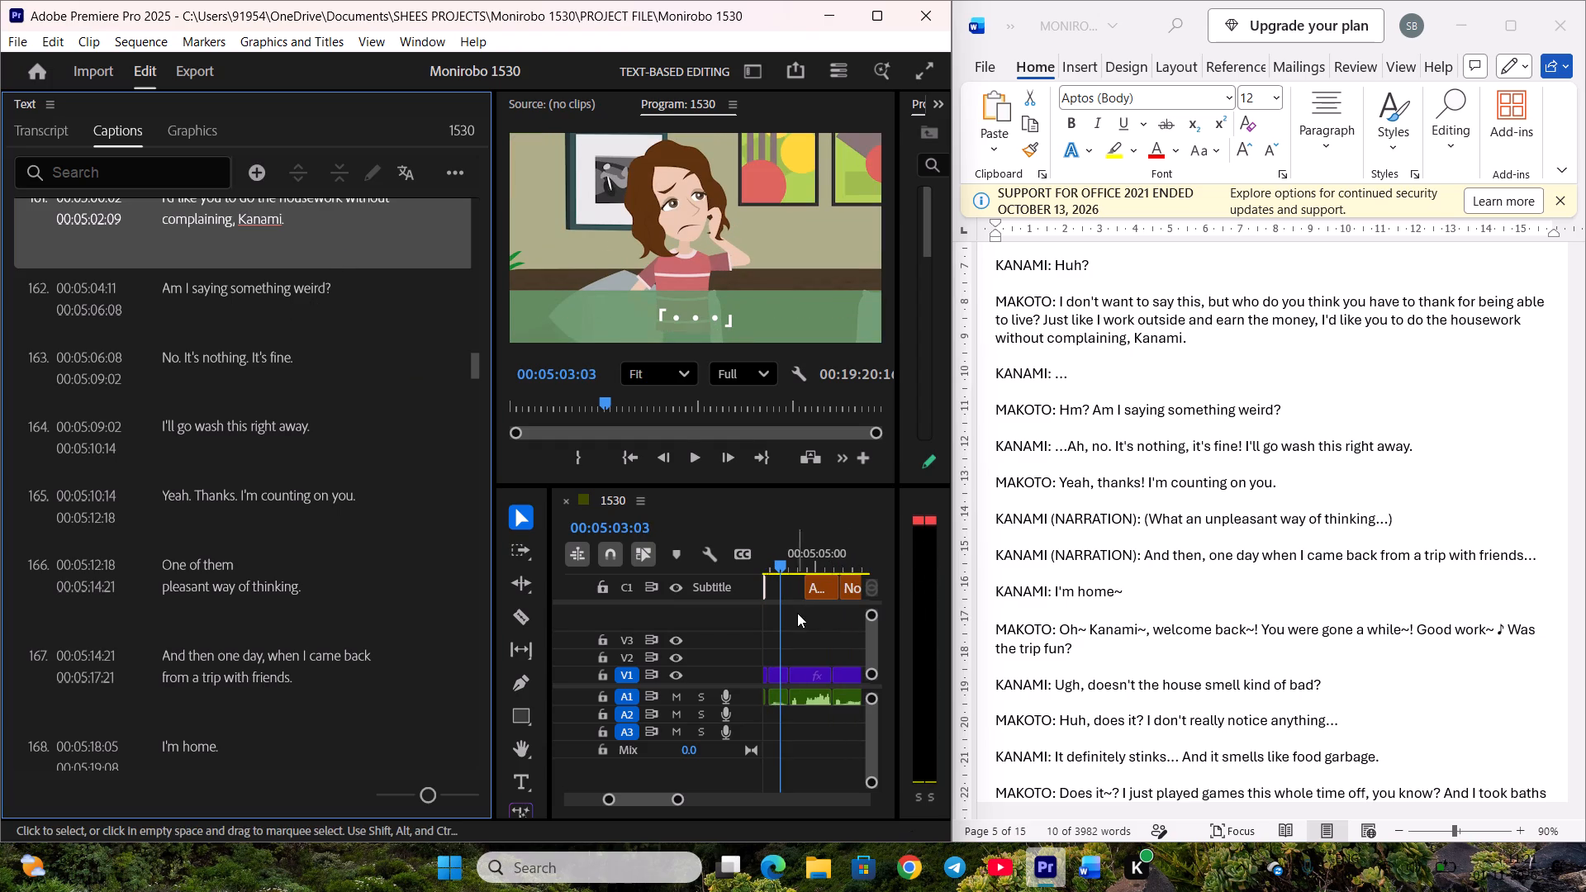
scroll(800, 611, up, 1)
drag(798, 585, 812, 585)
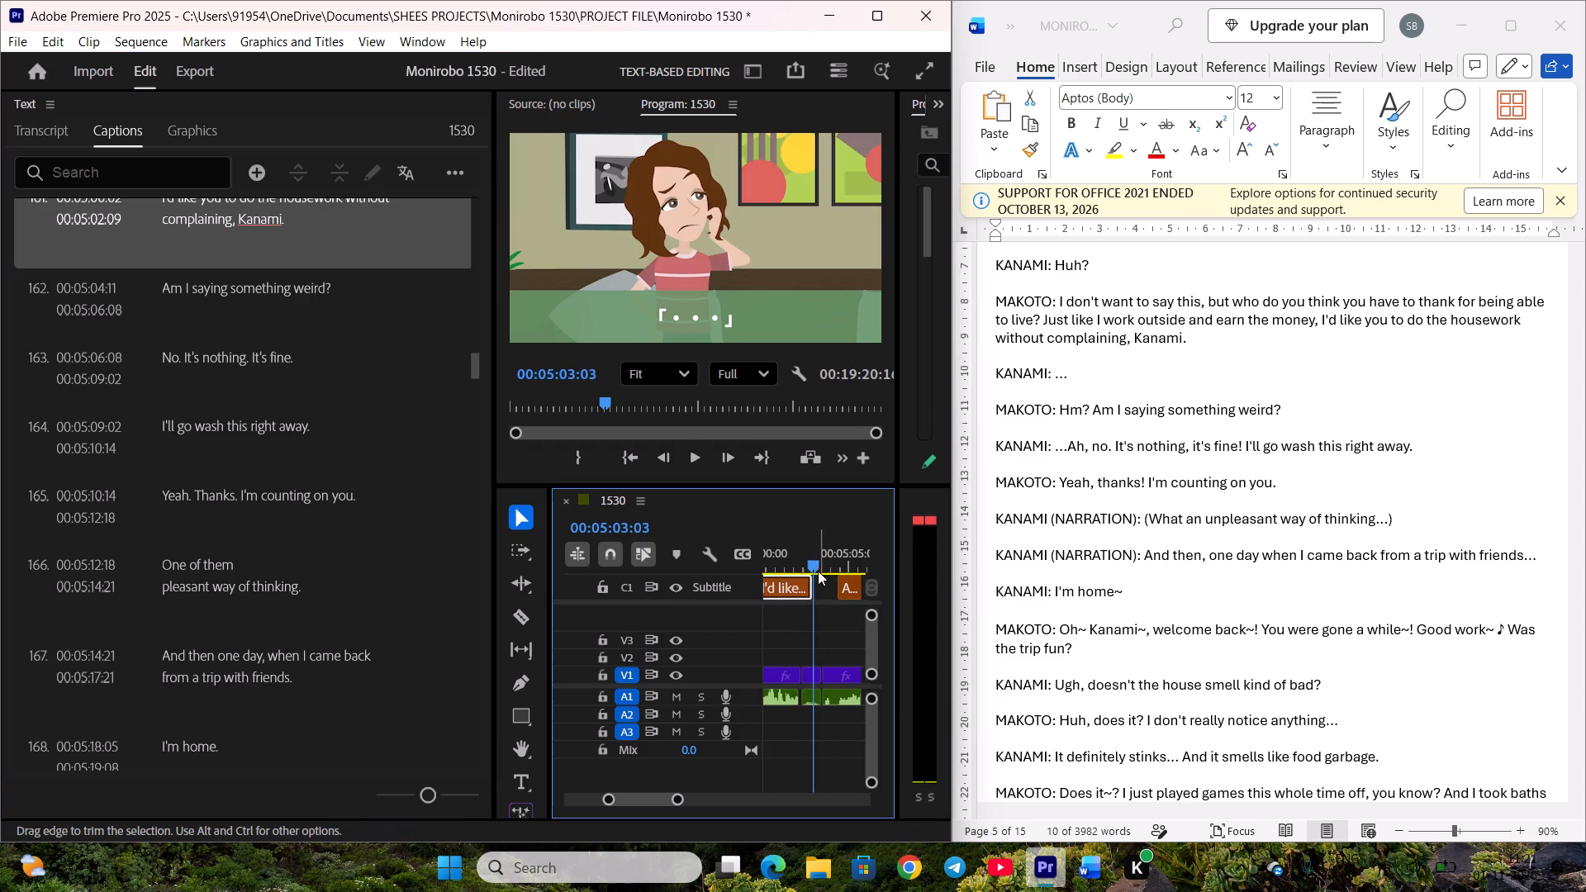
drag(818, 562, 807, 564)
key(c)
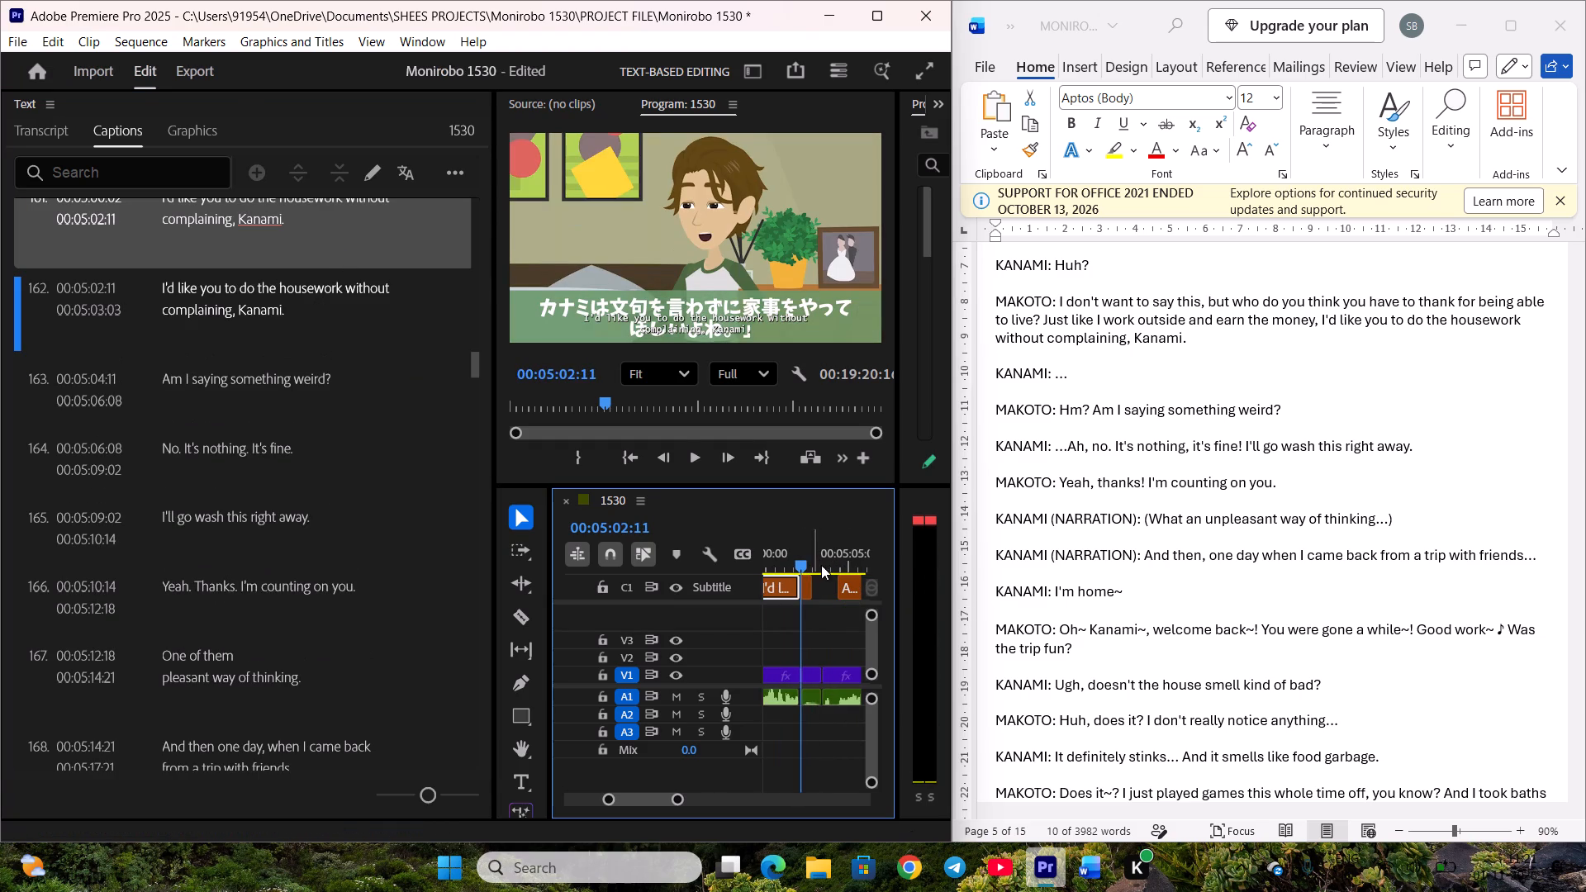
click(350, 301)
key(ctrl+s)
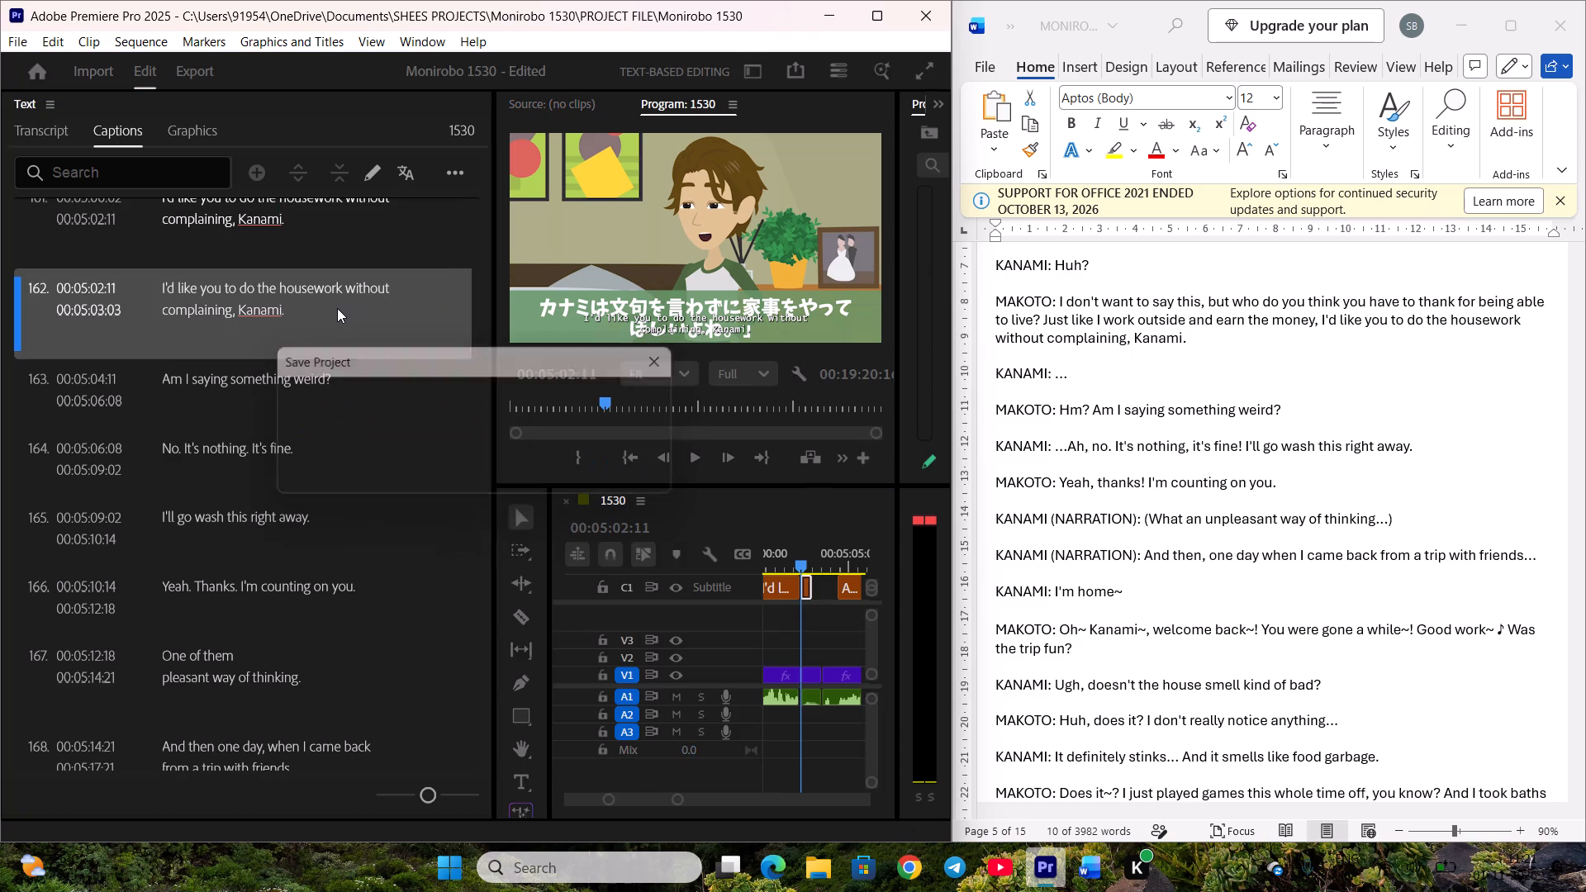
Replace the new caption 162's duplicated text with Kanami's script line "..." and save the project.
click(1110, 370)
drag(1055, 378, 1066, 378)
key(ctrl+c)
double_click(245, 297)
key(ctrl+v)
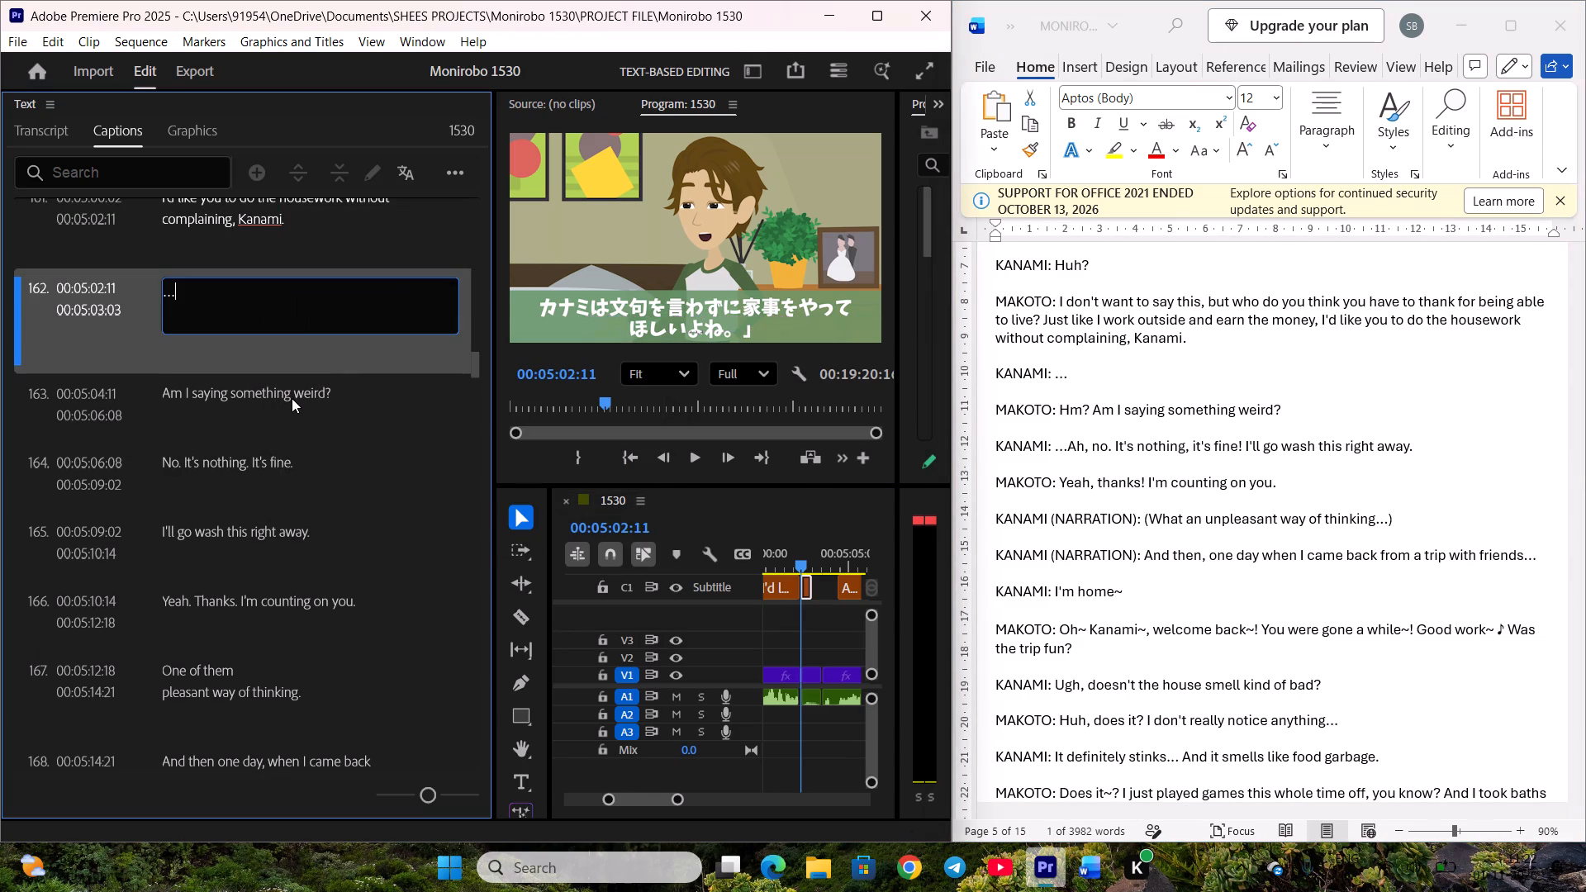
click(292, 399)
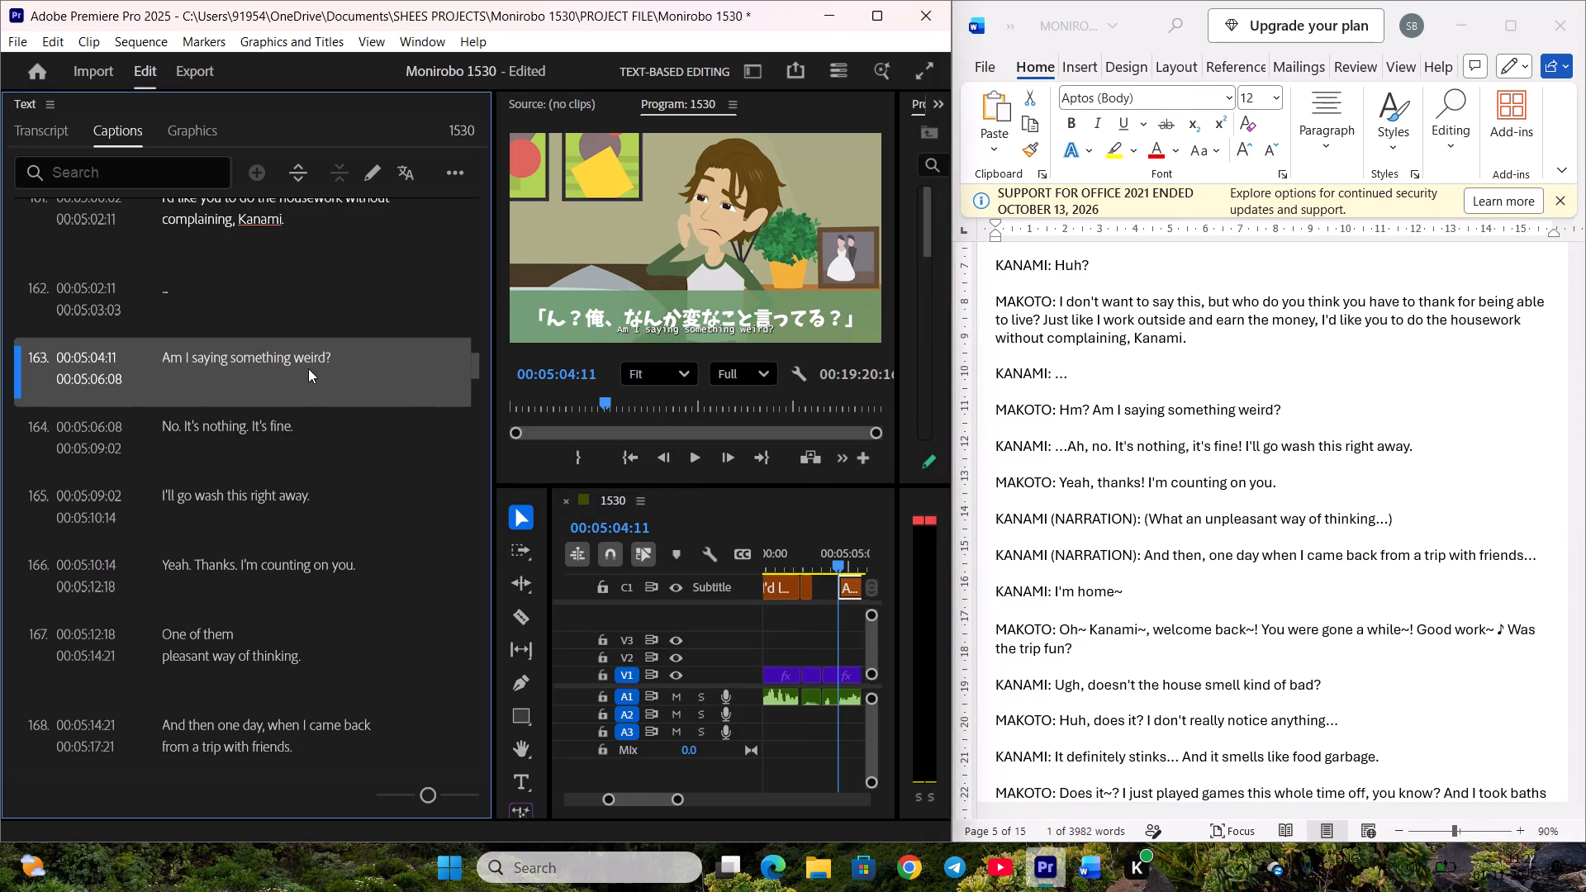
key(ctrl+s)
Replace caption 163's text with Makoto's script line "Hm? Am I saying something weird?".
click(1180, 363)
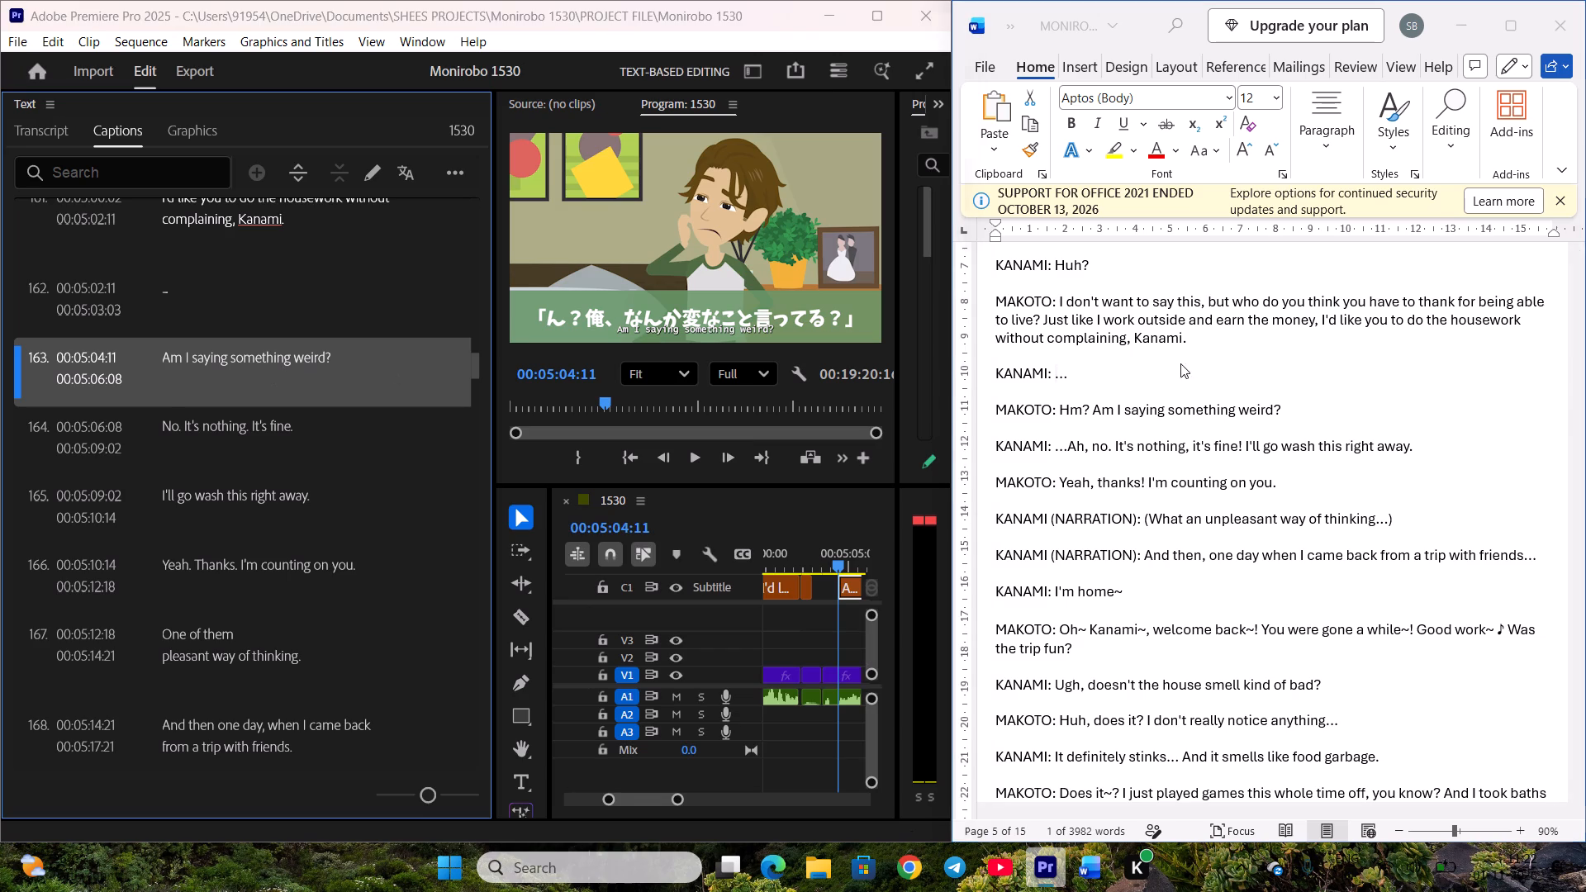
drag(1061, 406, 1276, 409)
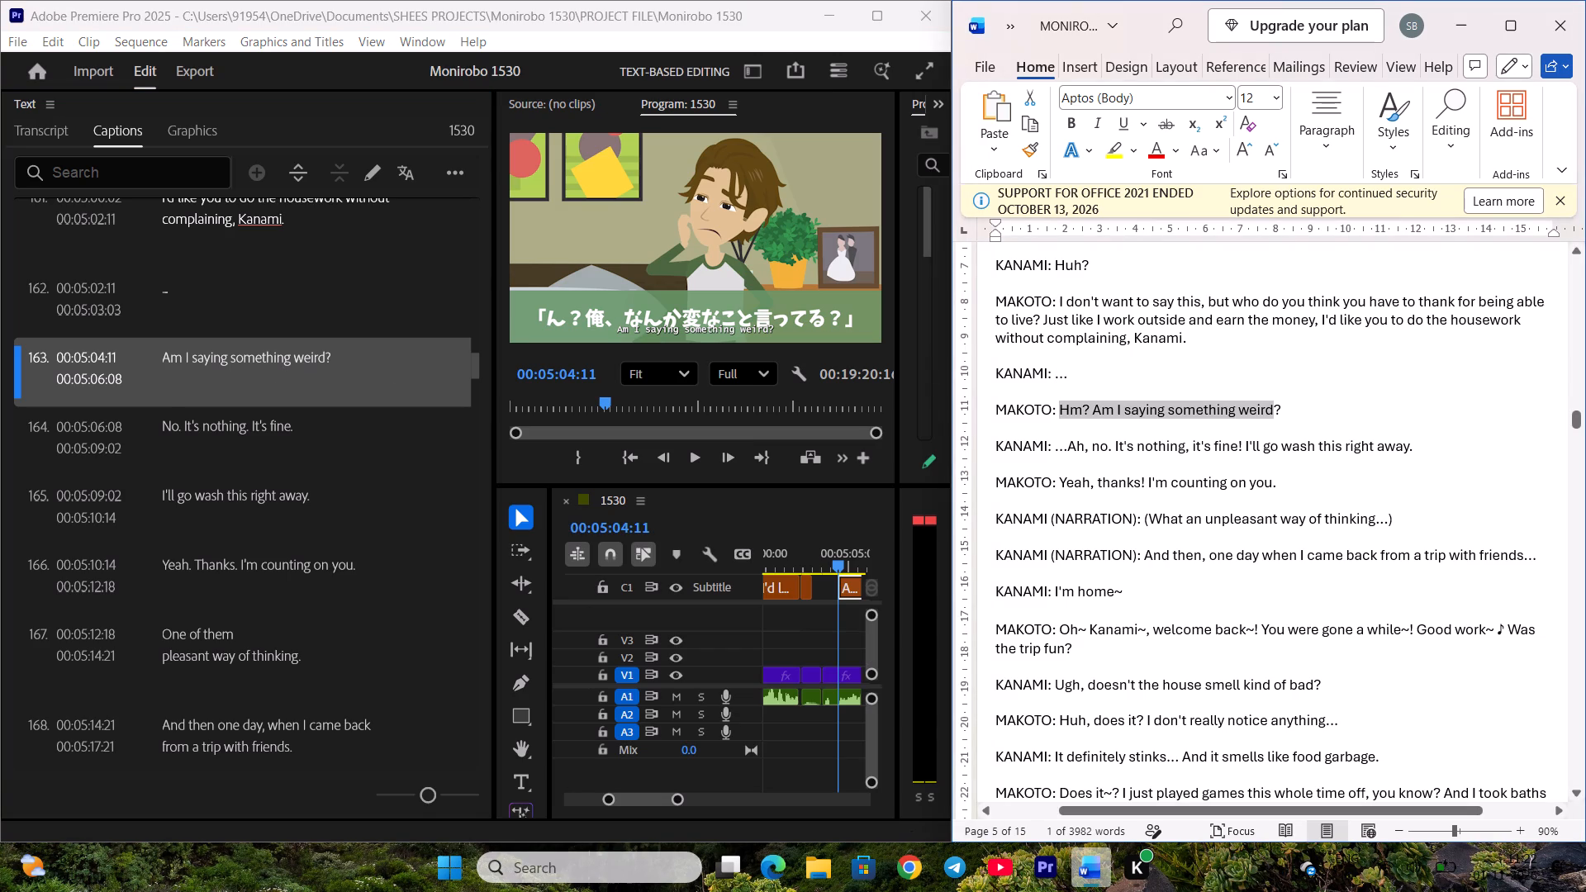
drag(1276, 409, 1278, 409)
key(ctrl+c)
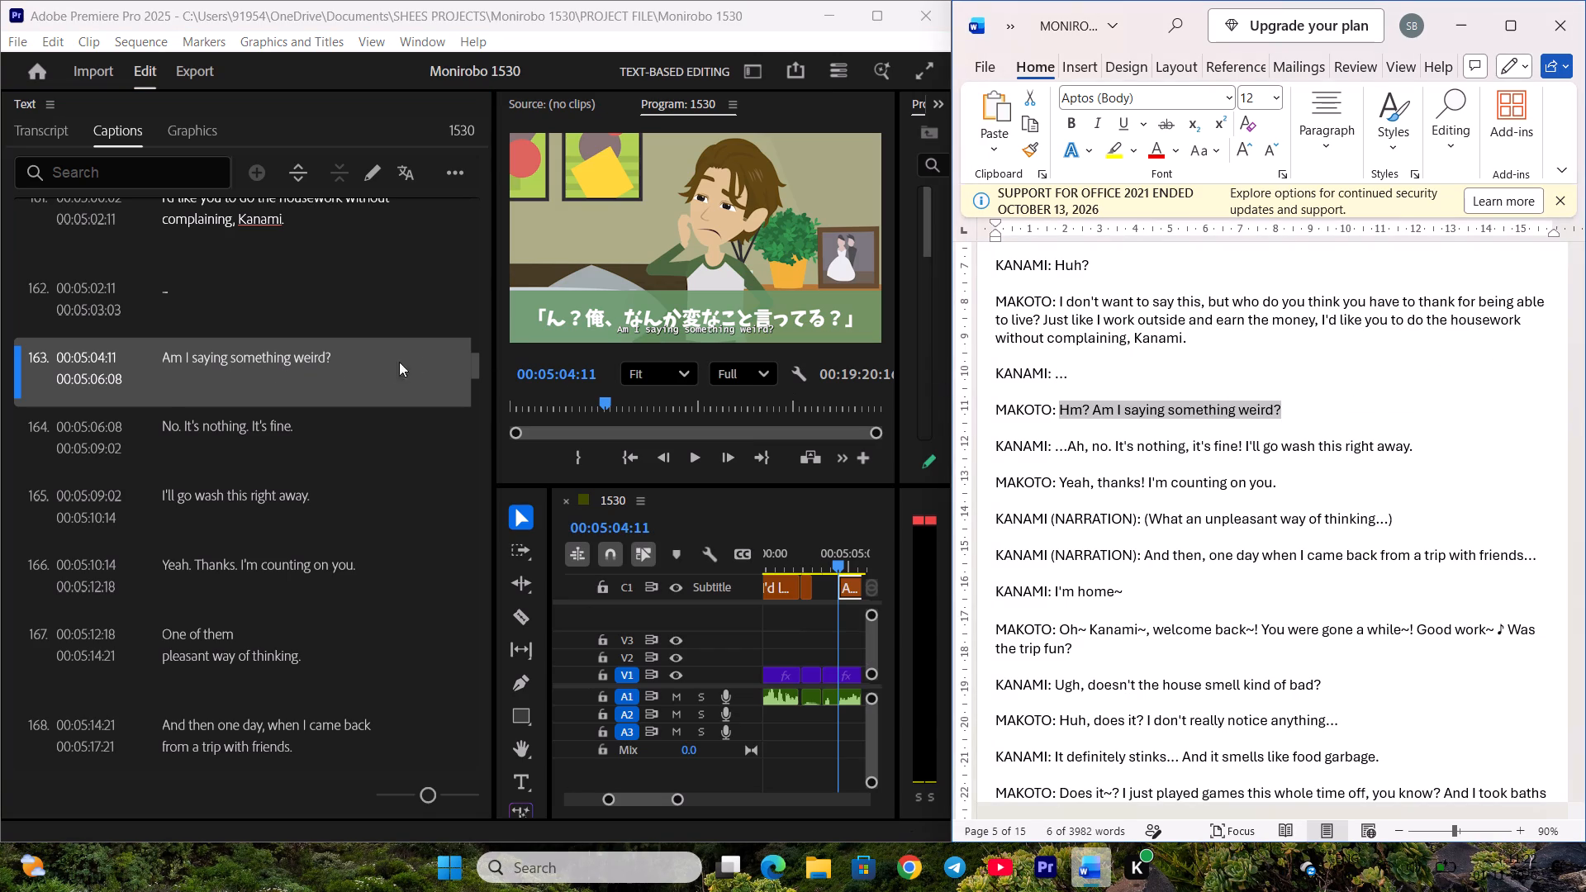
double_click(334, 363)
key(ctrl+v)
click(332, 413)
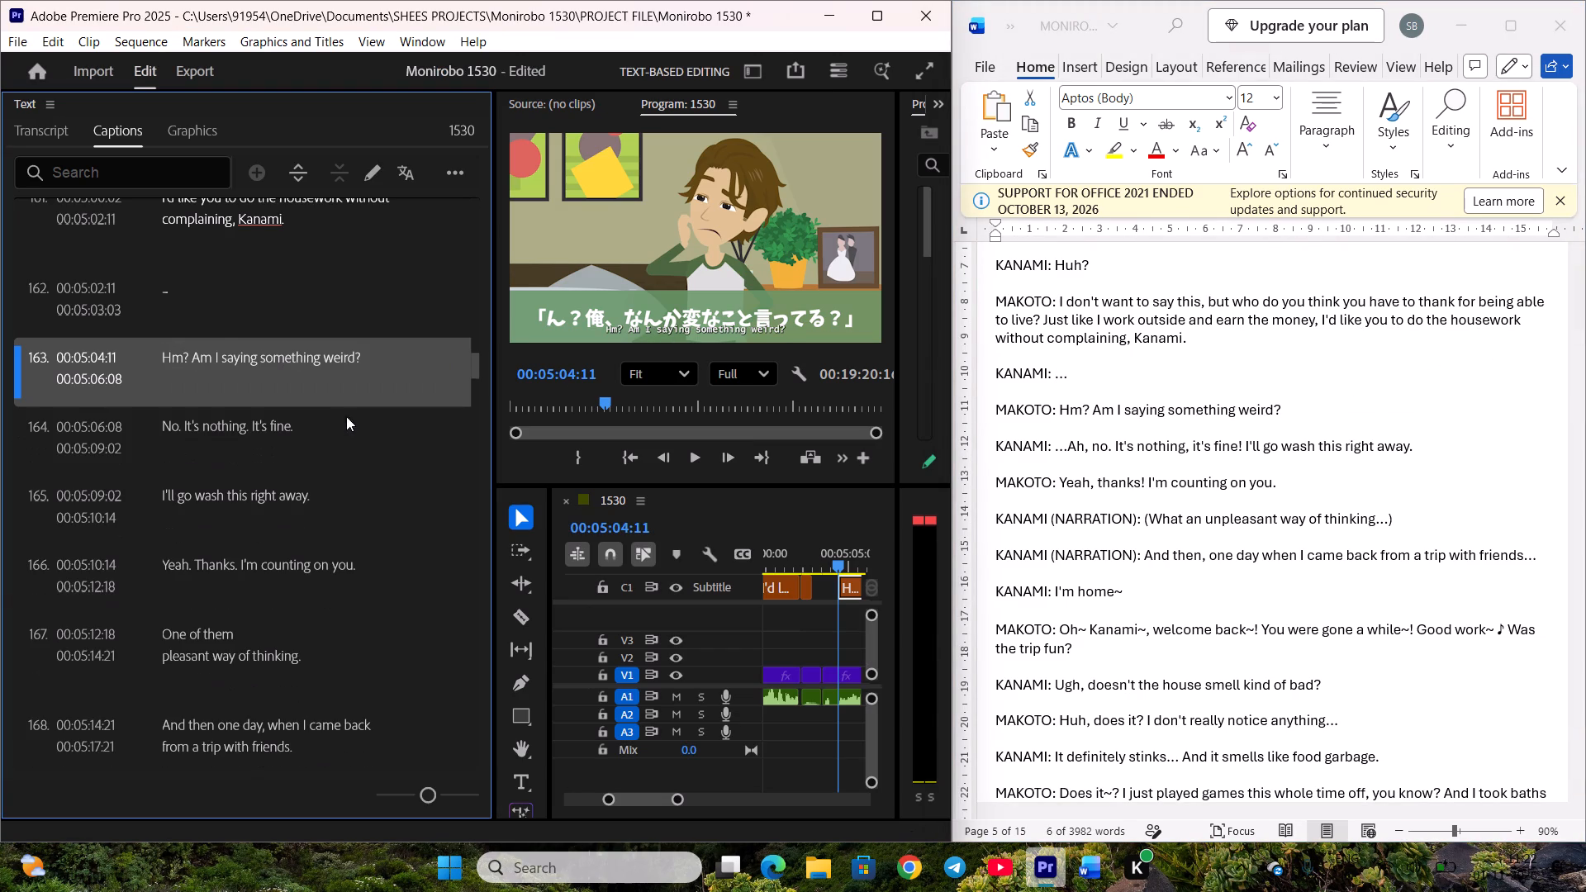
Extend caption 163's start back to 00:05:03:14 and split the caption at 00:05:04:06.
drag(843, 592, 821, 592)
drag(818, 591, 807, 591)
click(807, 591)
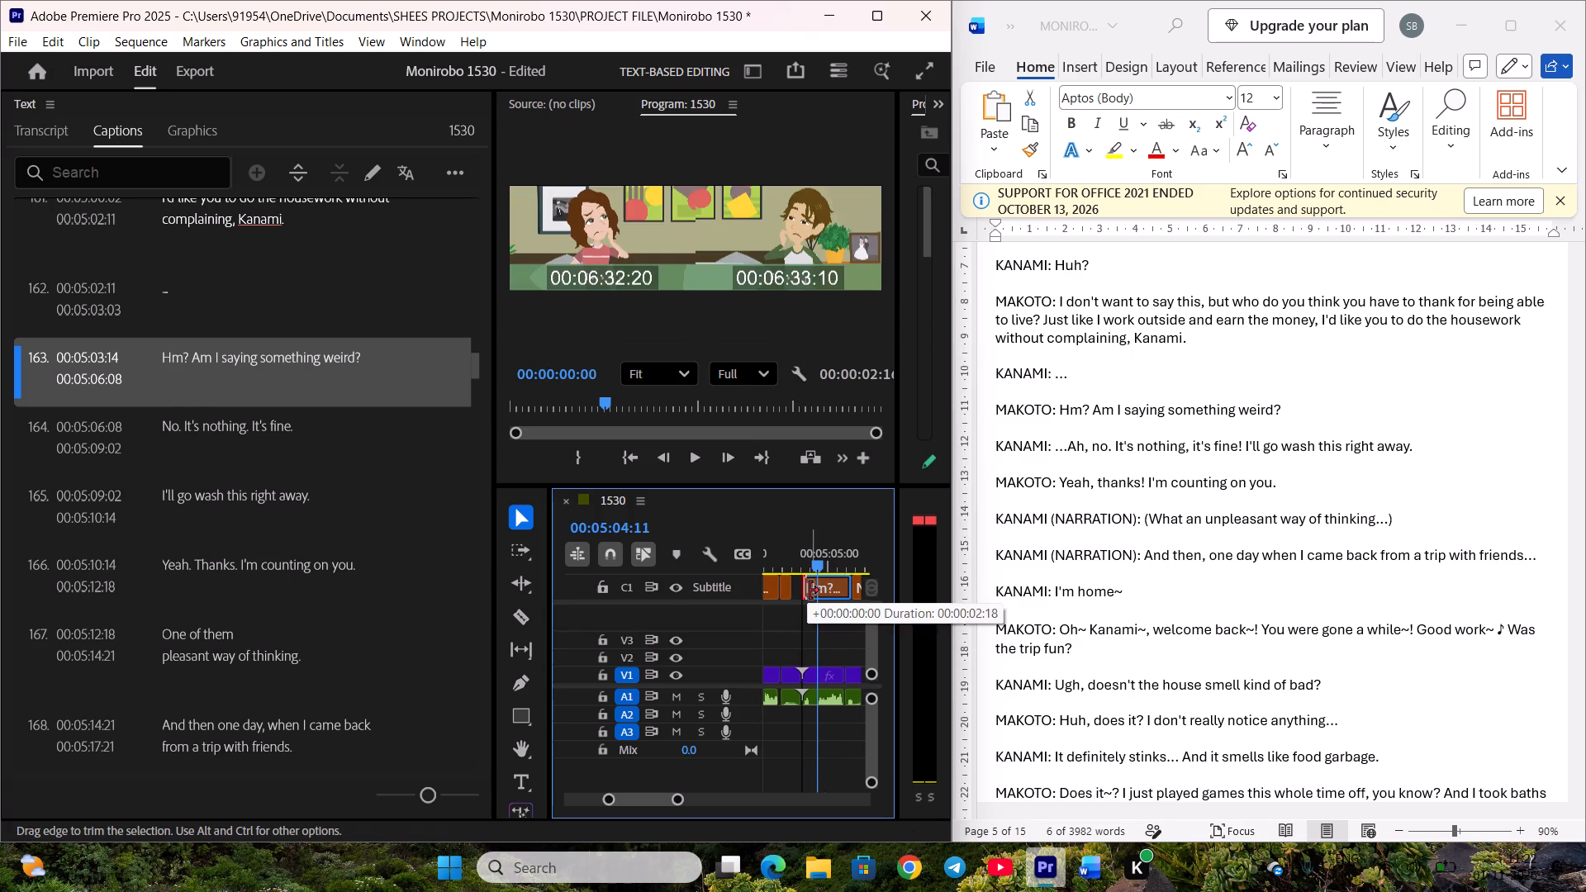
click(814, 567)
key(c)
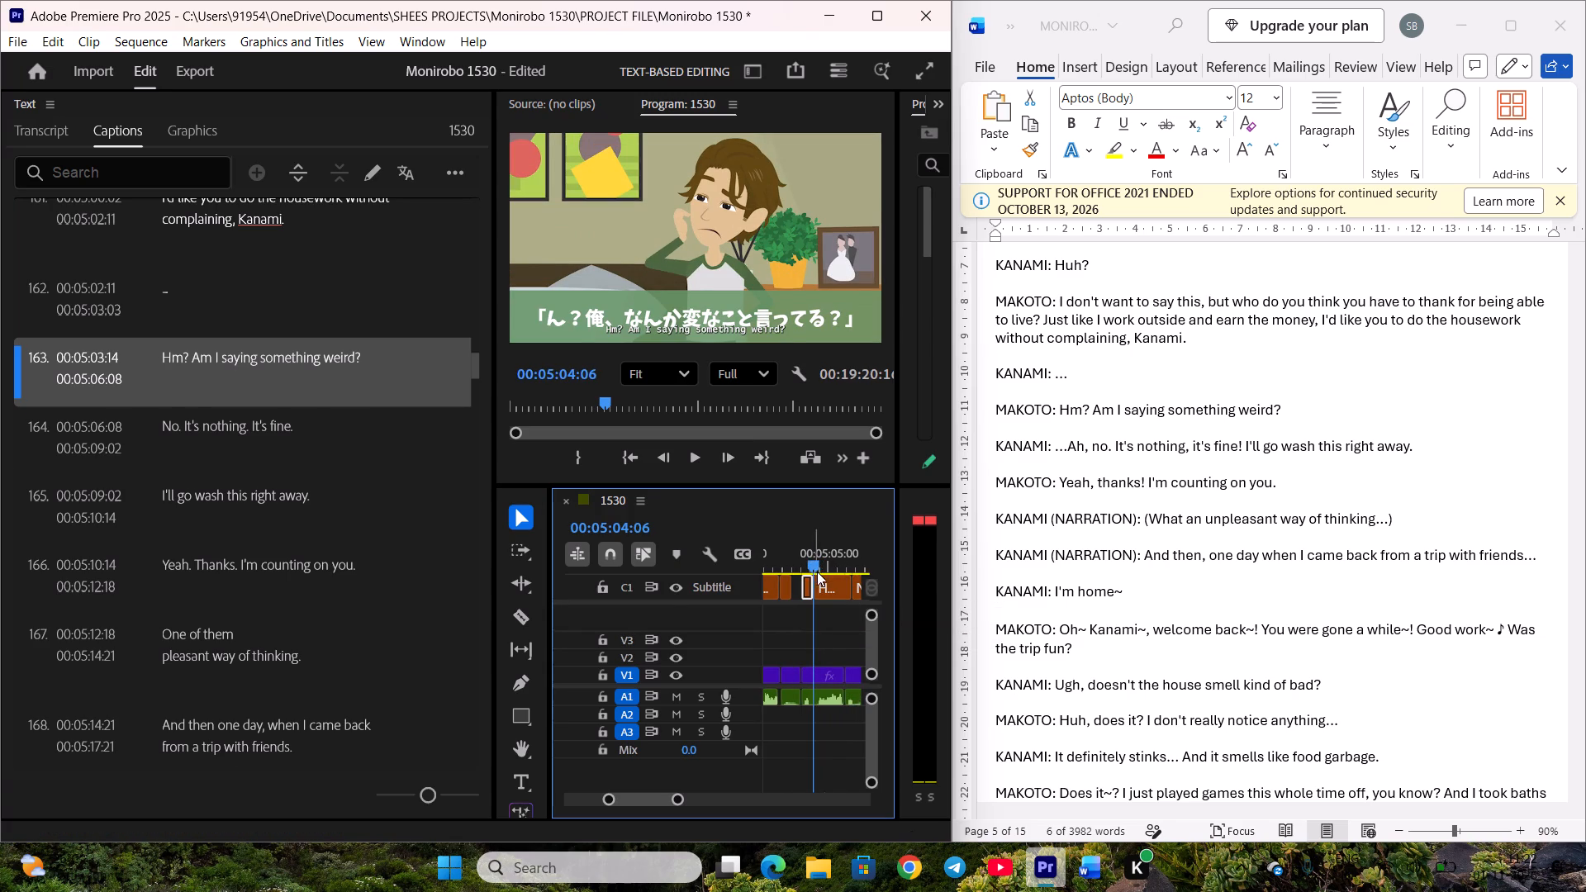
click(813, 553)
Trim caption 163's text to "Hm?", set caption 164's text to "Am I saying something weird?", and save the project.
double_click(314, 365)
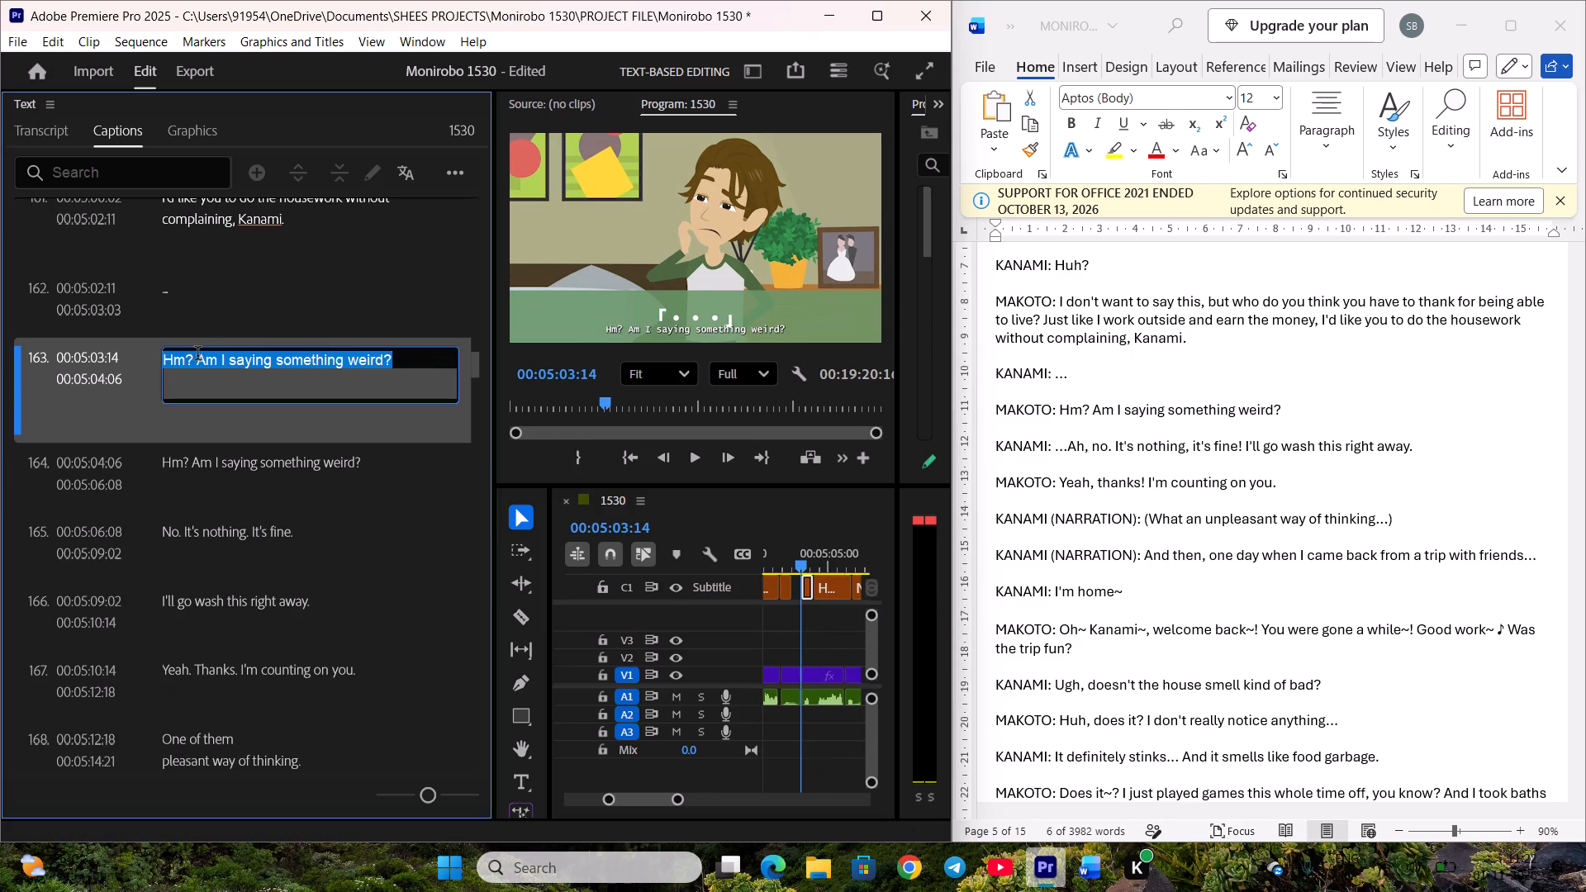
drag(199, 359, 402, 365)
key(ctrl+c)
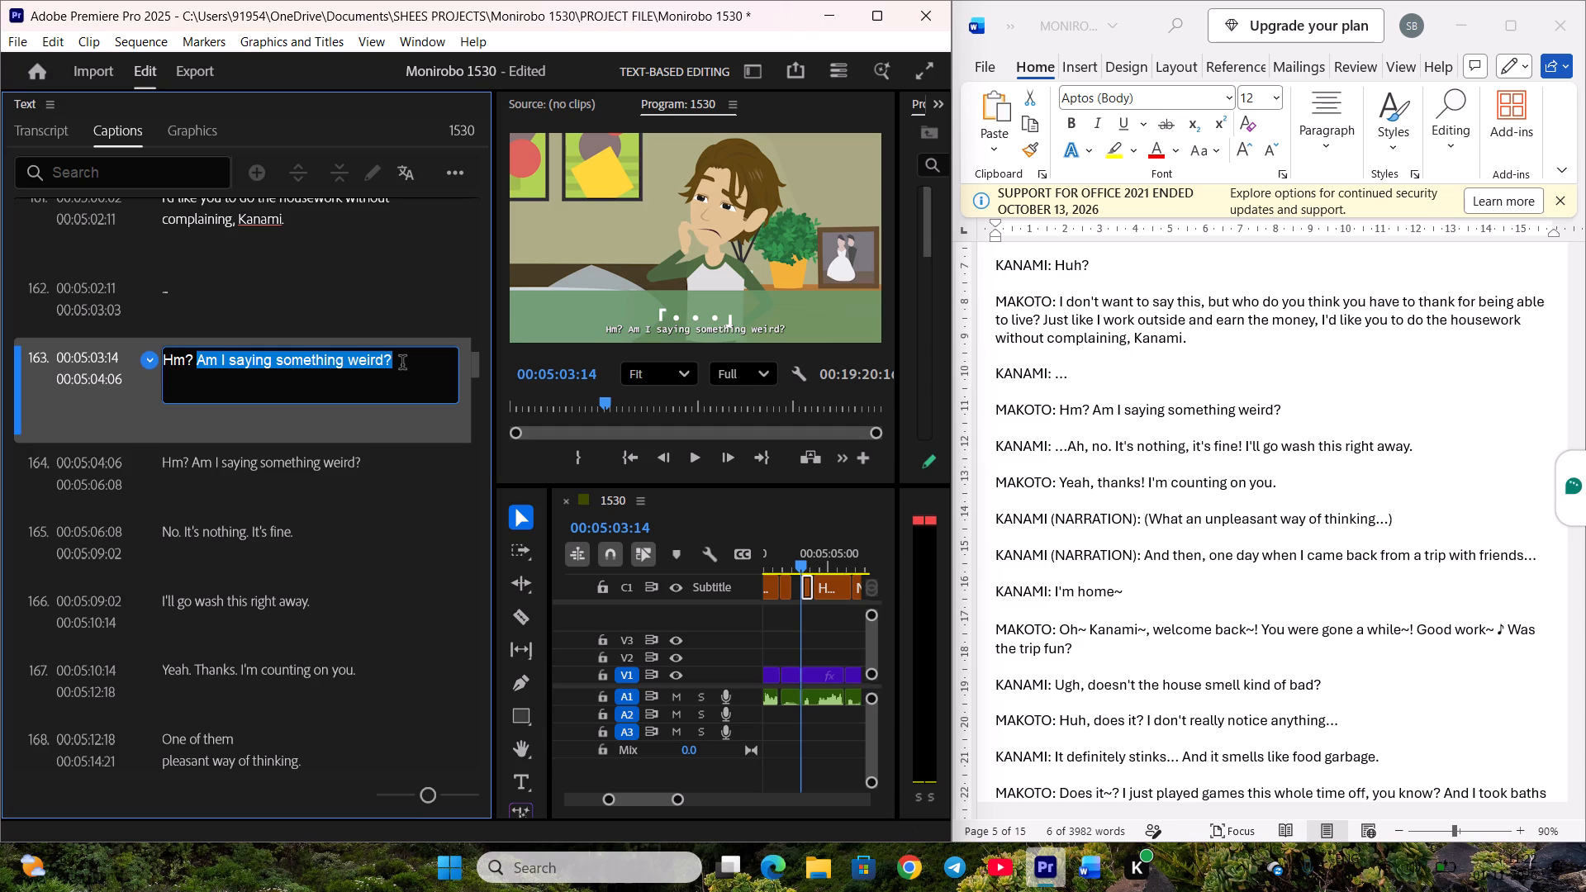
key(ctrl+x)
double_click(306, 448)
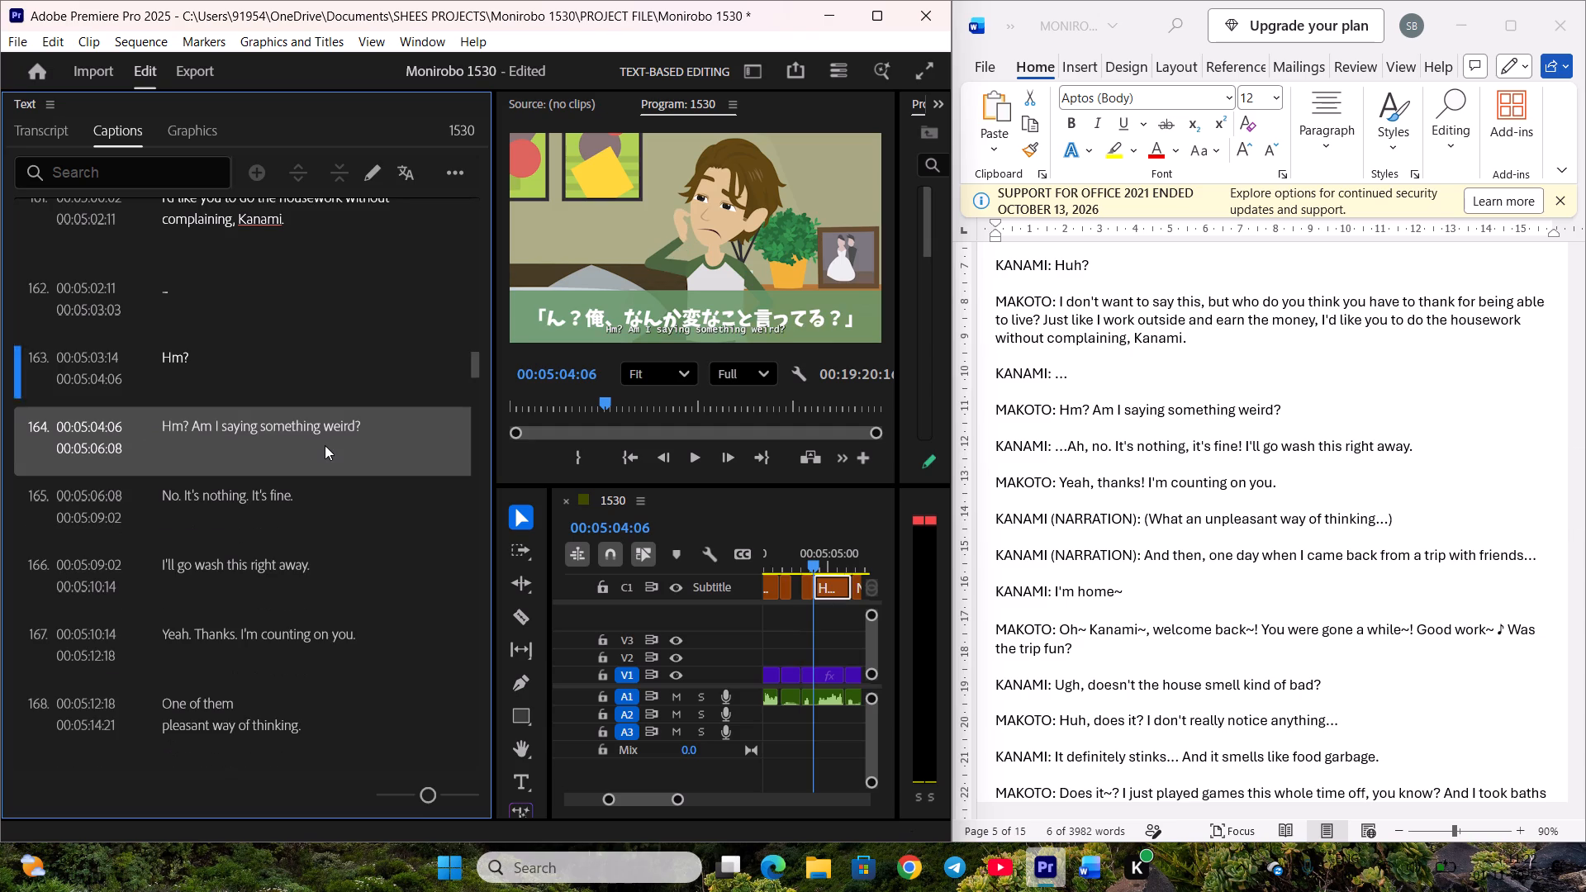
double_click(325, 444)
key(ctrl+v)
click(330, 524)
scroll(329, 468, down, 5)
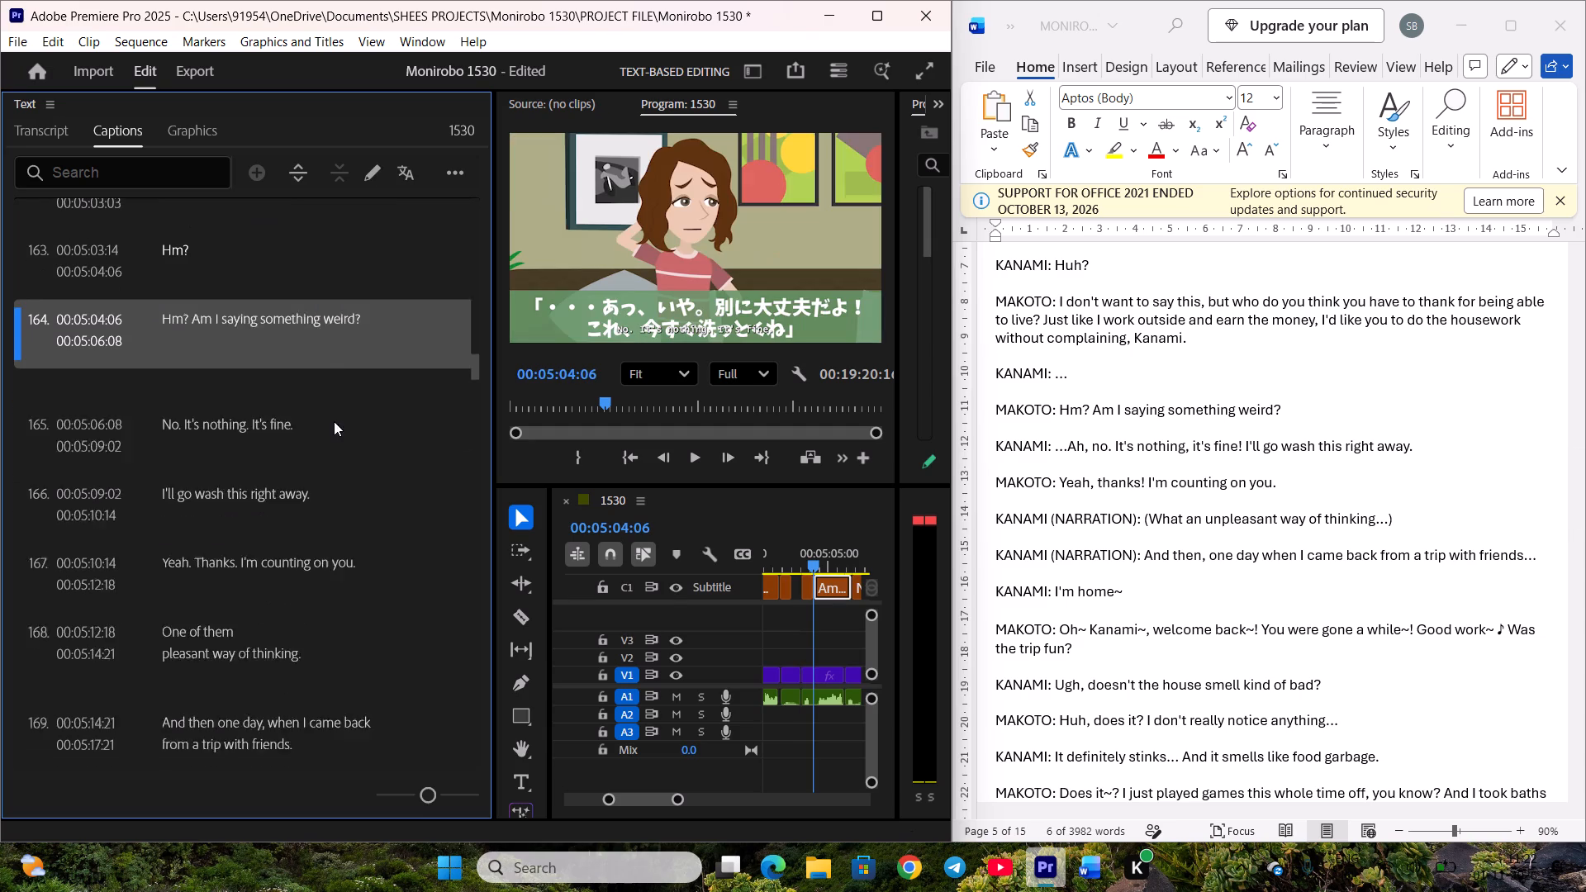
scroll(335, 410, down, 2)
key(ctrl+s)
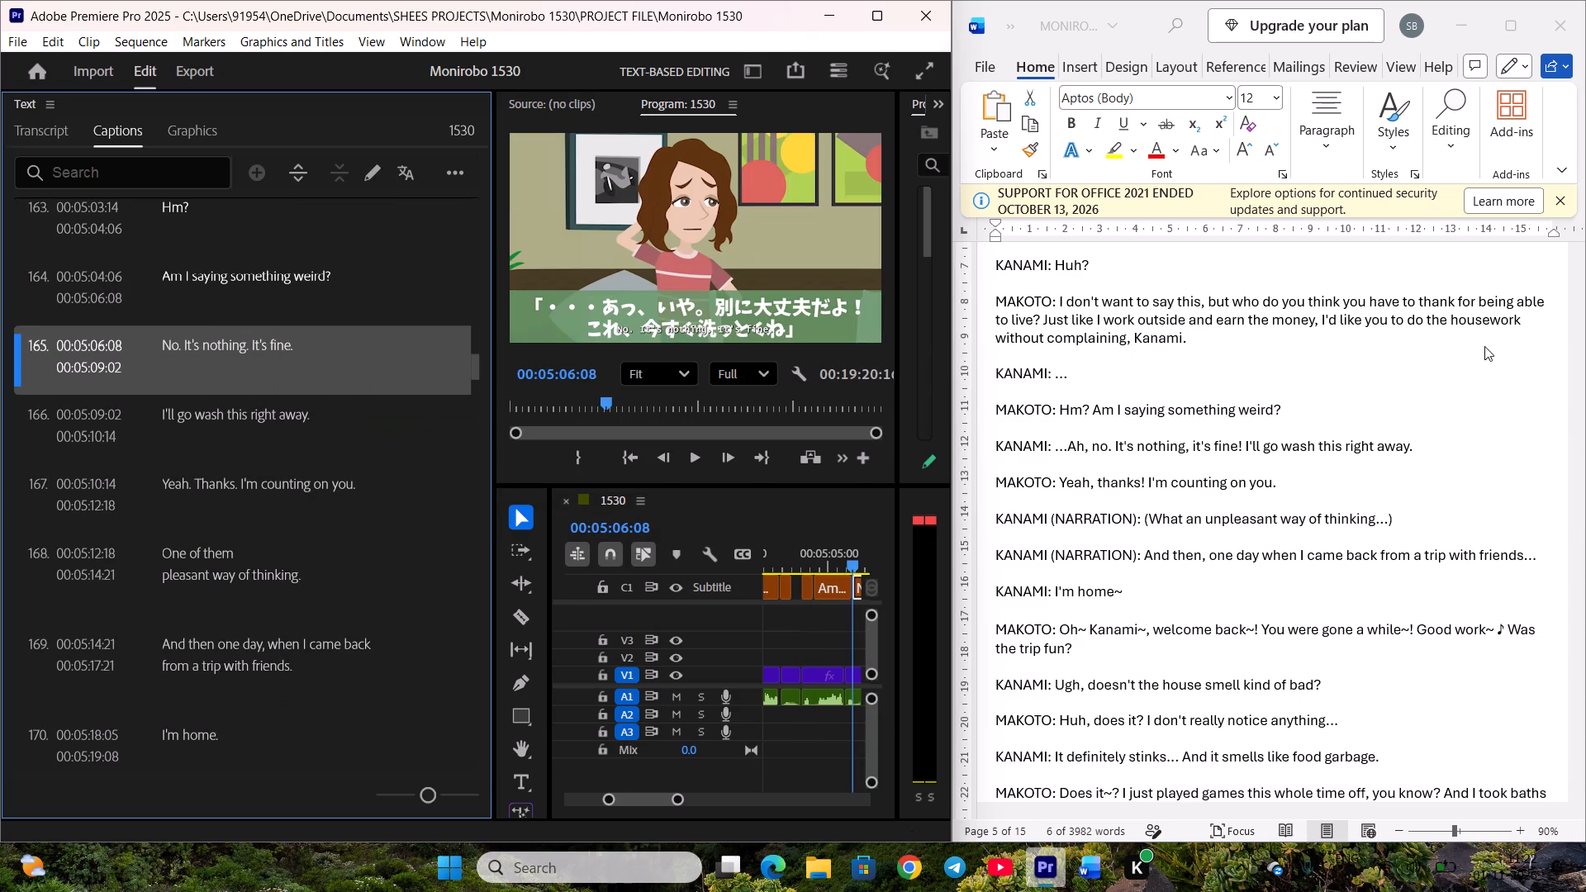
Replace caption 165's text with Kanami's script line "...Ah, no. It's nothing, it's fine!".
click(1484, 346)
scroll(1303, 372, down, 1)
drag(1057, 401, 1114, 401)
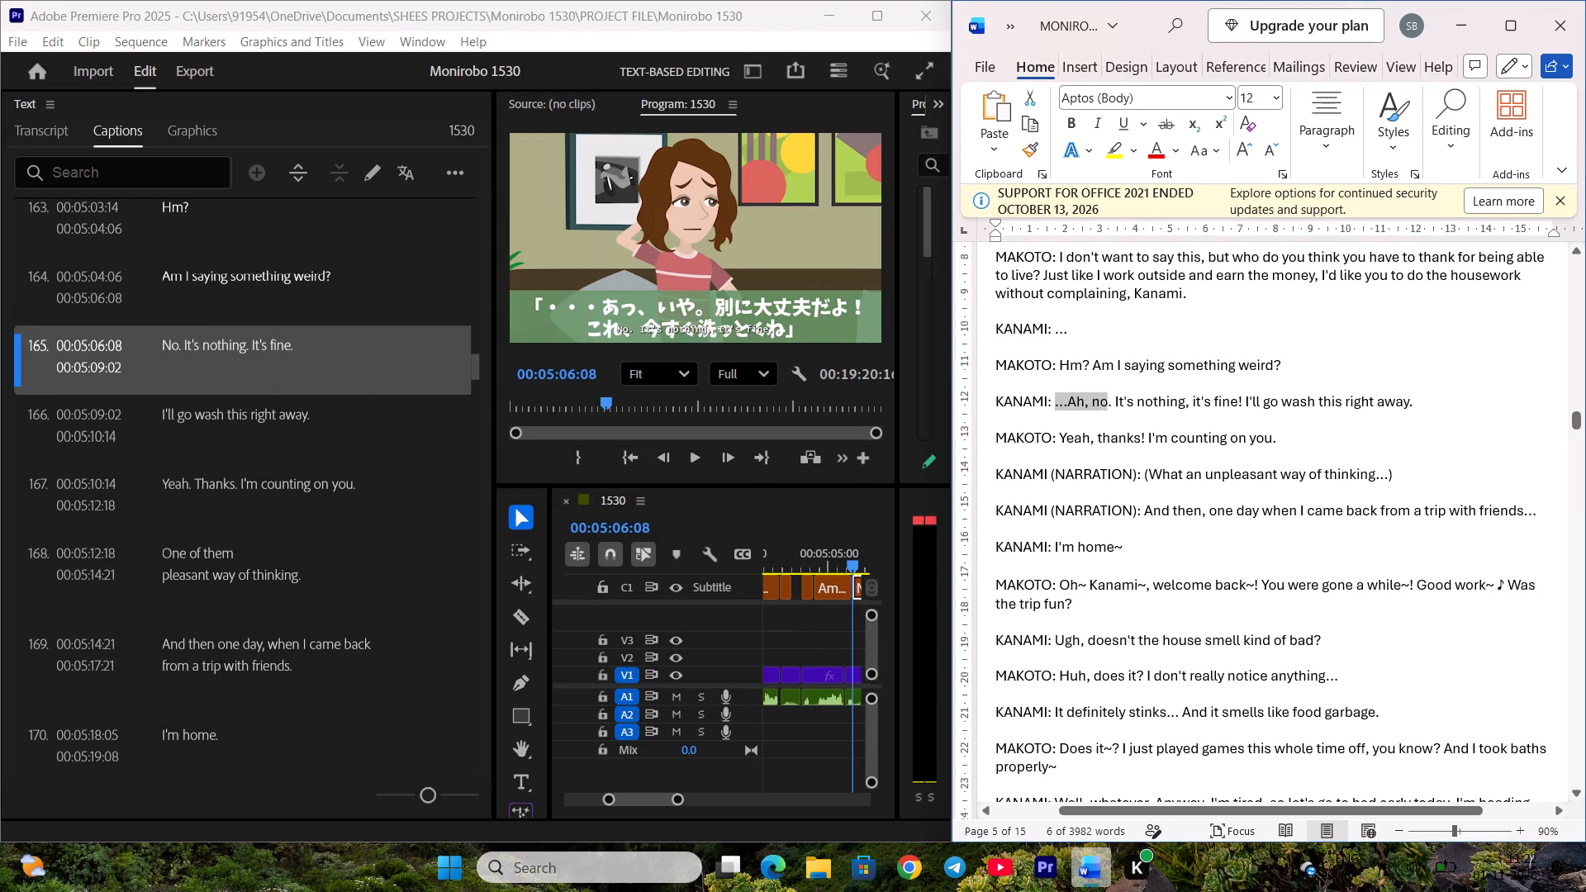
drag(1114, 401, 1234, 399)
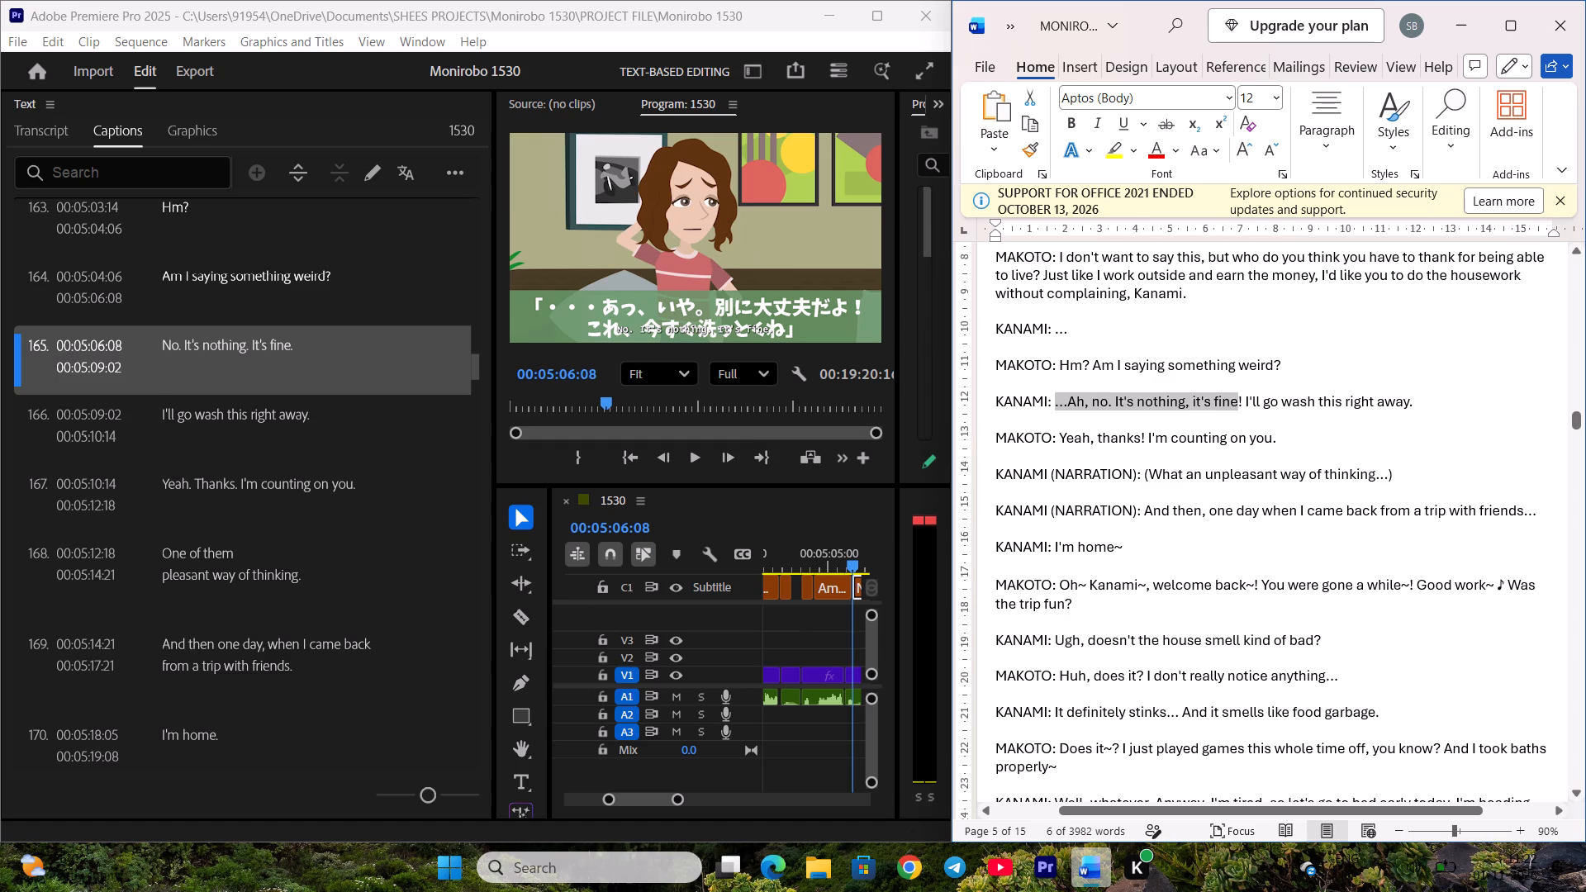
drag(1234, 399, 1242, 399)
key(ctrl+c)
double_click(264, 350)
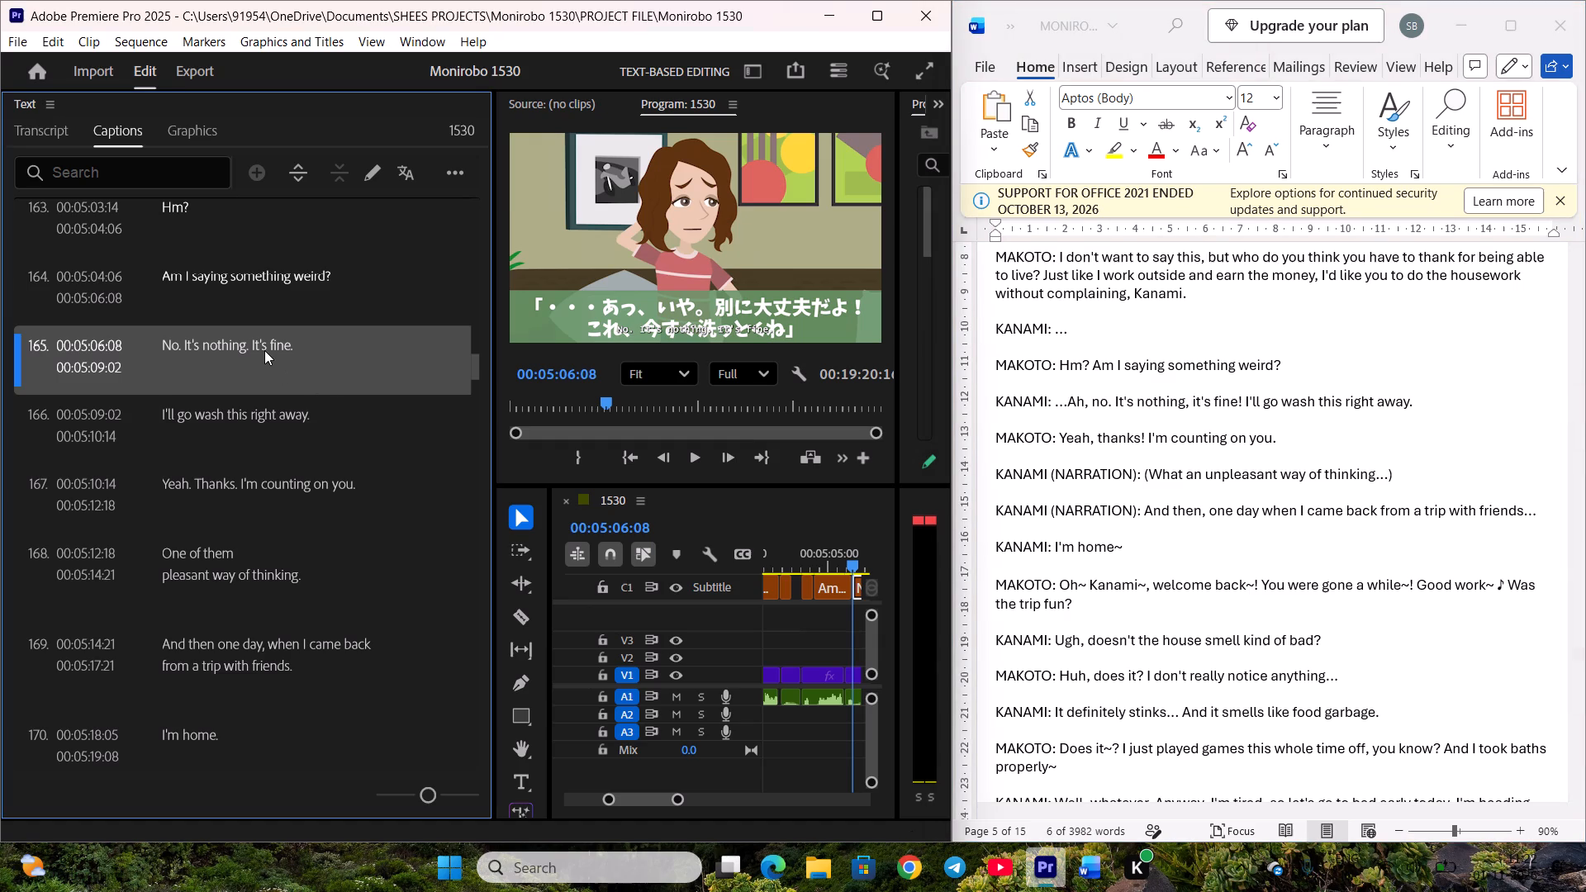
key(ctrl+v)
click(297, 446)
scroll(297, 443, down, 3)
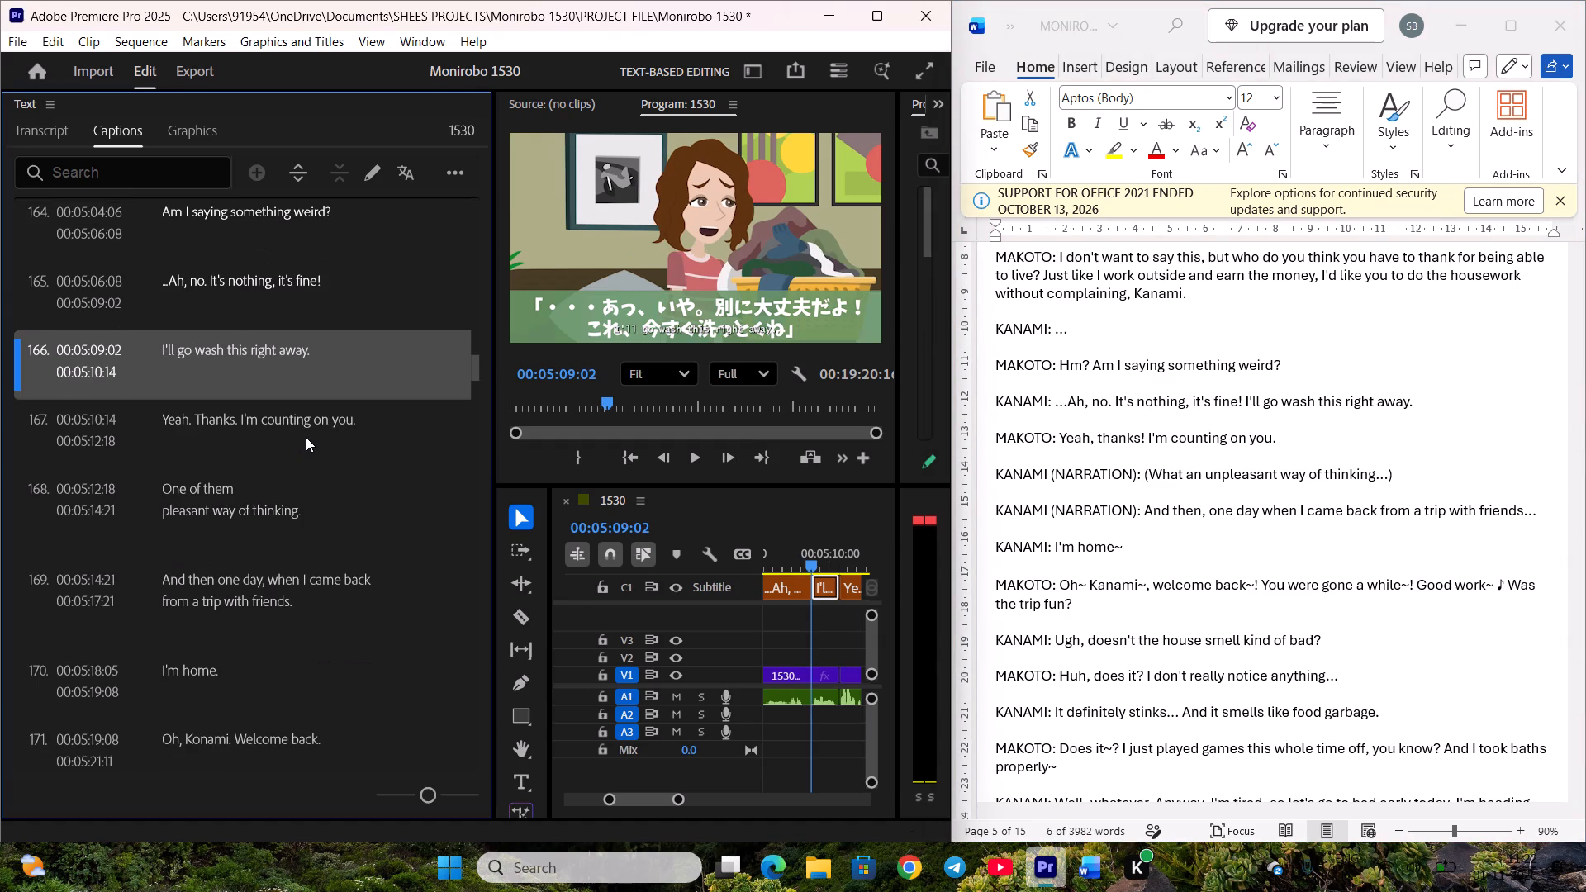
Replace caption 166's text with Kanami's script sentence "I'll go wash this right away." and save the project.
click(1441, 364)
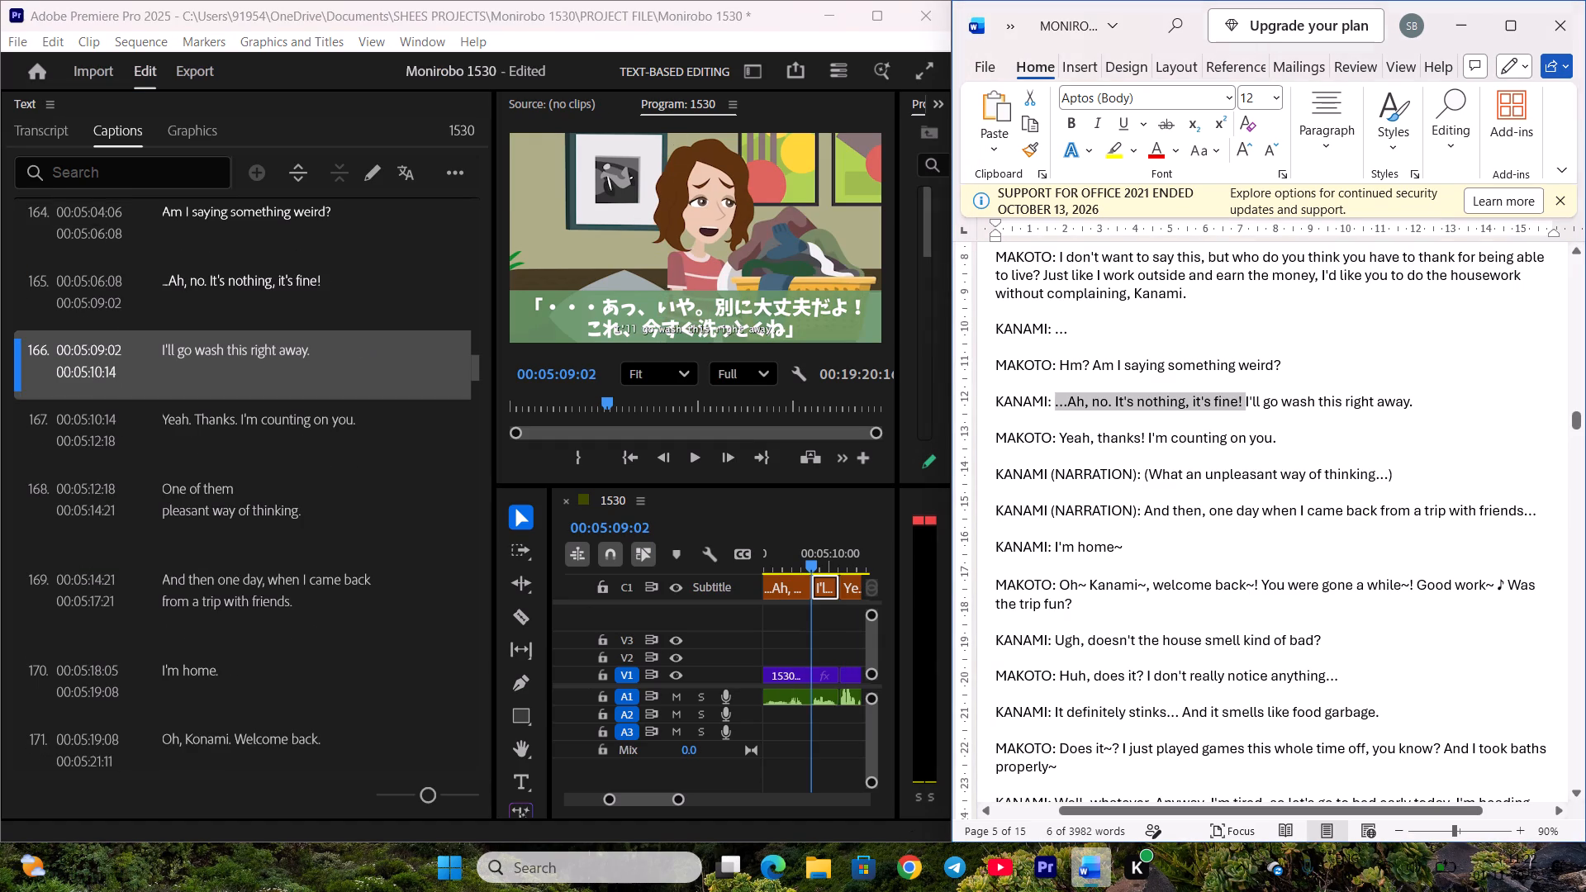
drag(1246, 403, 1411, 398)
click(1413, 398)
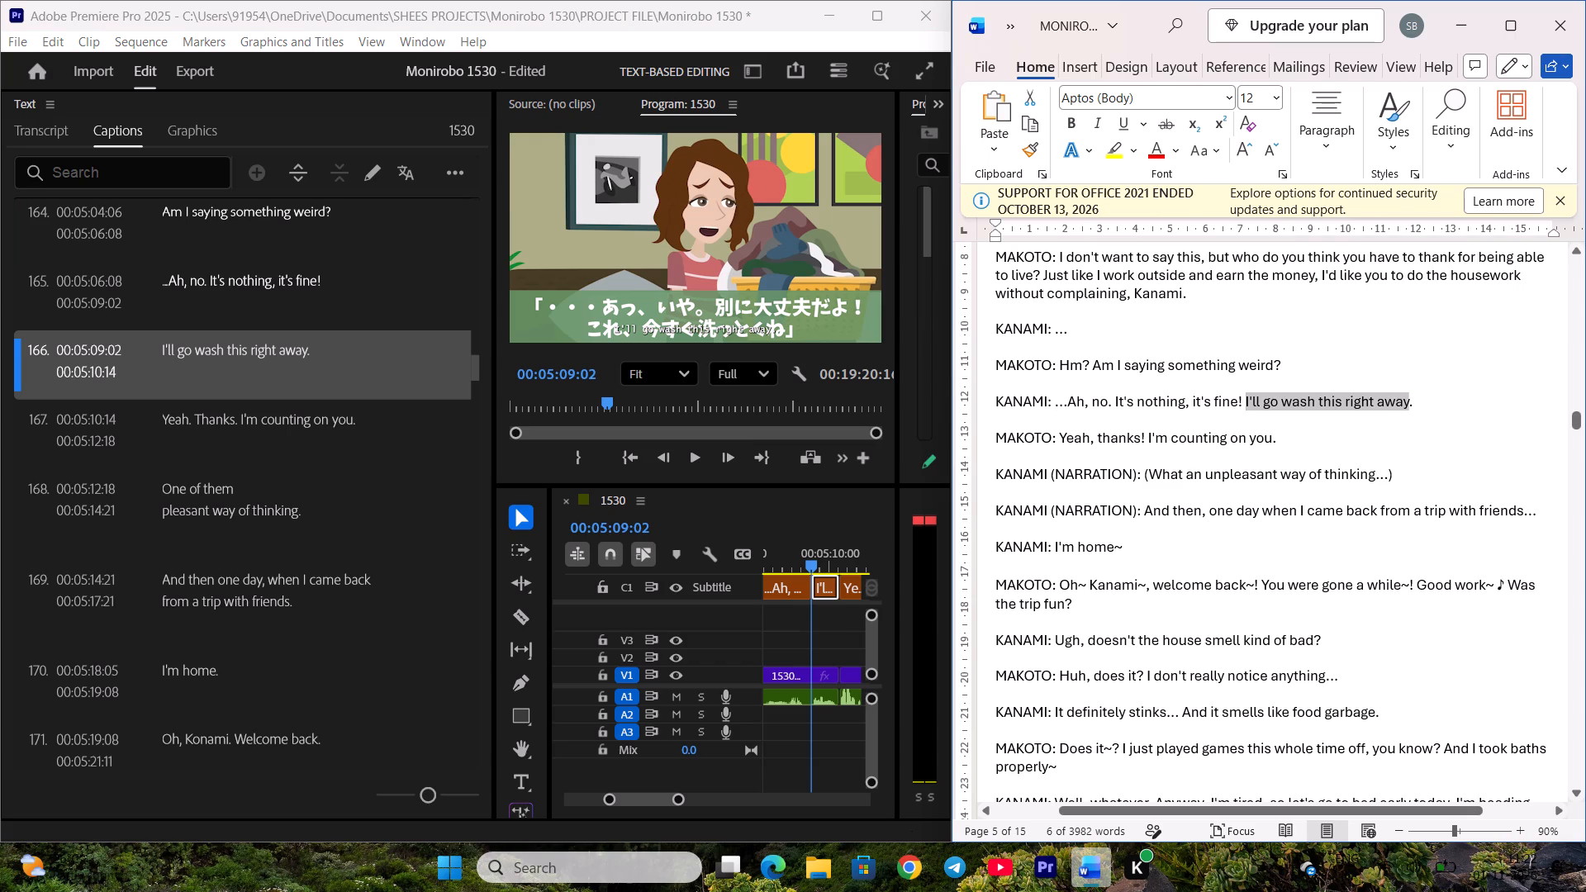
click(1418, 398)
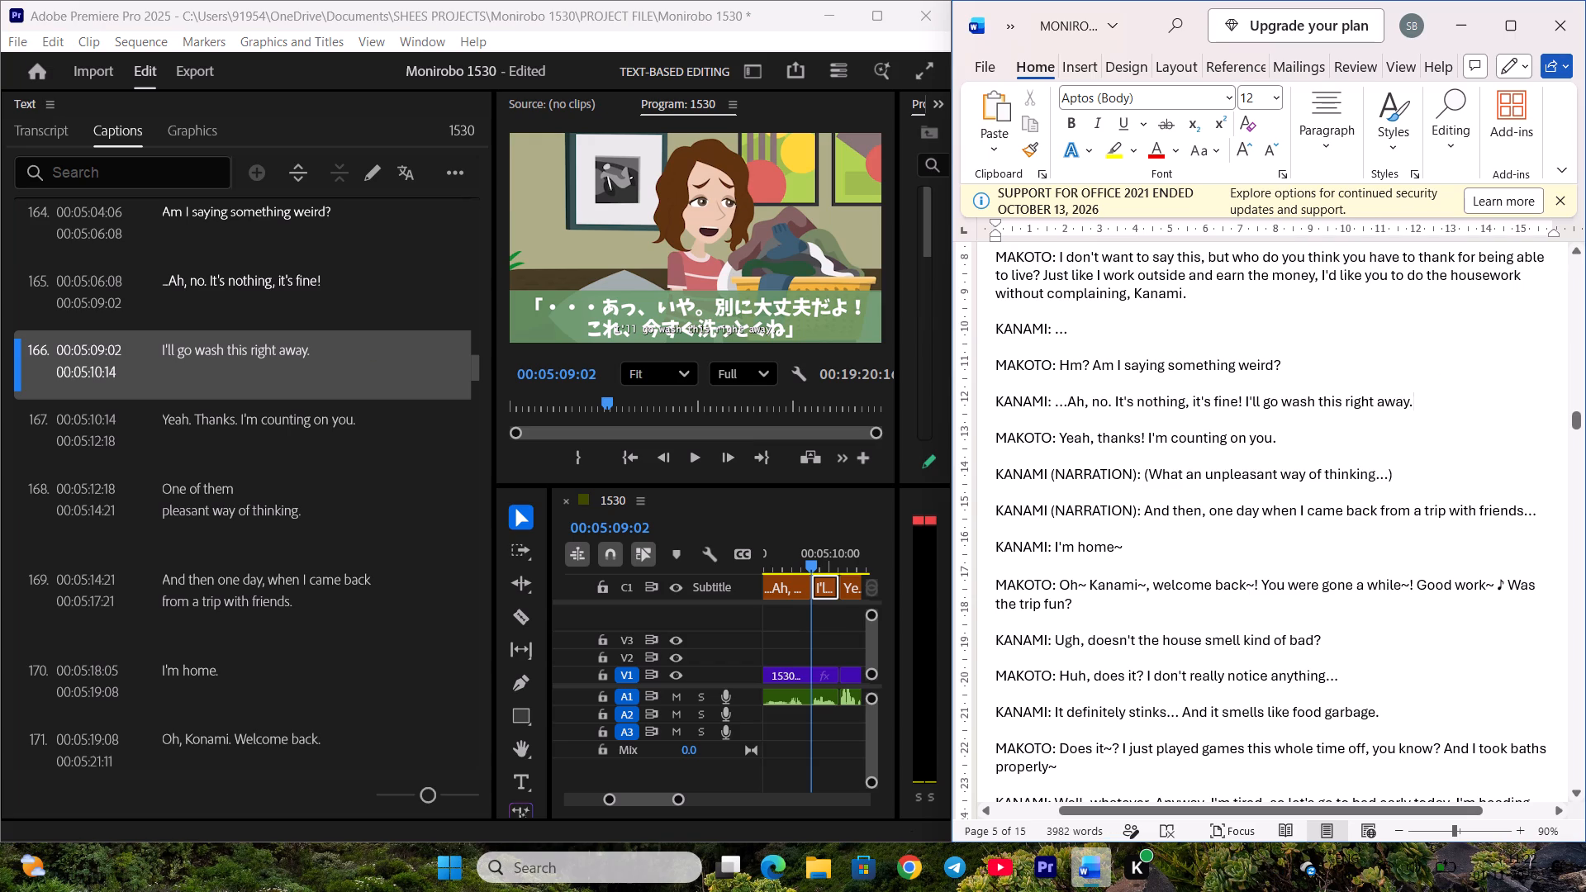
drag(1245, 404, 1429, 398)
key(ctrl+c)
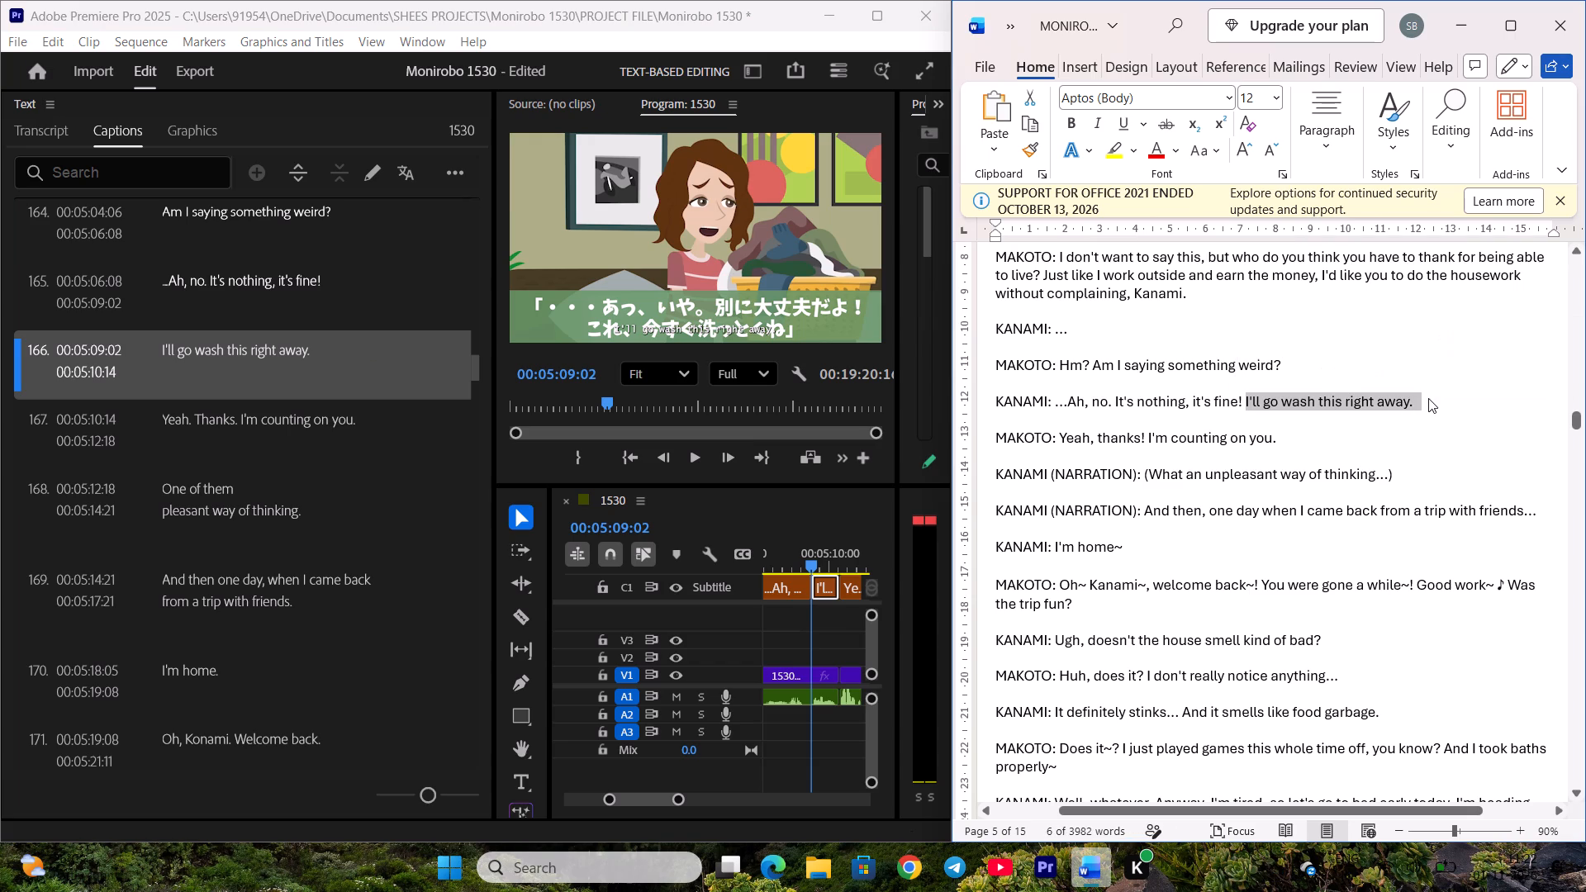
double_click(262, 349)
key(ctrl+v)
click(297, 456)
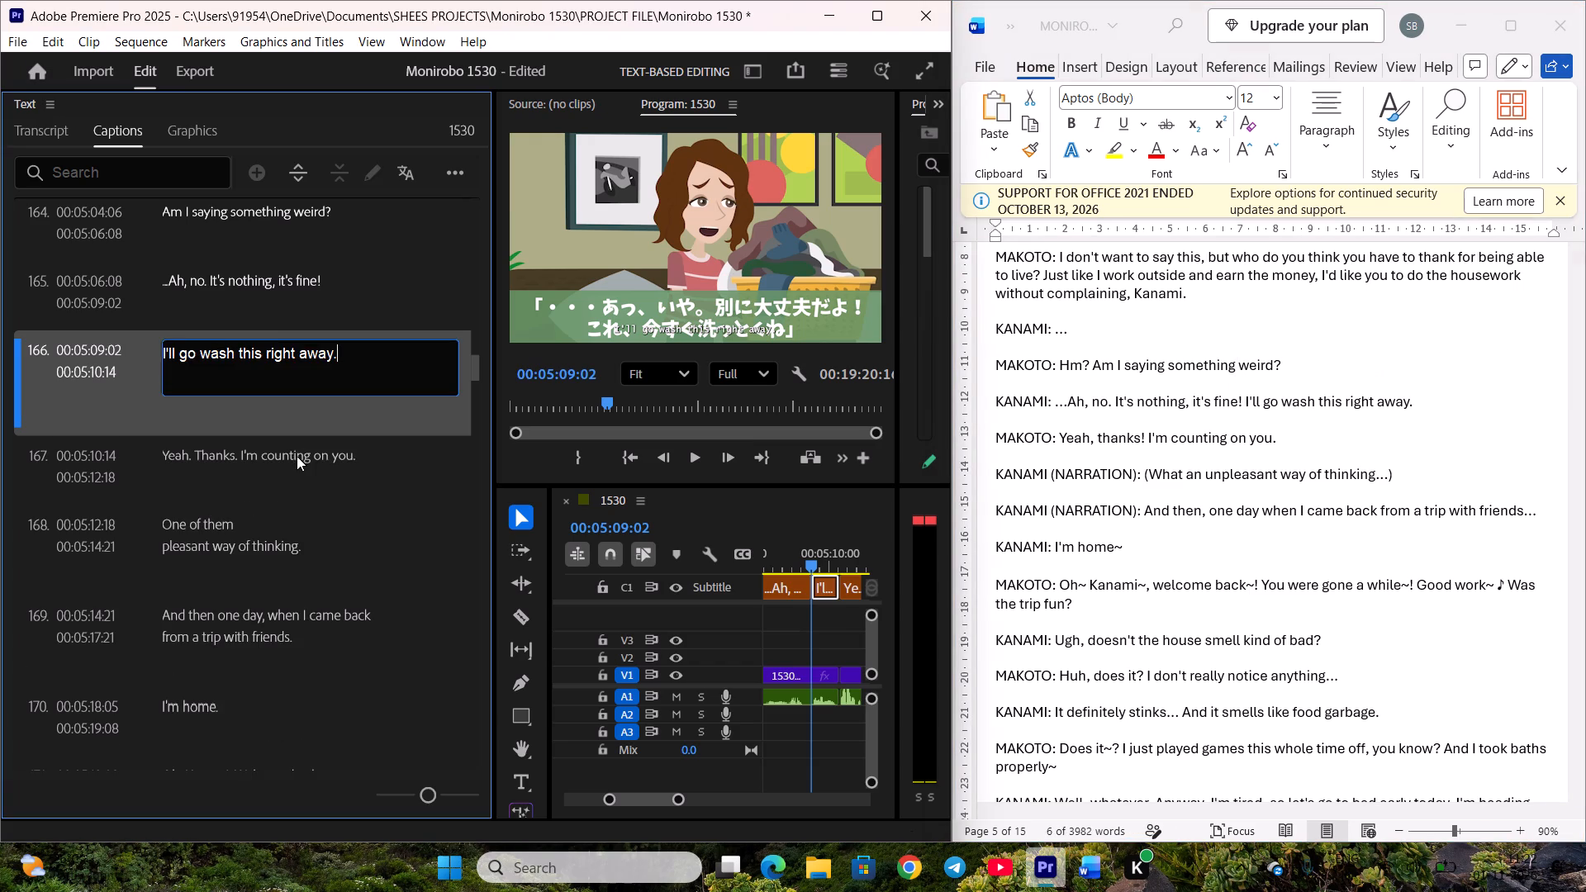
scroll(297, 444, down, 4)
key(ctrl+s)
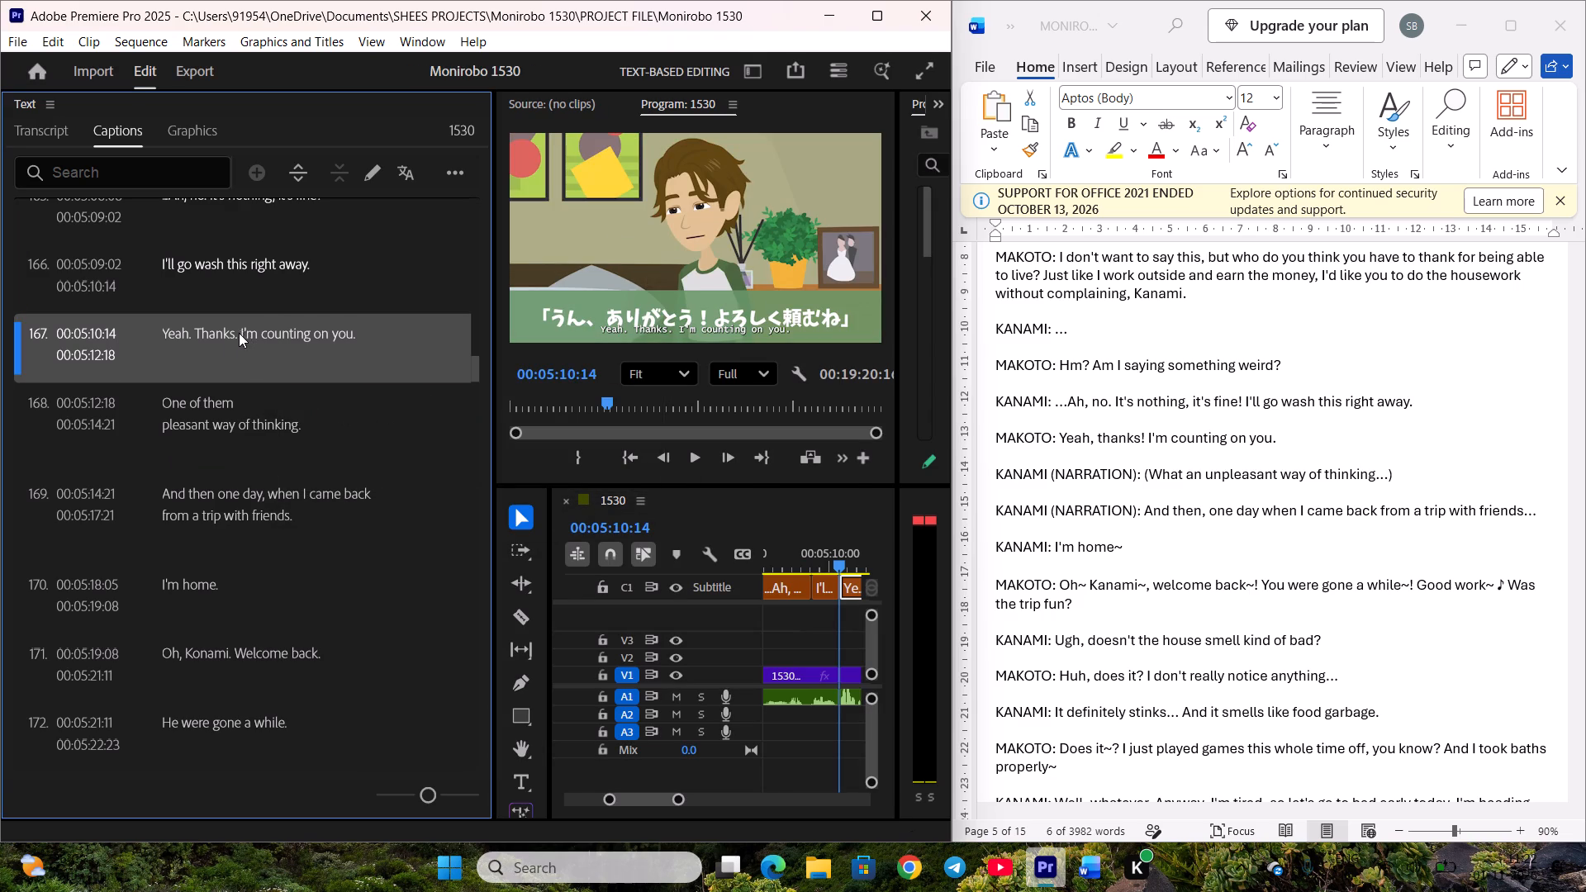
key(ctrl+s)
Replace caption 167's text with Makoto's script line "Yeah, thanks! I'm counting on you.".
scroll(1358, 401, down, 2)
click(1102, 355)
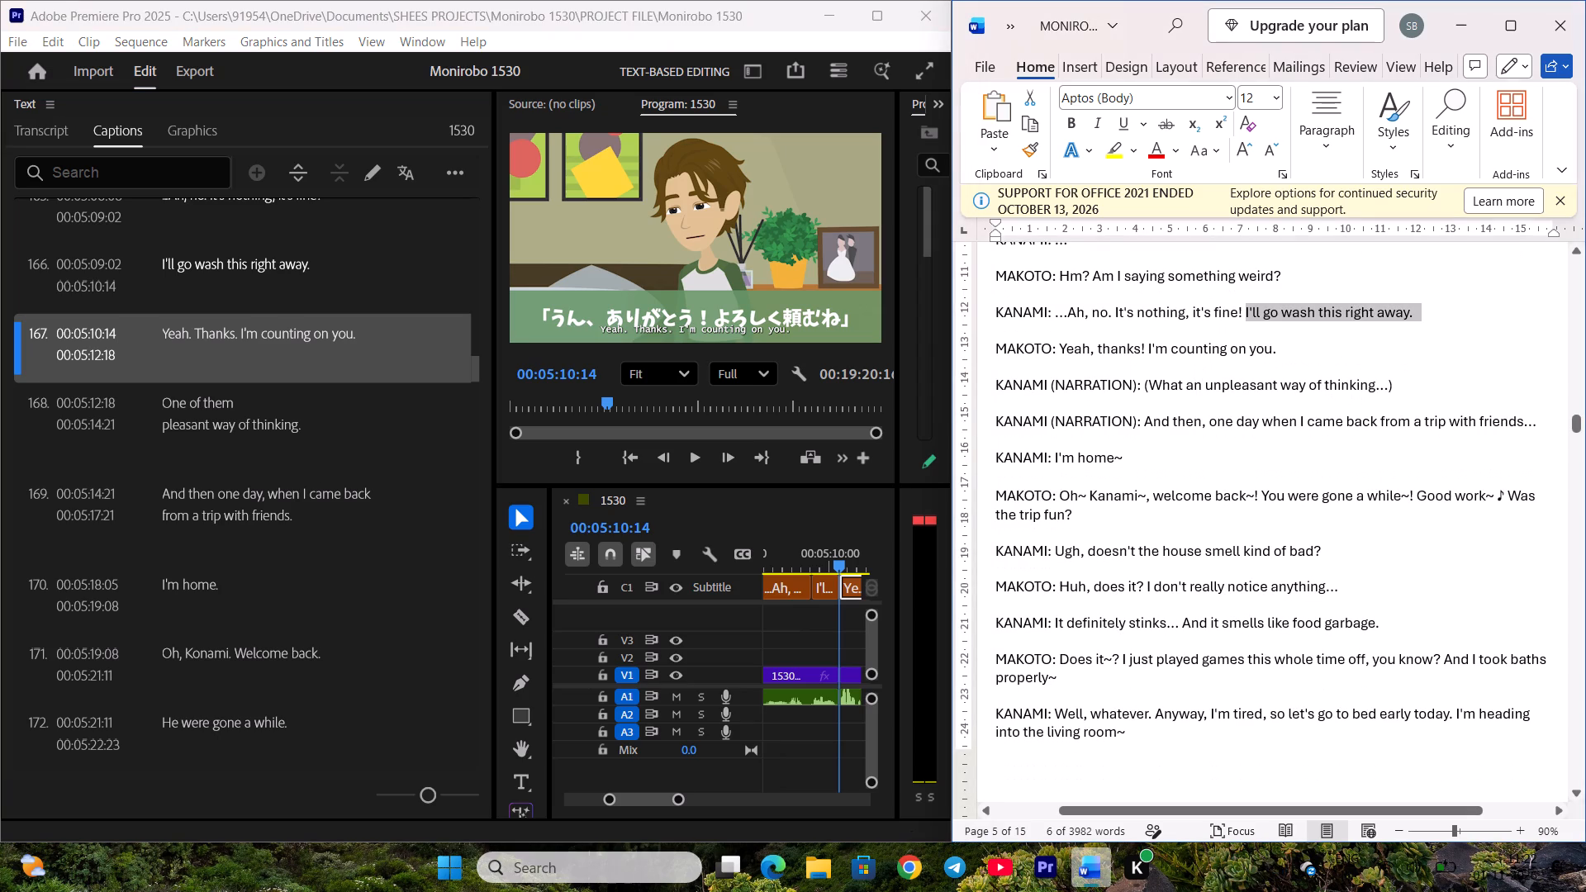
drag(1063, 353, 1185, 348)
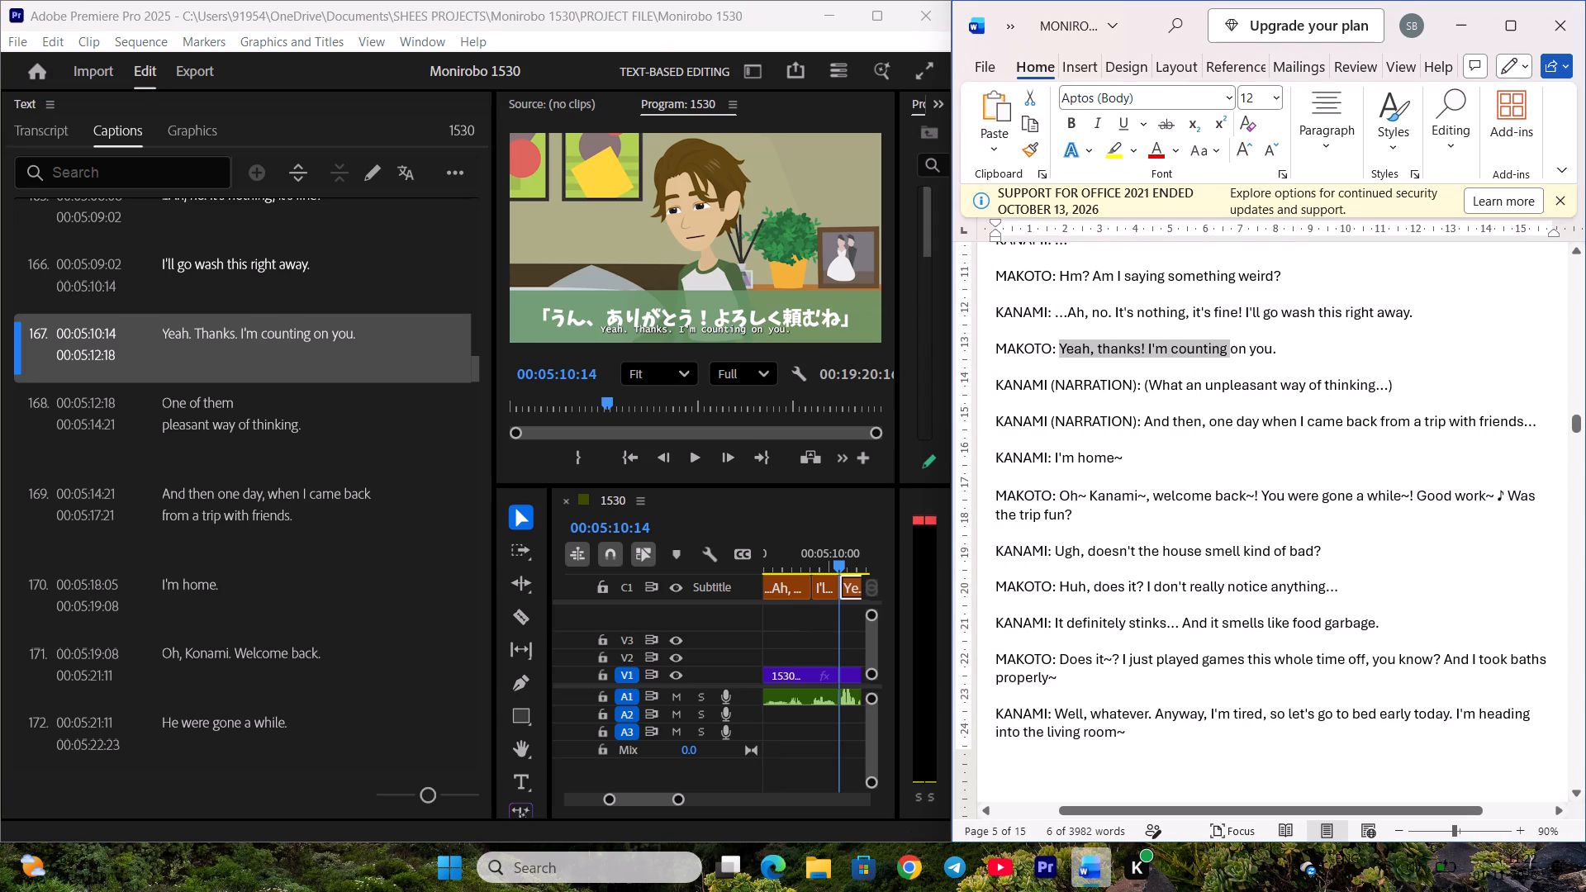
drag(1185, 348, 1290, 349)
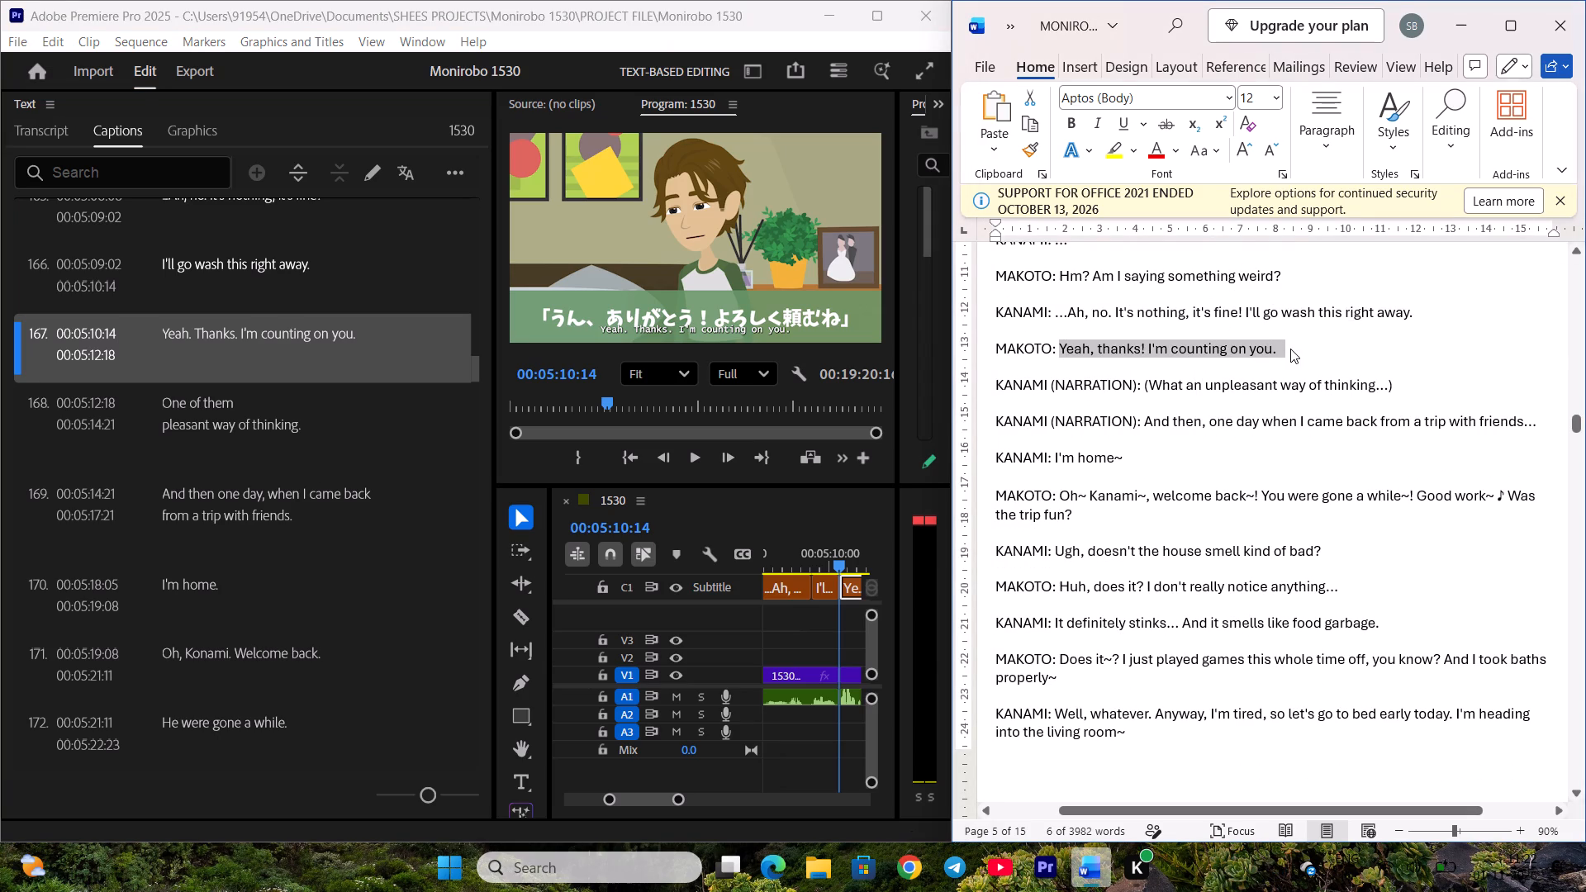
key(ctrl+c)
double_click(327, 330)
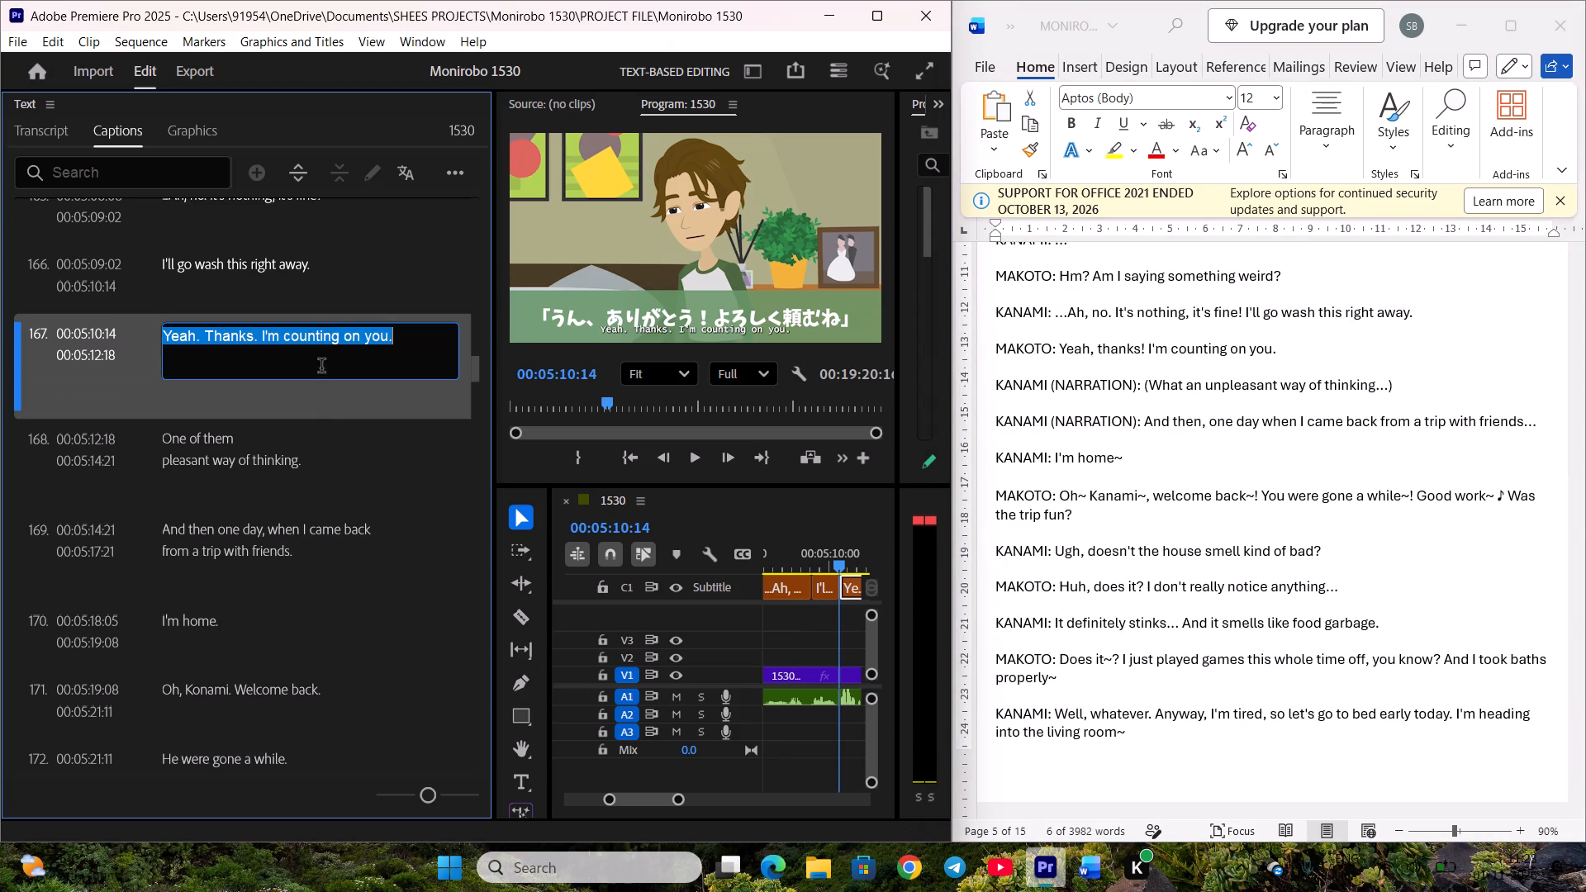
key(ctrl+v)
click(316, 391)
Play caption 167 to find the sentence break and split the caption at 00:05:11:13.
key(space)
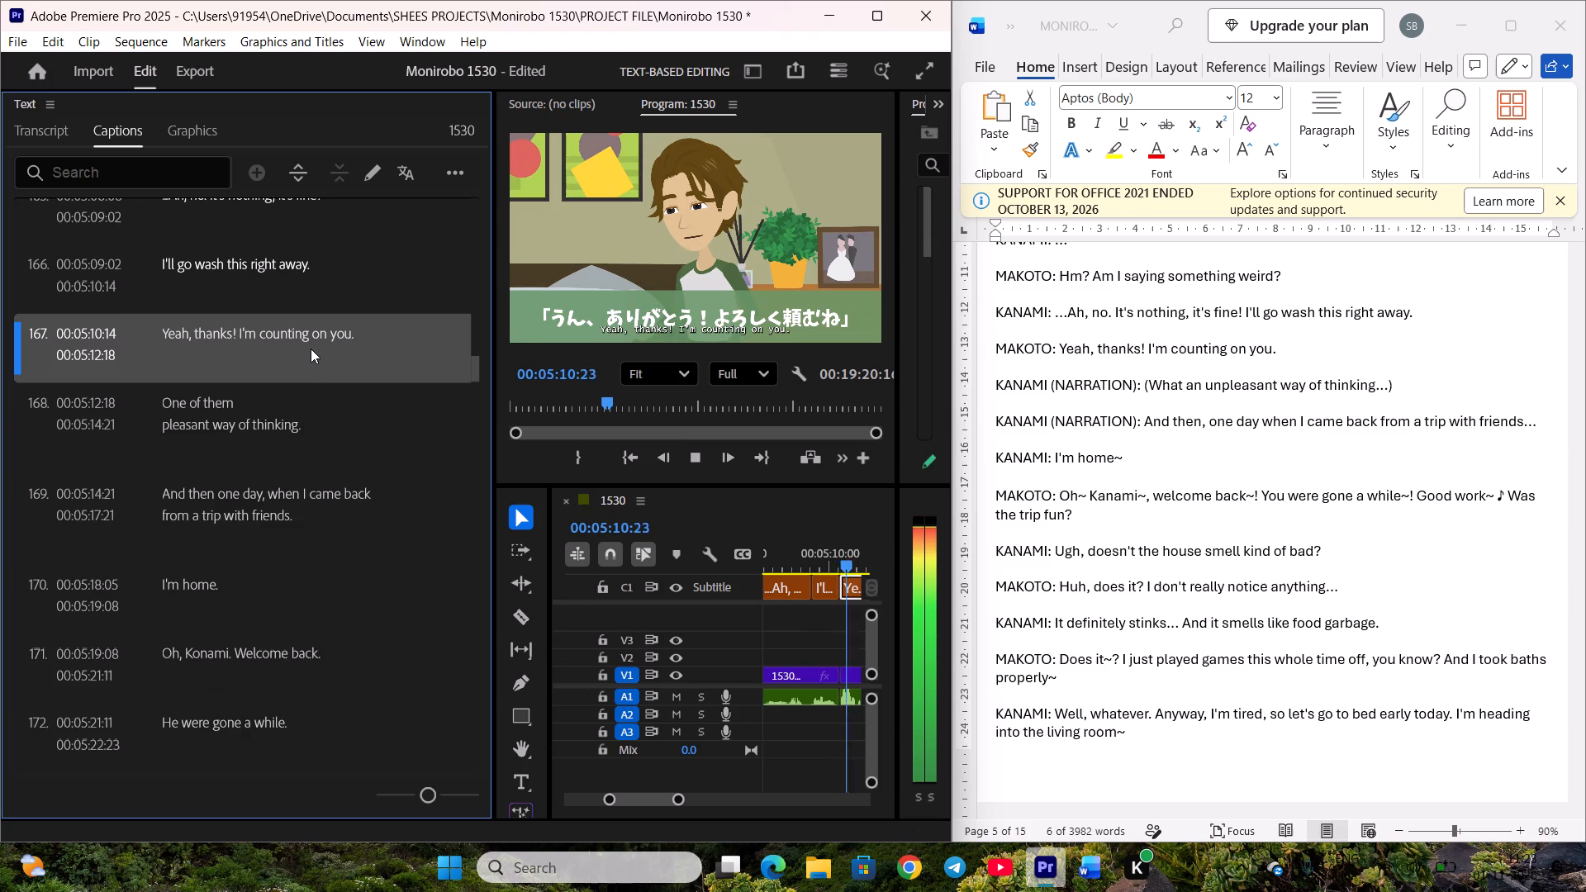
key(space)
scroll(729, 398, up, 4)
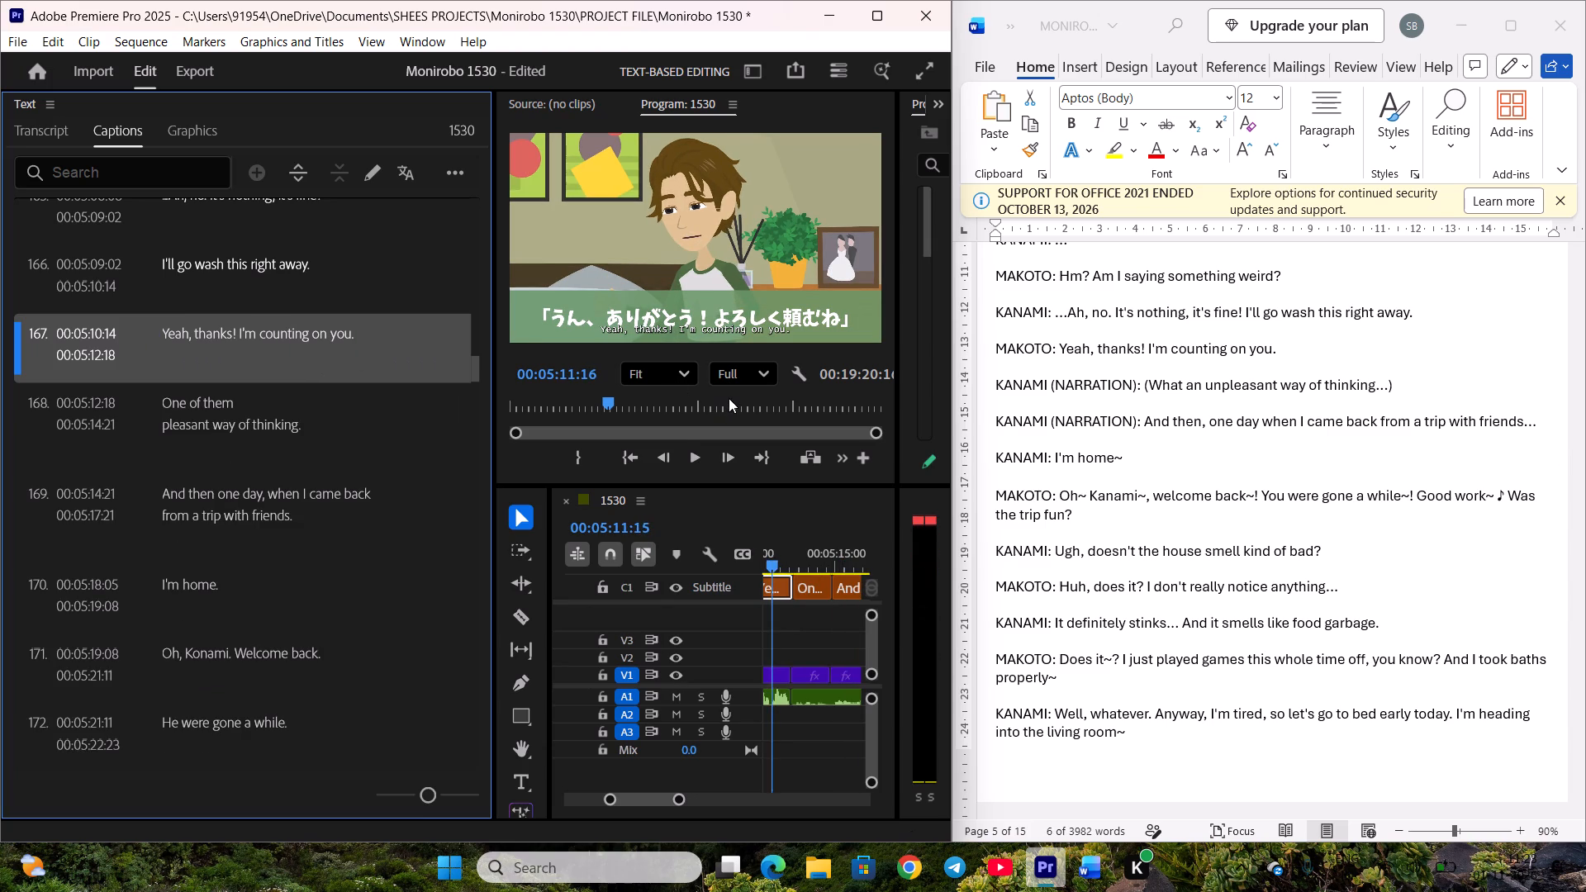
scroll(729, 398, up, 2)
key(c)
Trim caption 167's text to "Yeah, thanks!", set caption 168's text to "I'm counting on you.", and save the project.
double_click(298, 324)
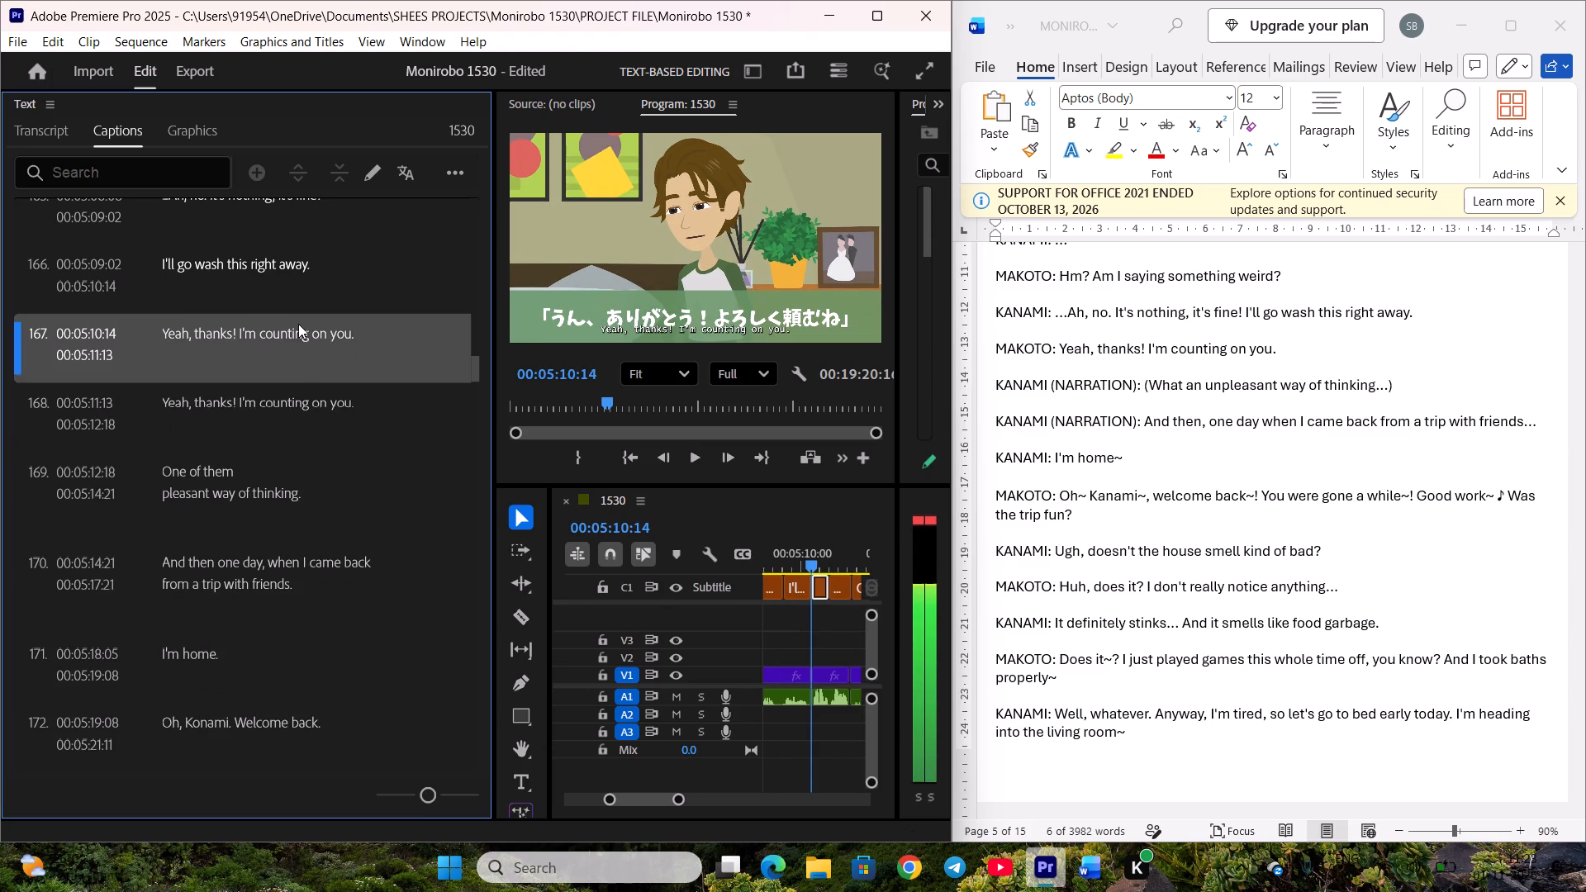
drag(256, 345, 362, 345)
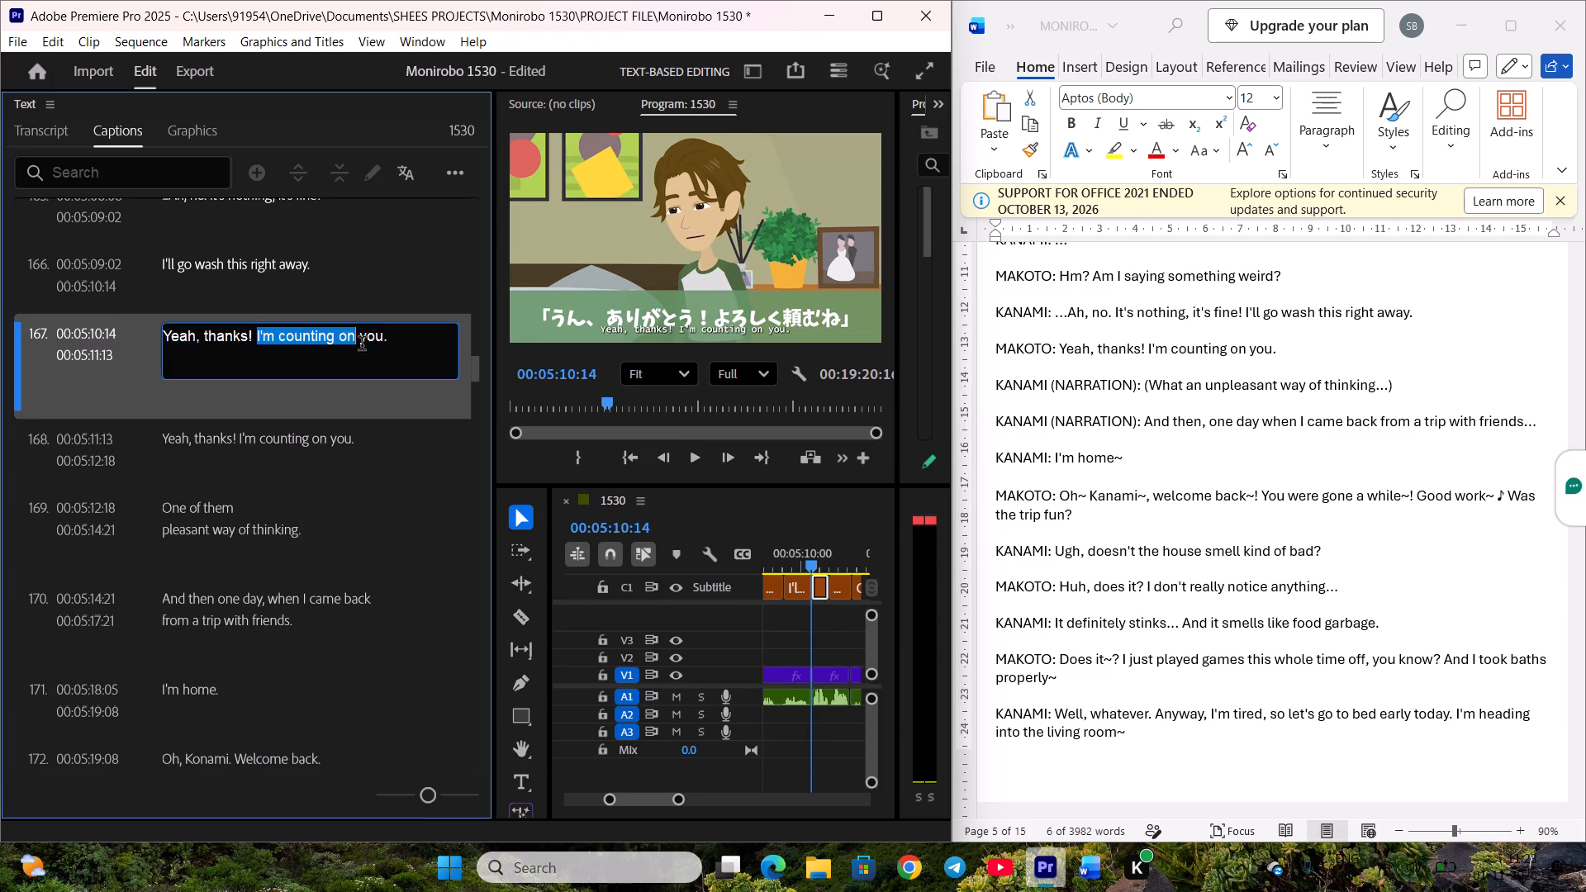
drag(362, 345, 407, 346)
key(ctrl+c)
key(ctrl+x)
double_click(334, 442)
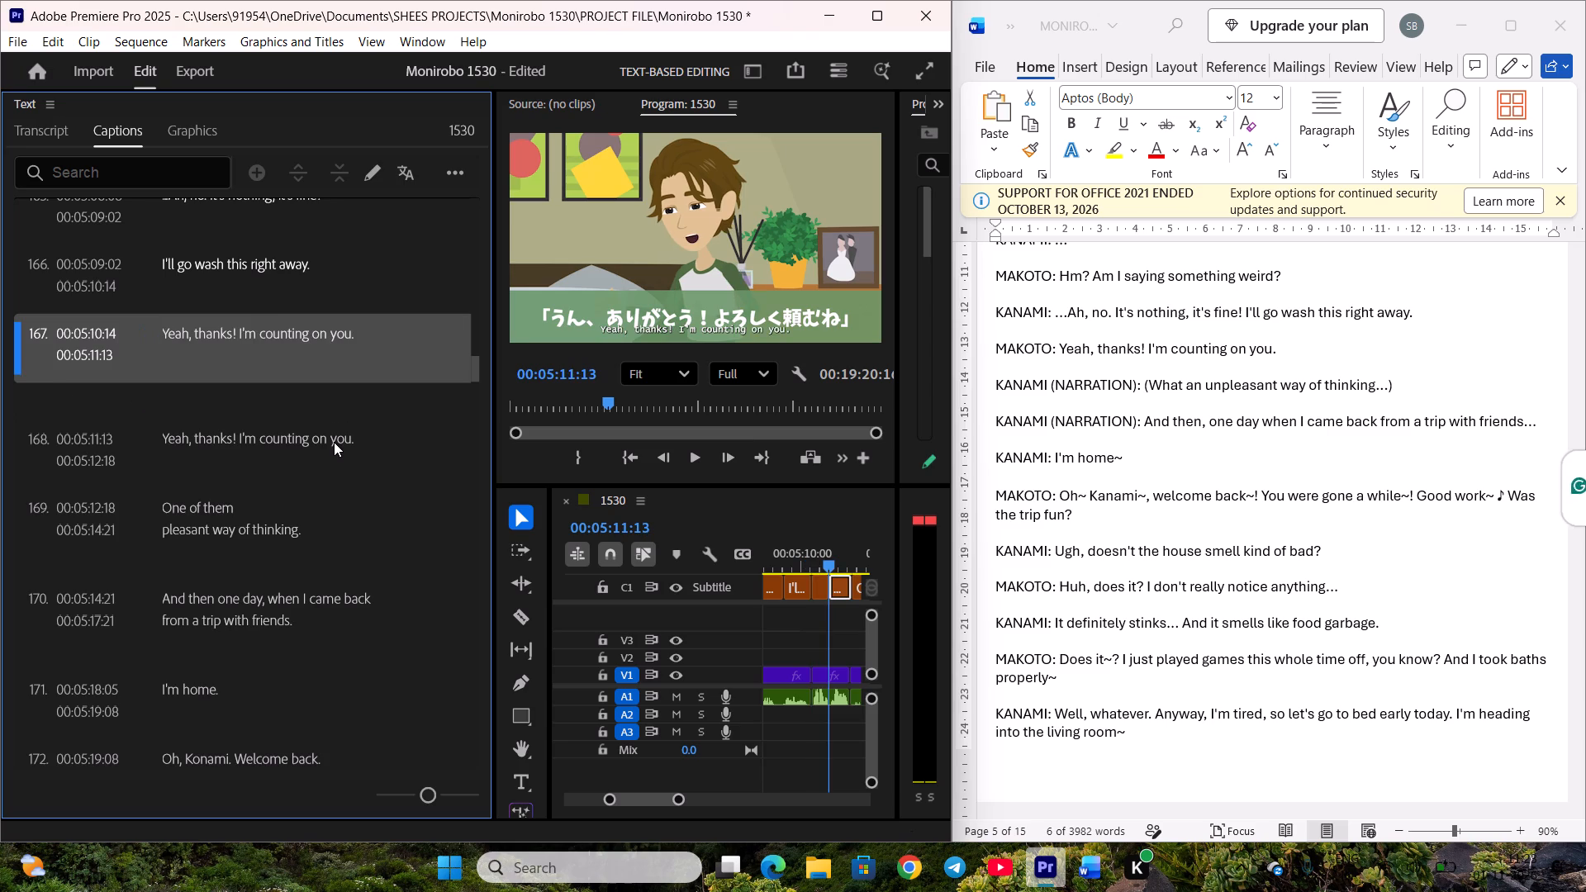
key(ctrl+v)
click(332, 503)
scroll(334, 471, down, 5)
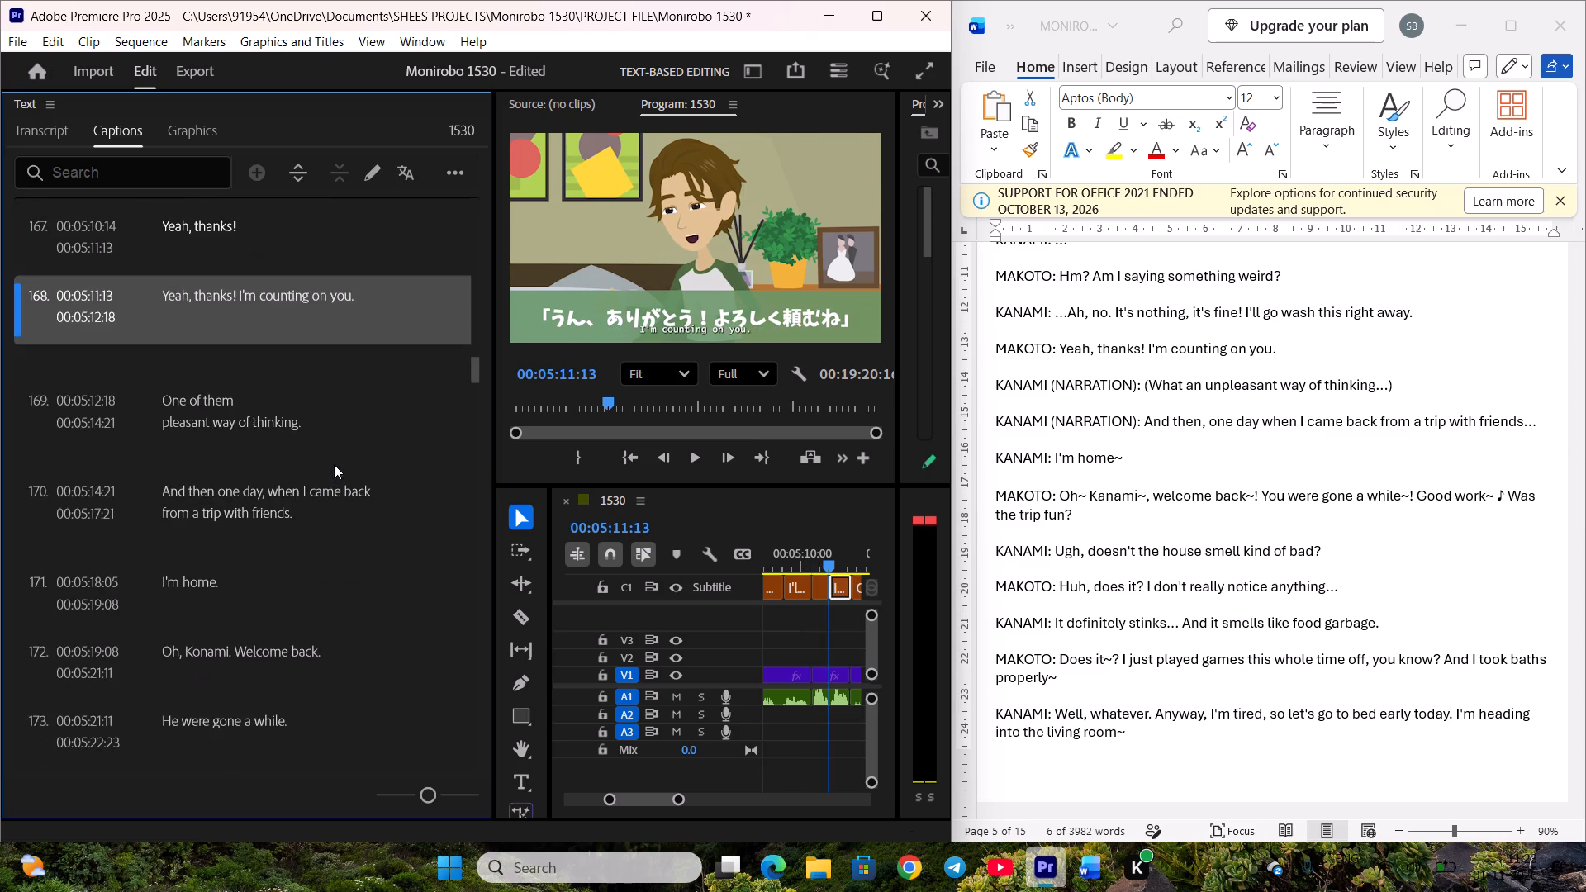
scroll(330, 363, down, 3)
key(ctrl+s)
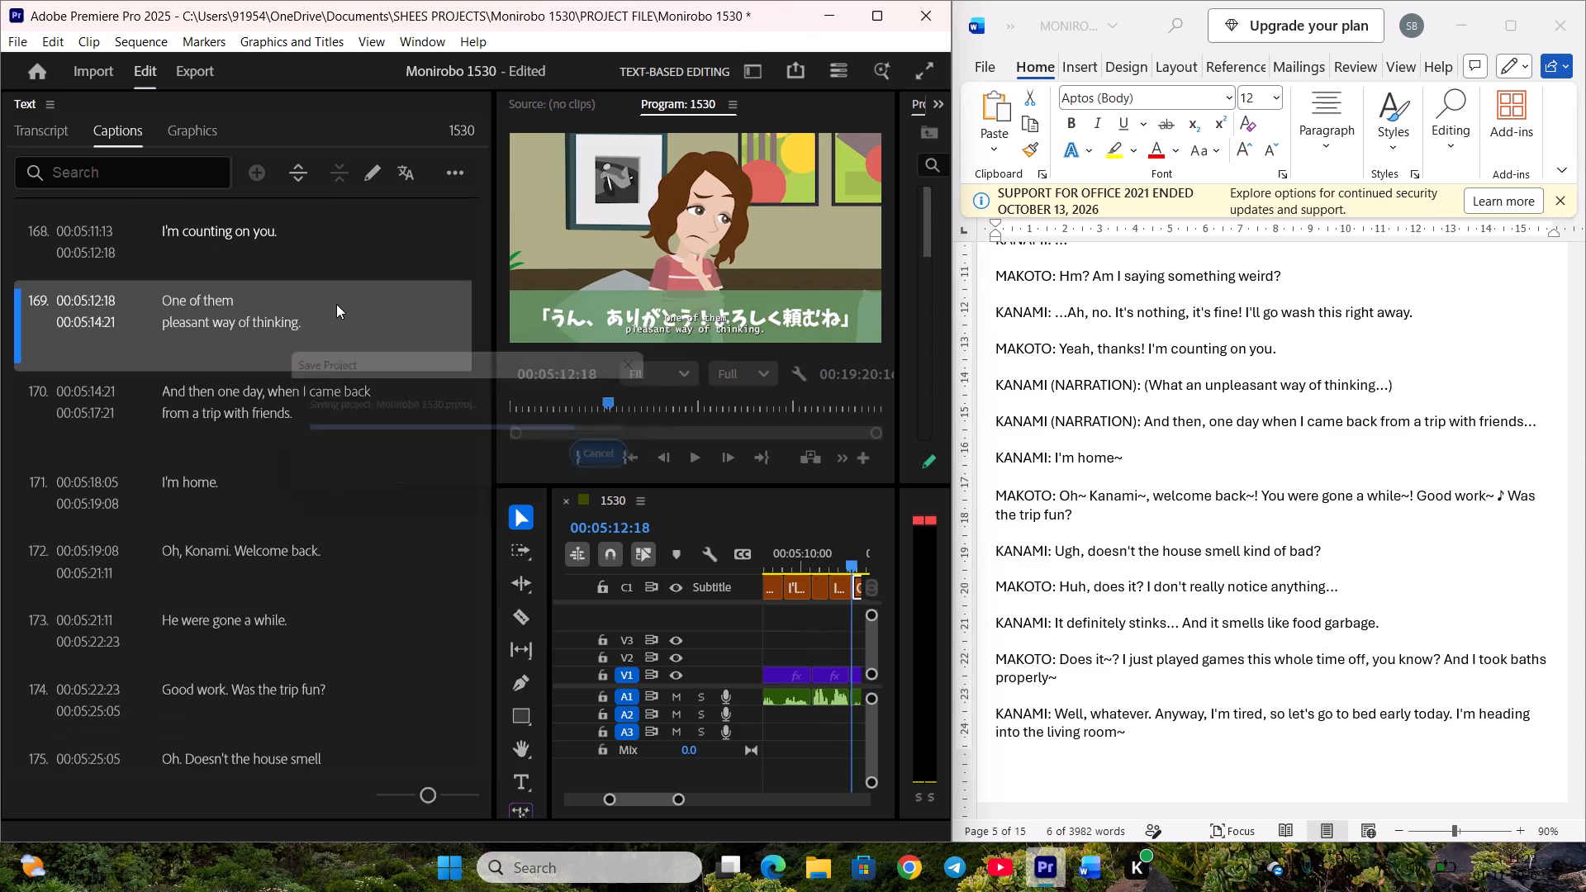
Replace caption 169's text with the narration "(What an unpleasant way of thinking...)", save the project, and play the caption back.
click(1585, 364)
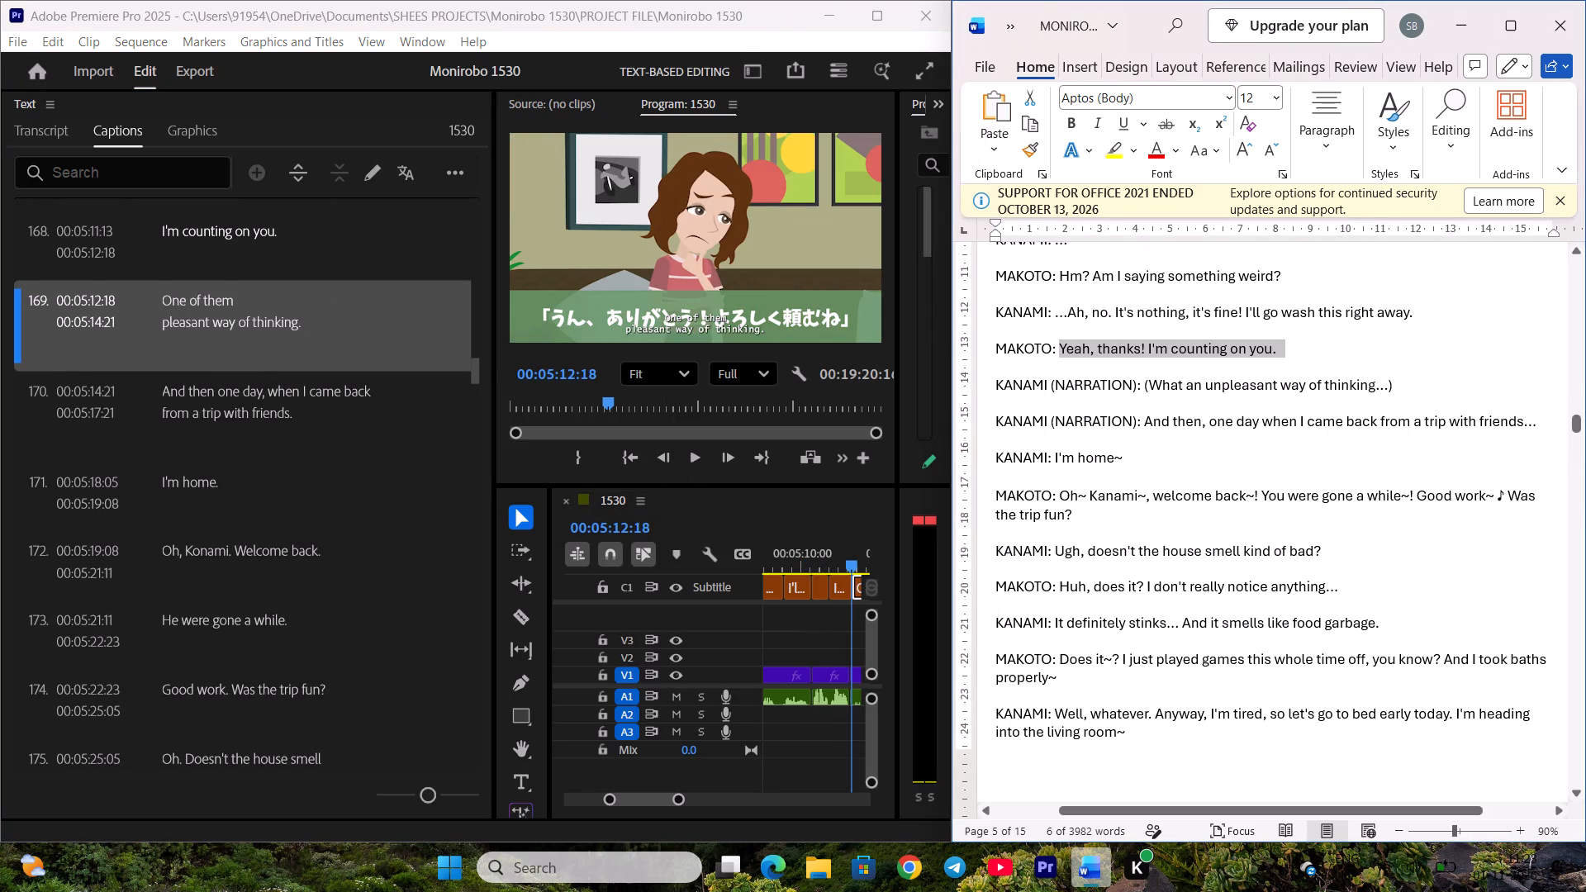
key(ctrl+s)
drag(1142, 387, 1158, 390)
drag(1158, 390, 1402, 384)
key(ctrl+c)
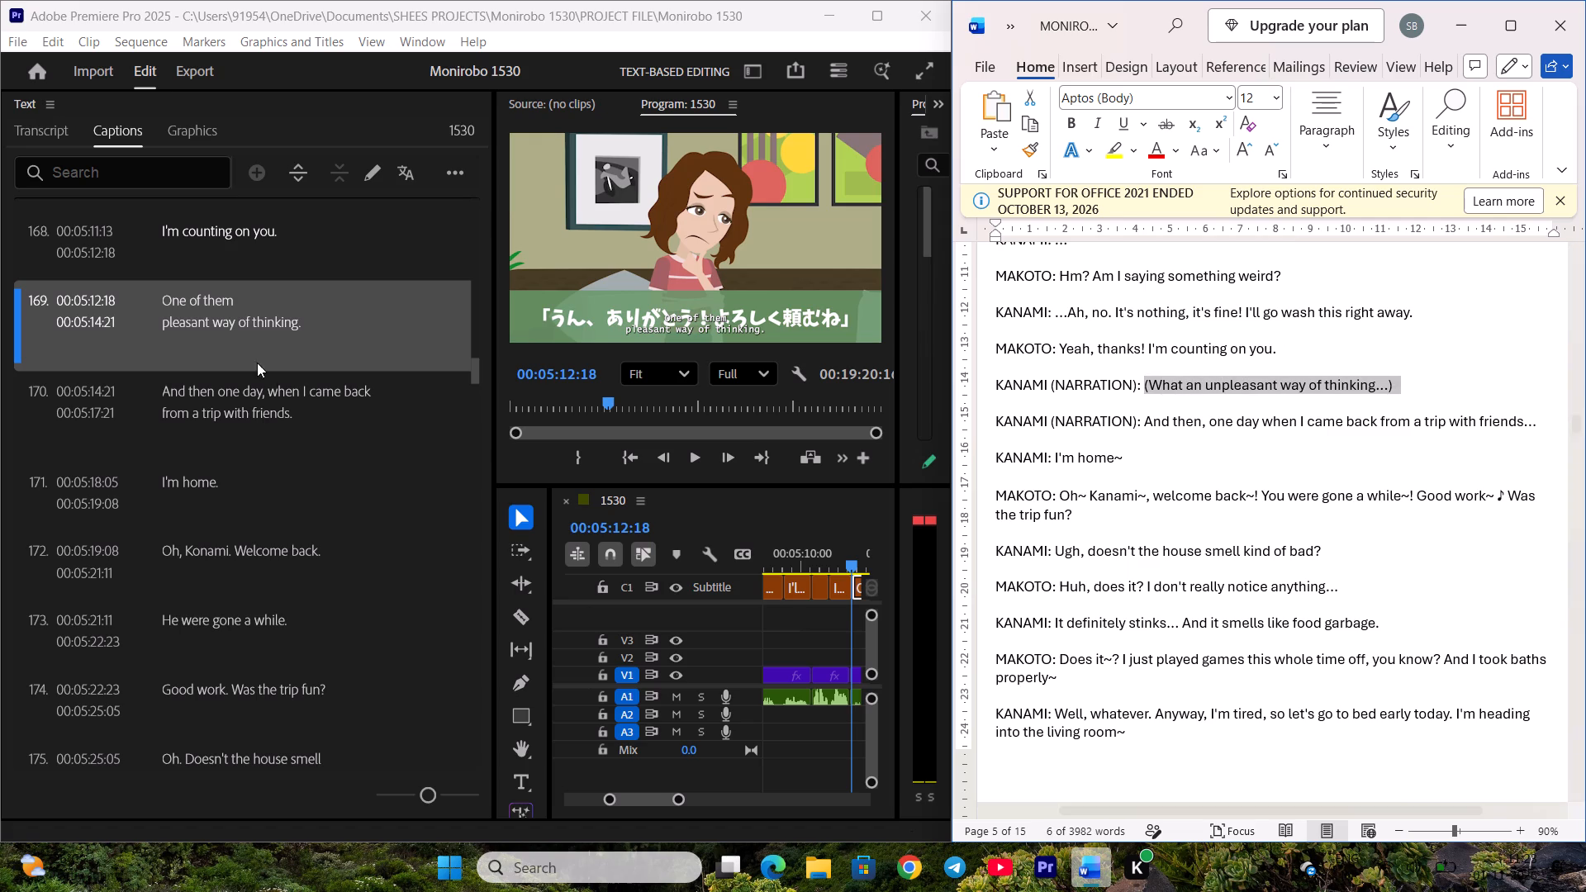
double_click(312, 337)
key(ctrl+v)
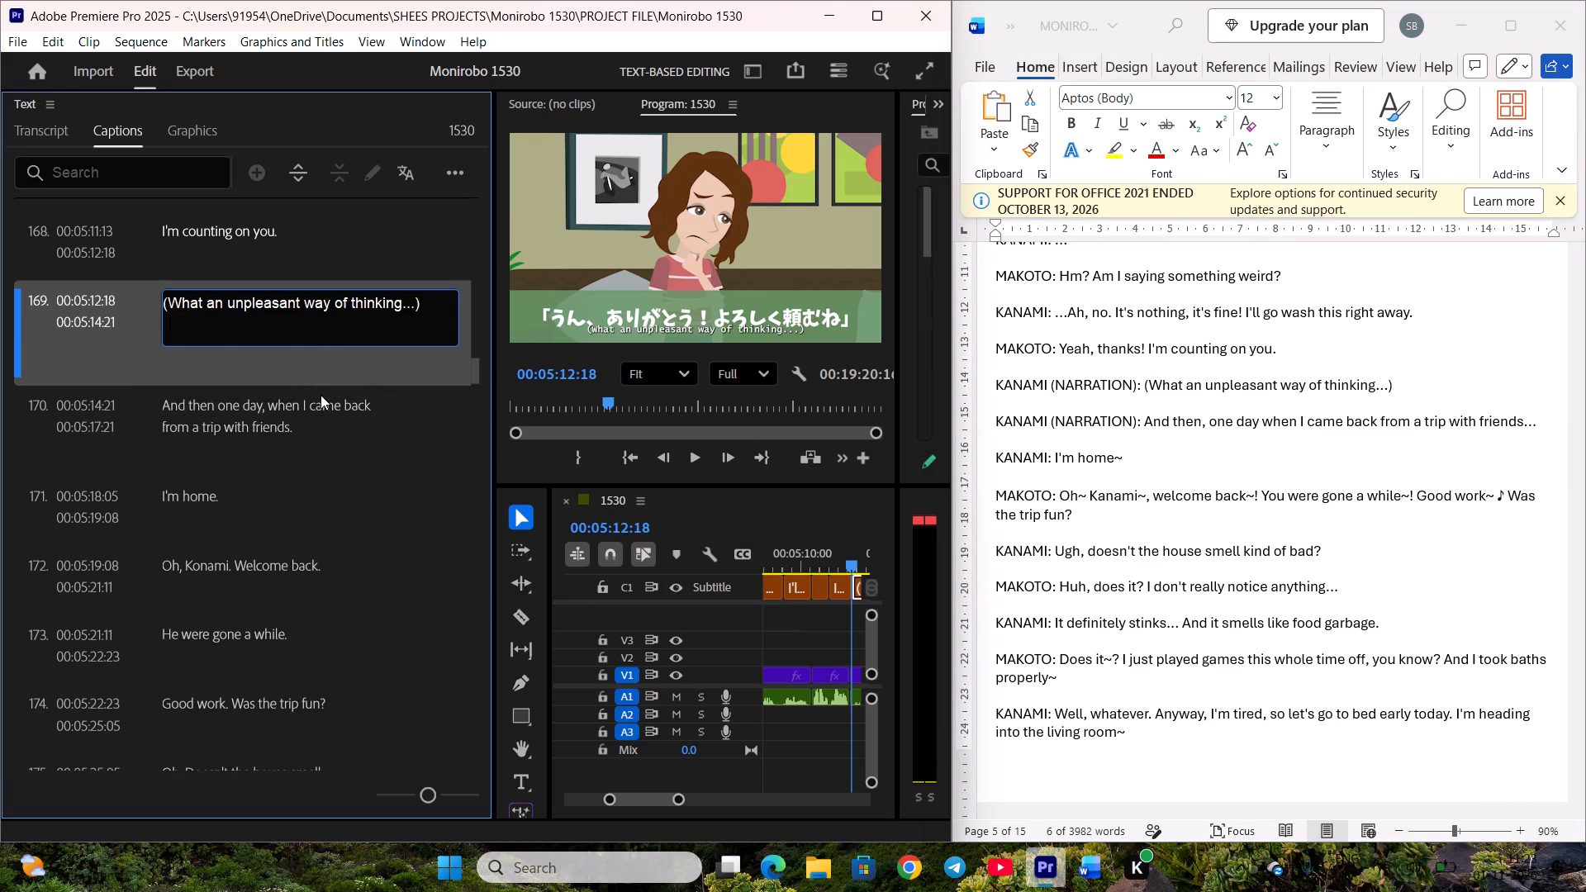
click(322, 404)
click(330, 306)
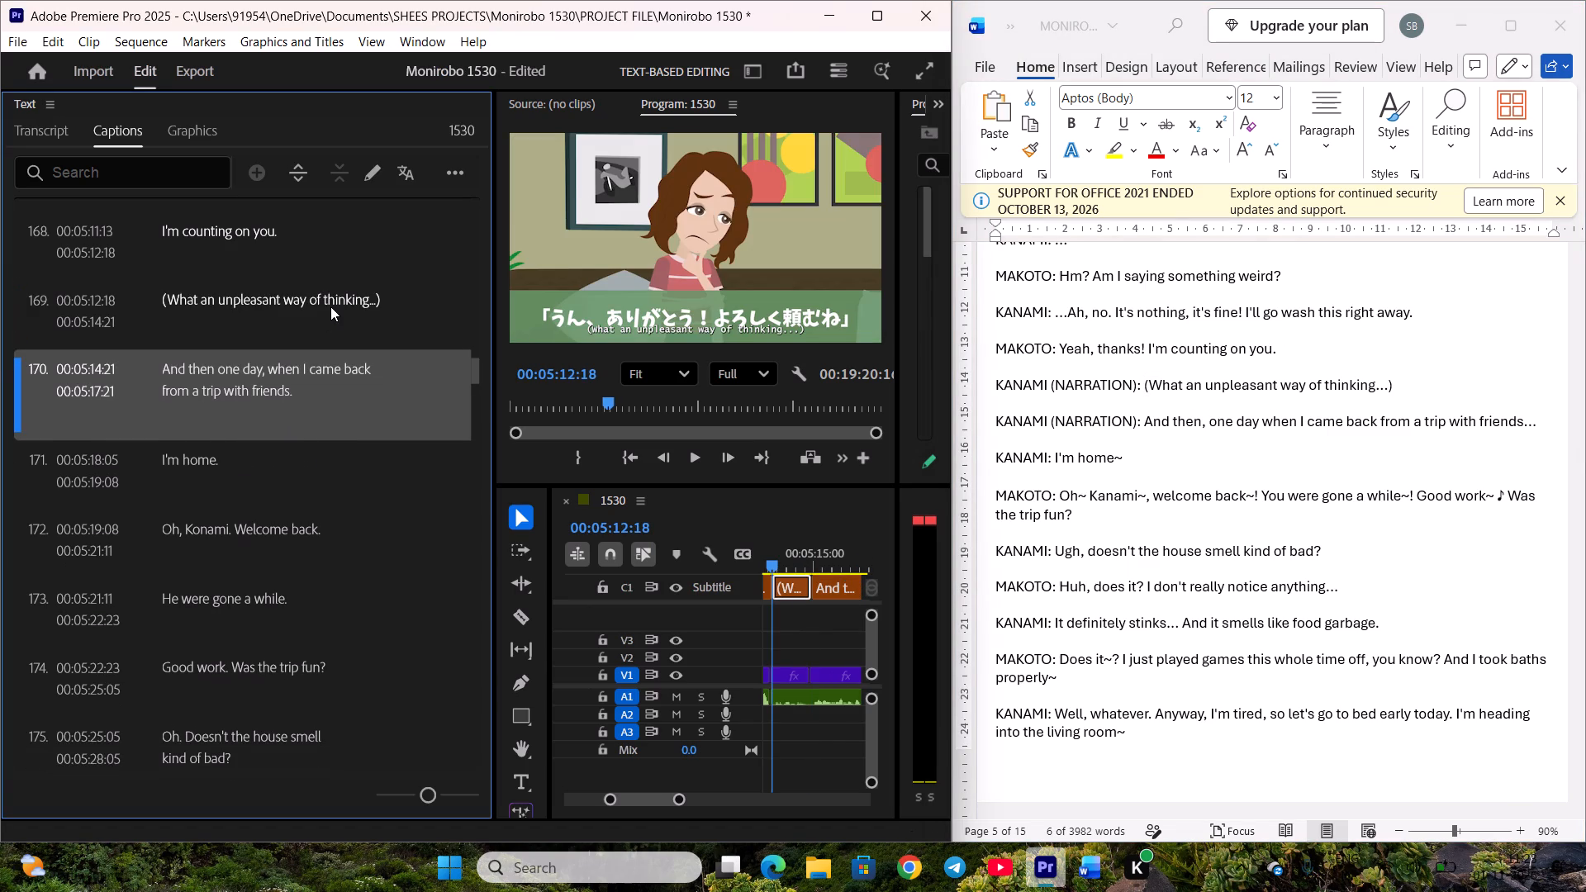
key(ctrl+s)
key(space)
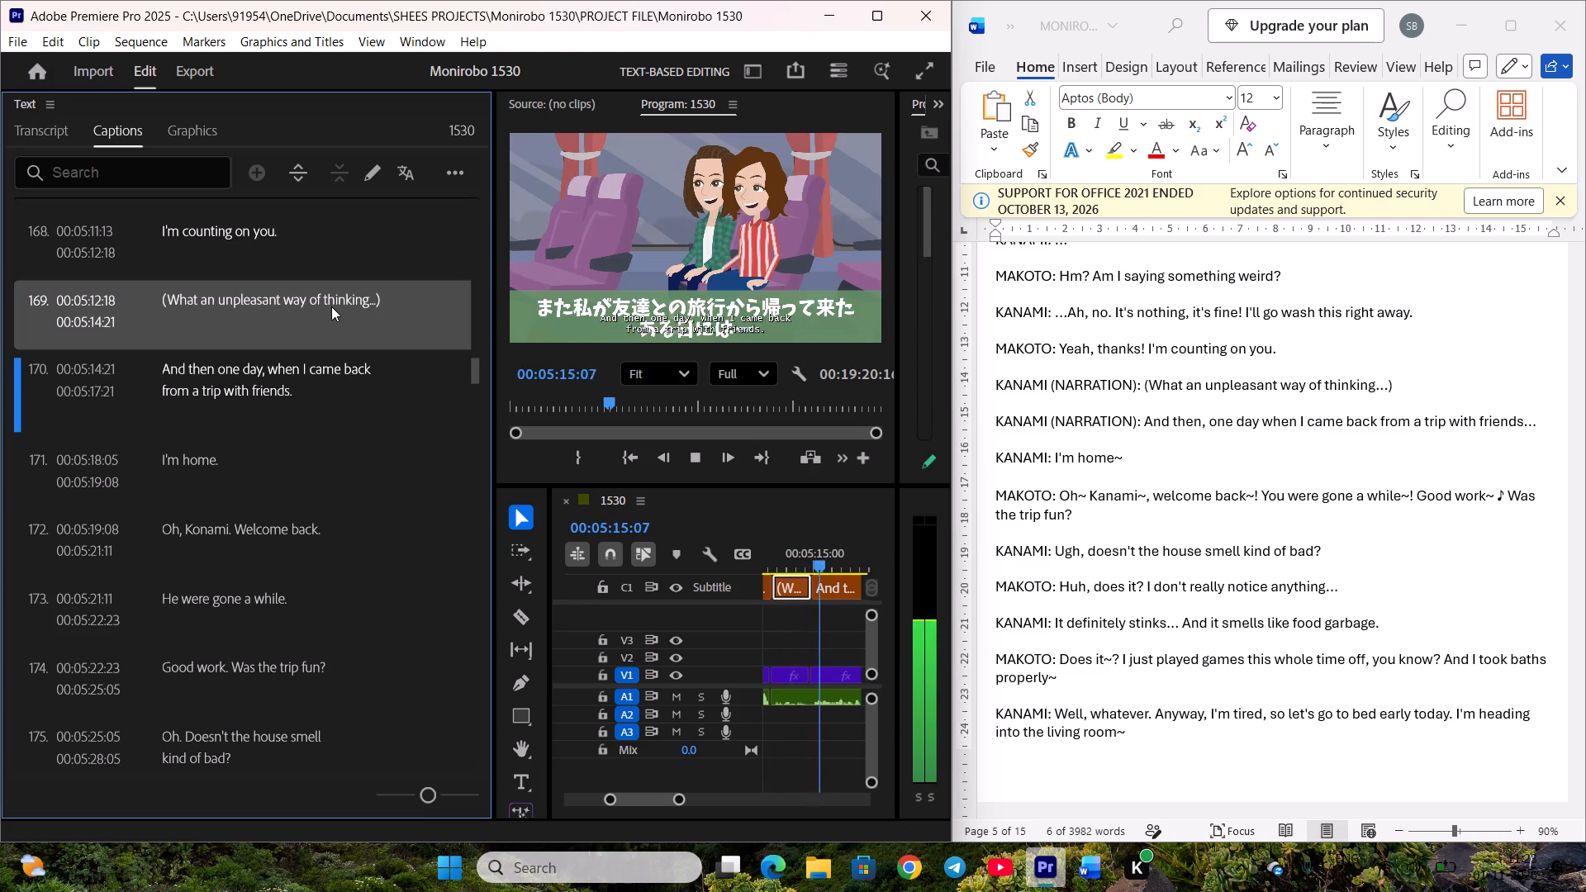
key(space)
Replace caption 170's text with the narration "And then, one day when I came back from a trip with friends..." and save the project.
click(338, 401)
scroll(342, 383, down, 3)
key(ctrl+s)
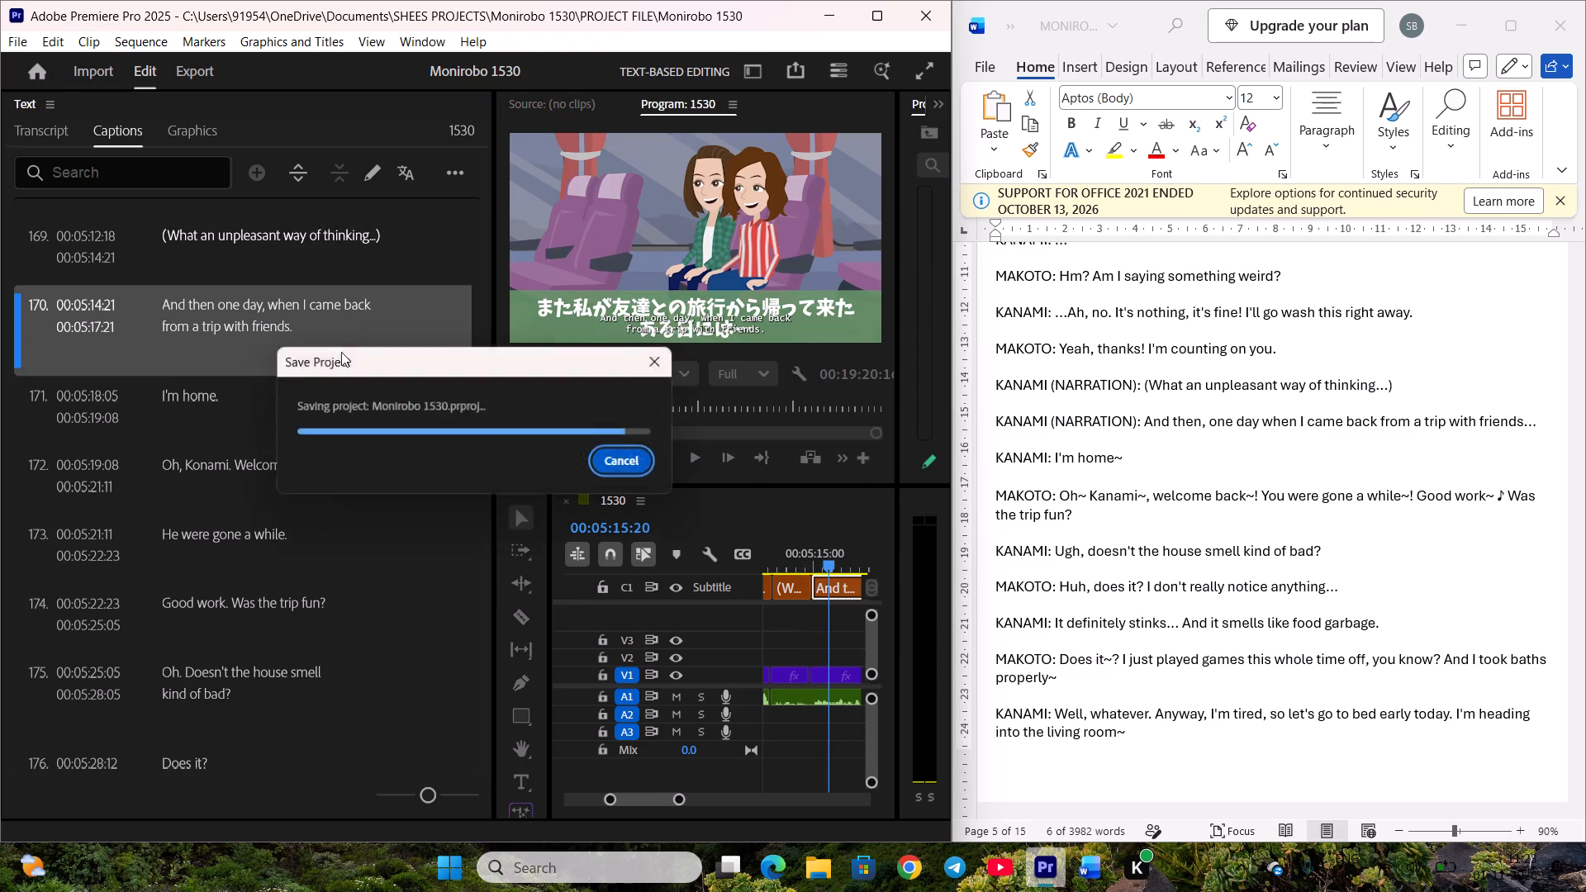
click(1375, 396)
drag(1145, 421, 1384, 425)
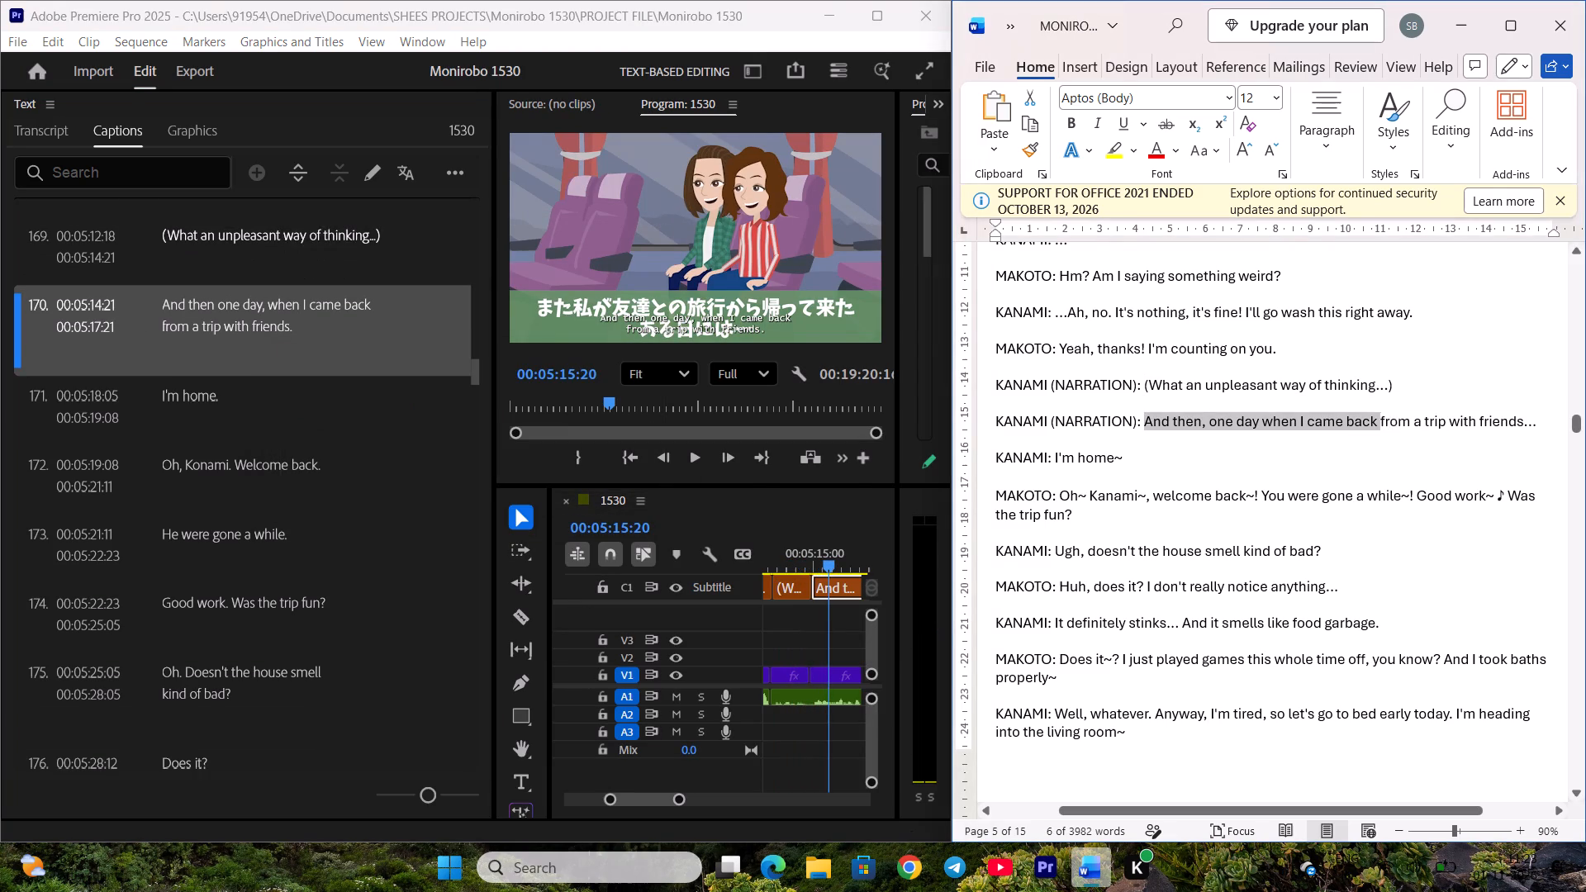
drag(1384, 425, 1536, 417)
key(ctrl+c)
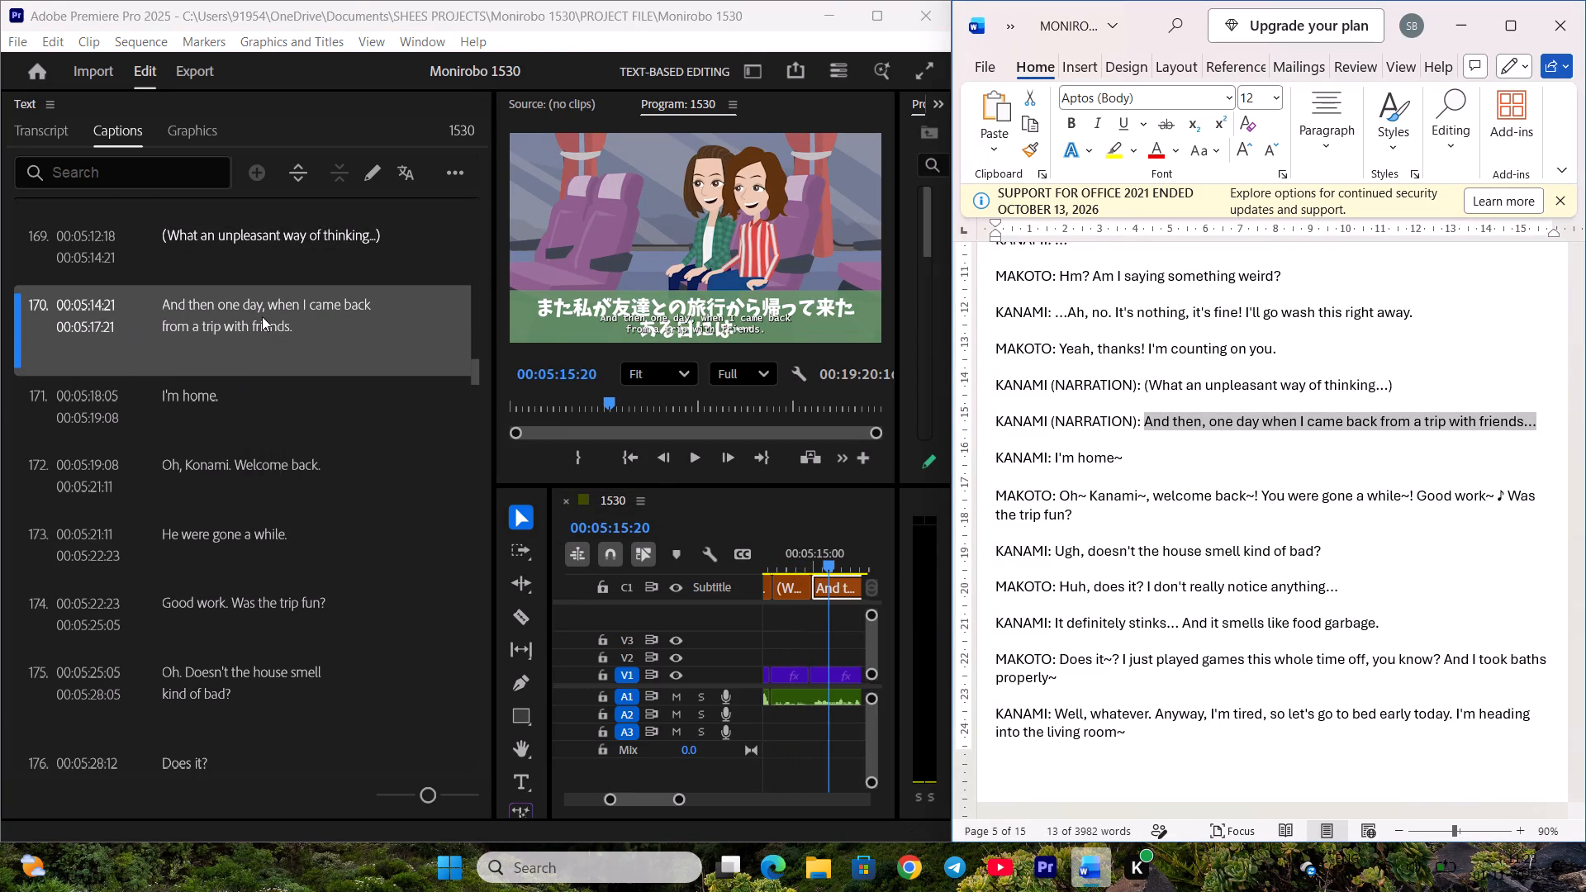
double_click(262, 316)
key(ctrl+v)
scroll(295, 409, down, 3)
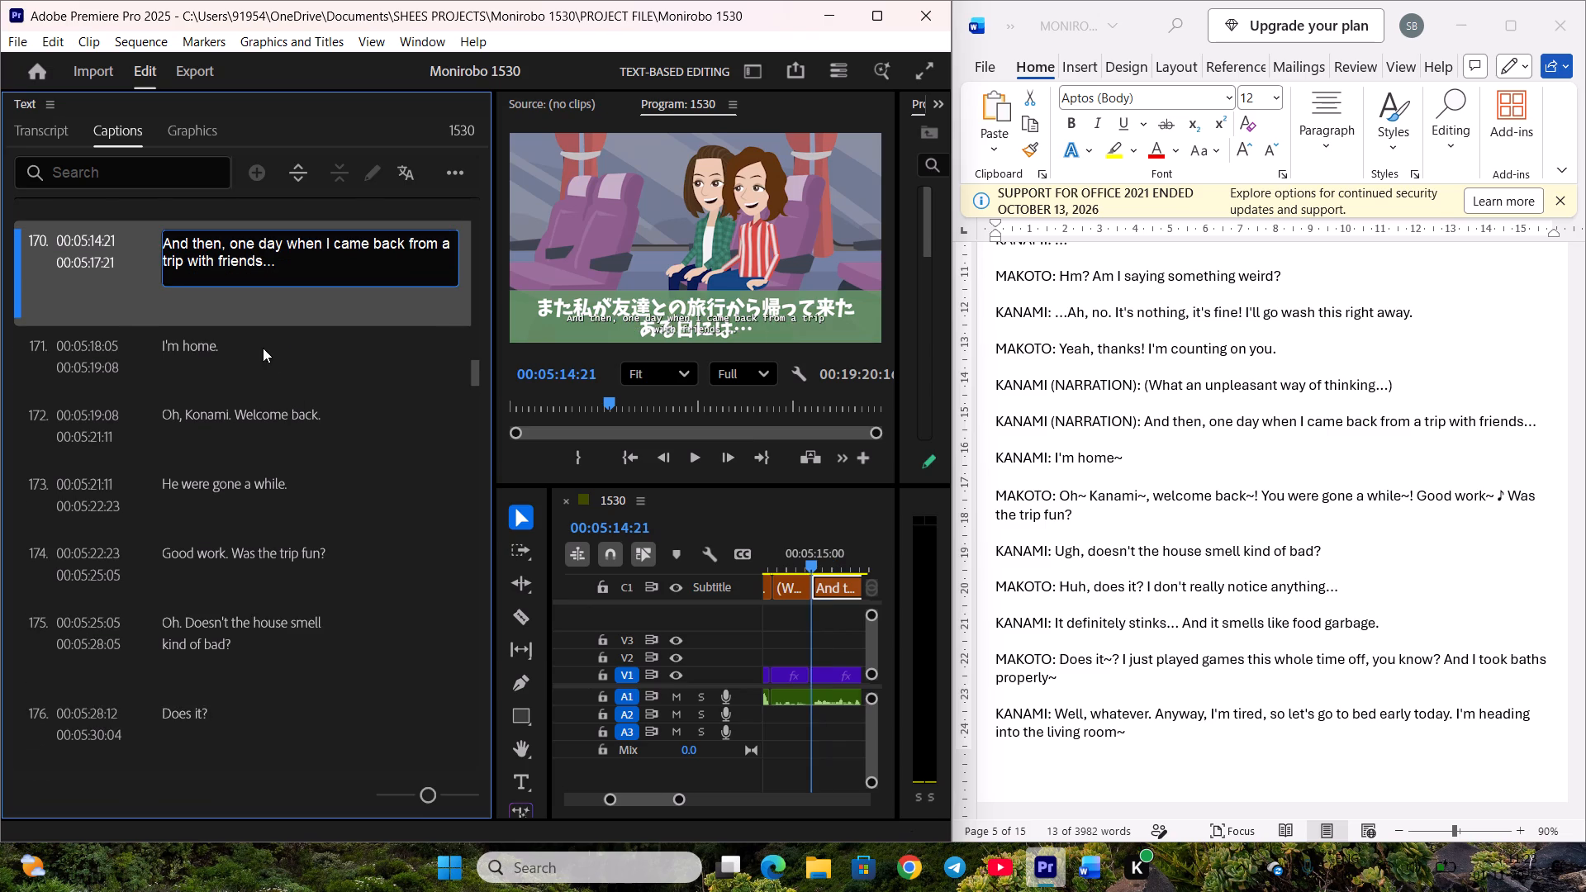
click(263, 348)
key(ctrl+s)
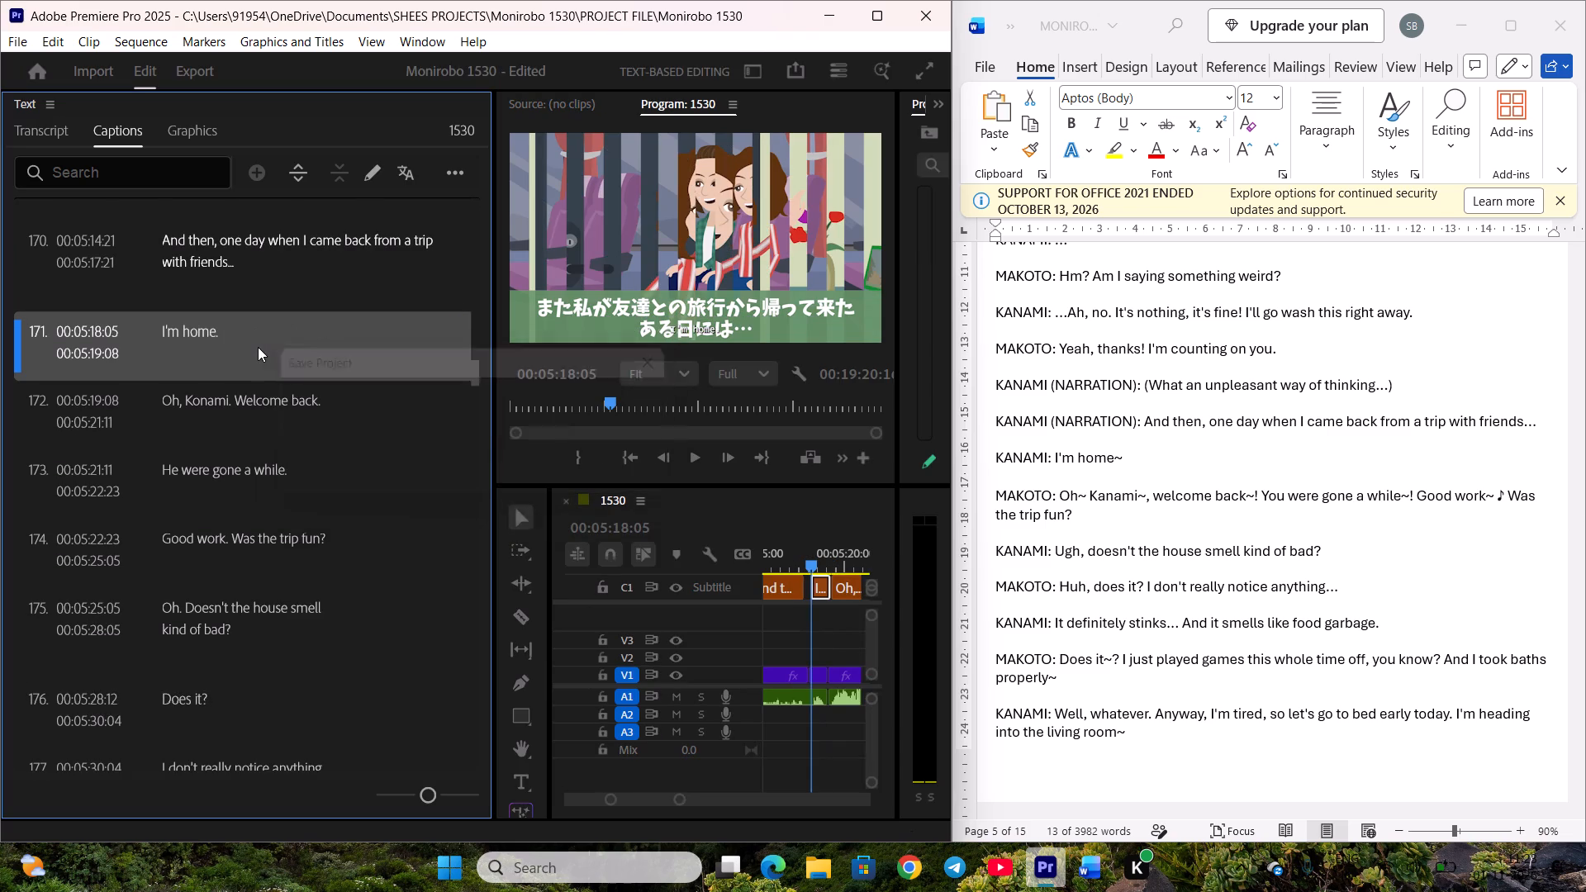
Change the ending of caption 171 so it reads "I'm home~".
double_click(277, 344)
click(353, 339)
key(BackSpace)
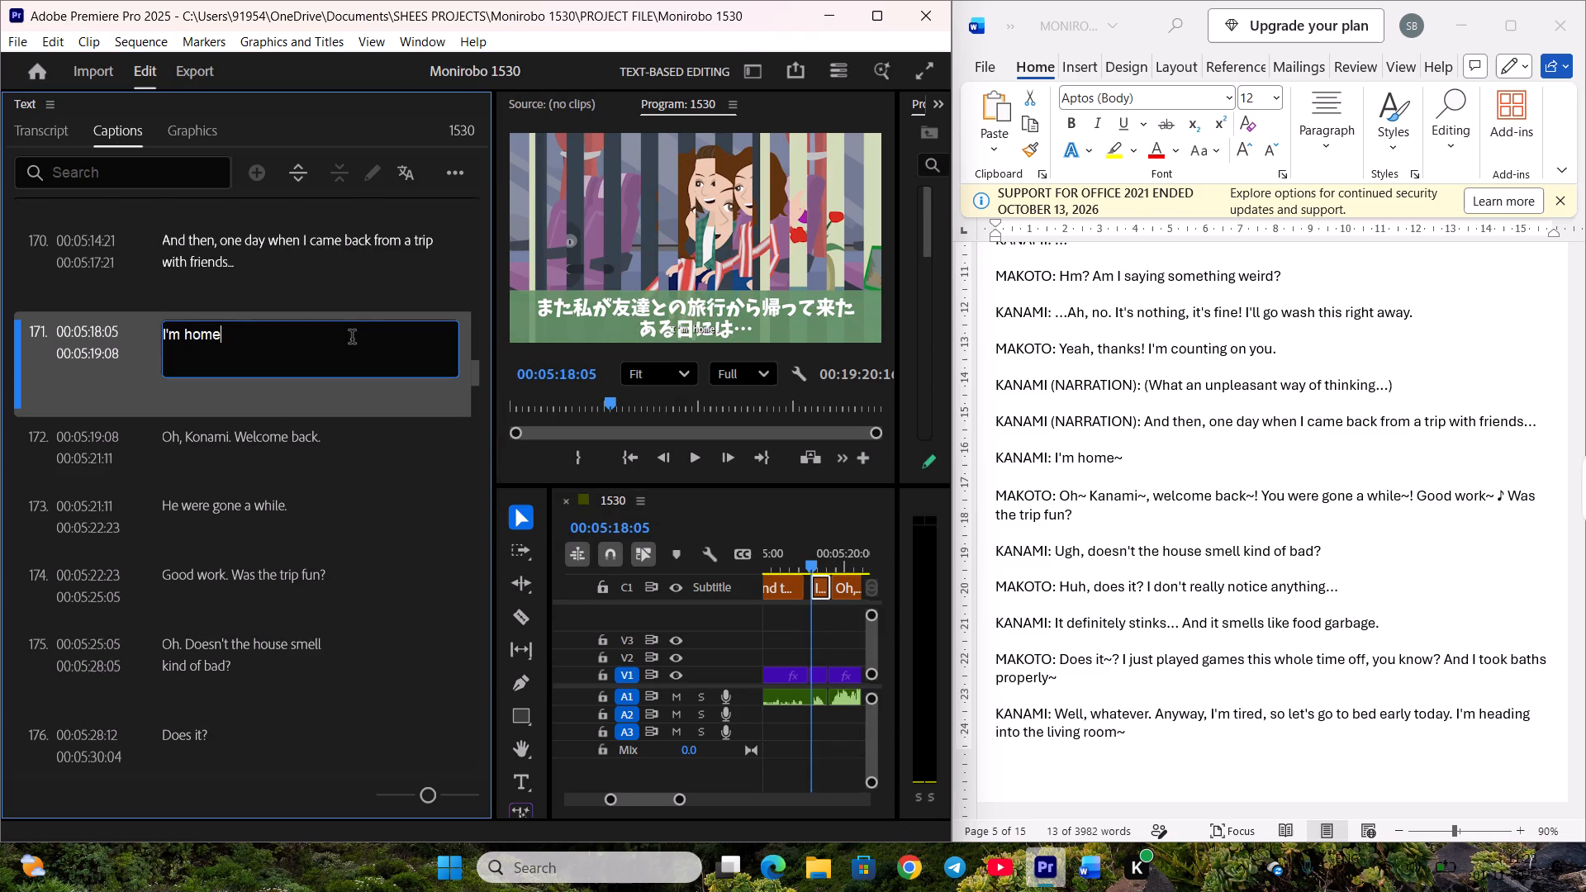
key(shift+asciitilde)
click(342, 440)
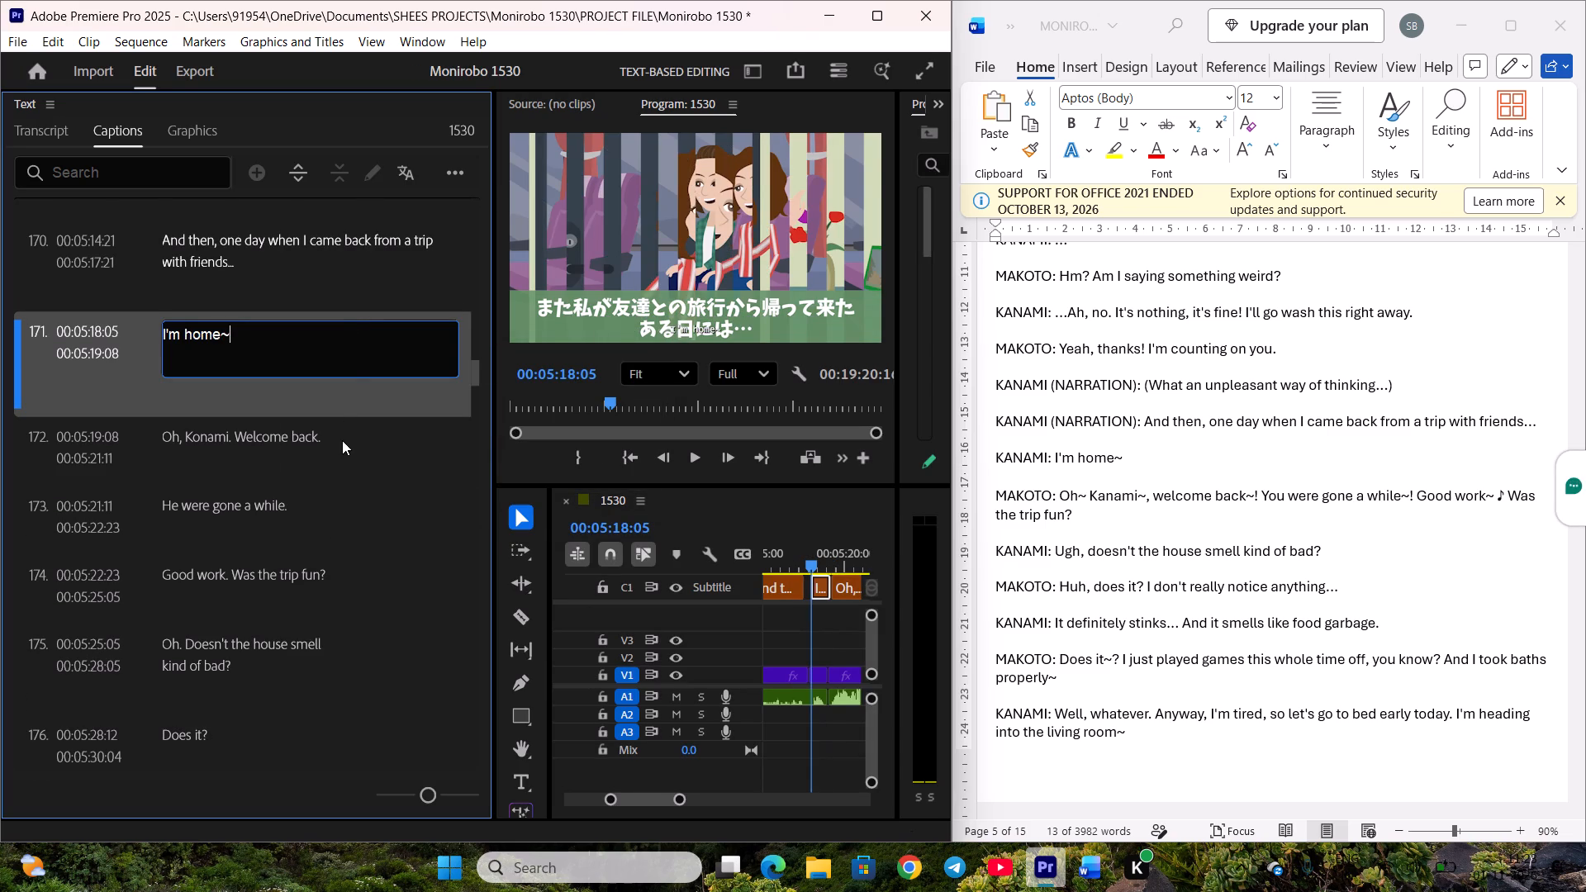
Commit the edited text of caption 171 and save the project.
scroll(356, 377, down, 5)
scroll(336, 305, up, 2)
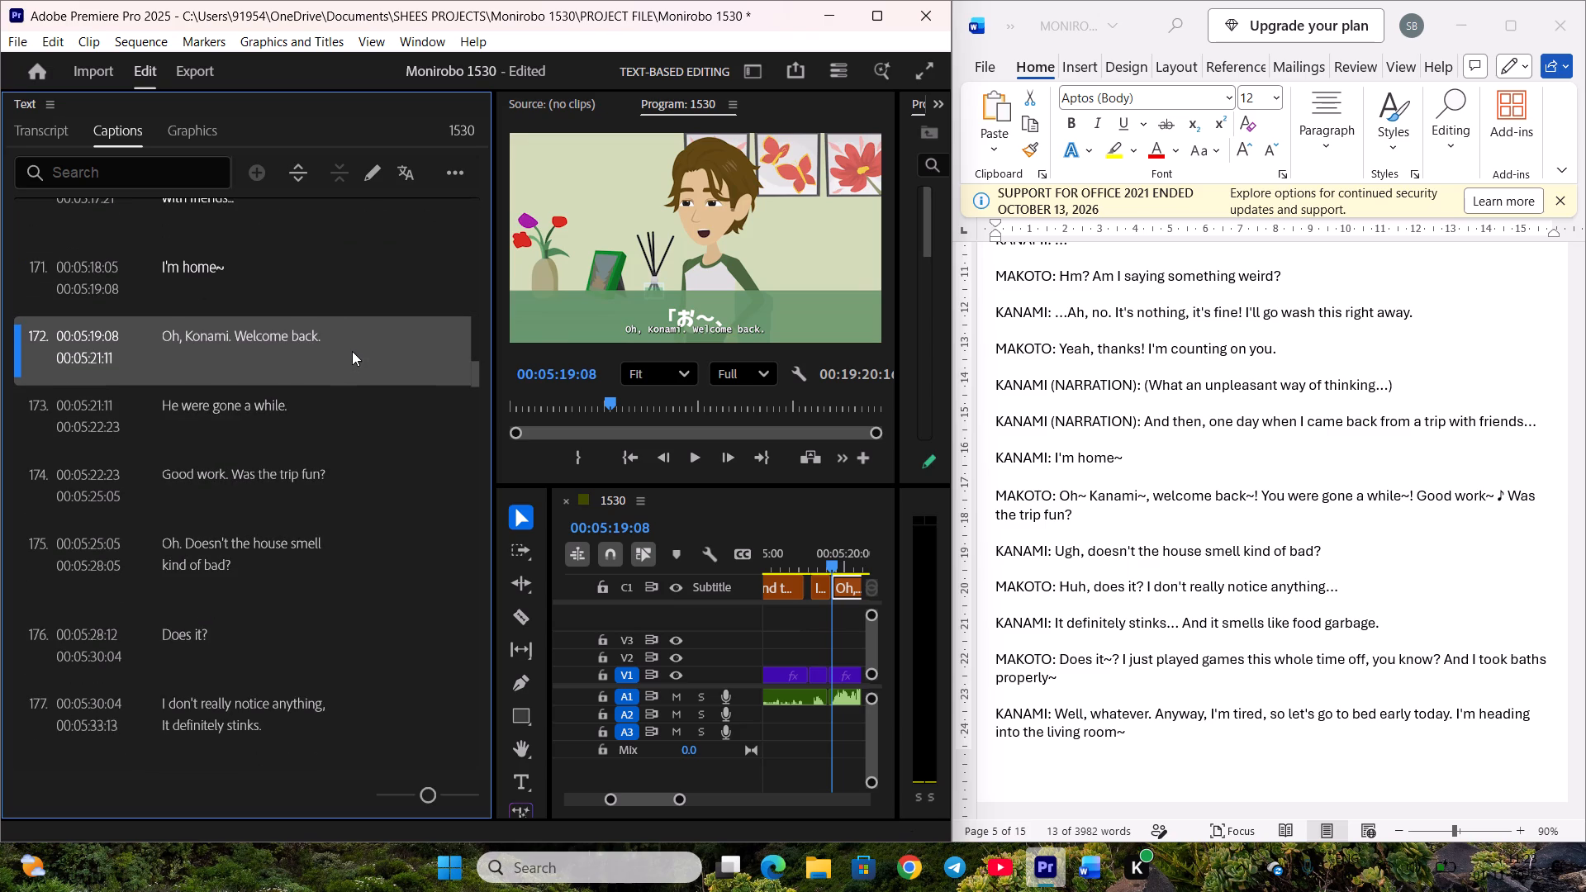
key(ctrl+s)
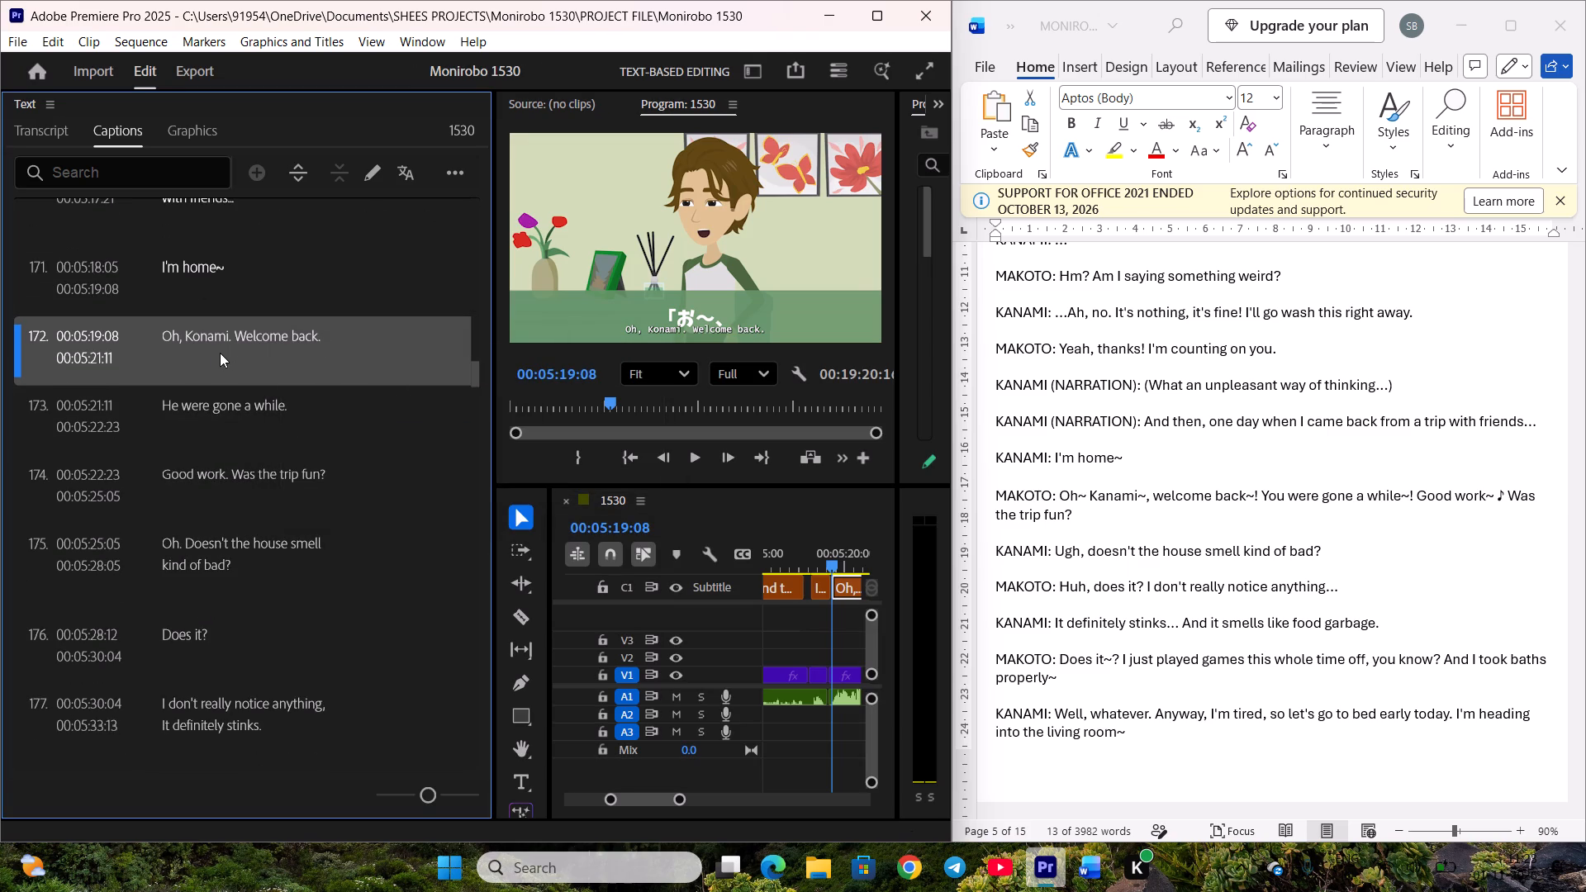
Replace caption 172's text with the script line "Oh~ Kanami~, welcome back~!" and save the project.
click(1223, 364)
scroll(1230, 373, down, 1)
scroll(1182, 439, down, 1)
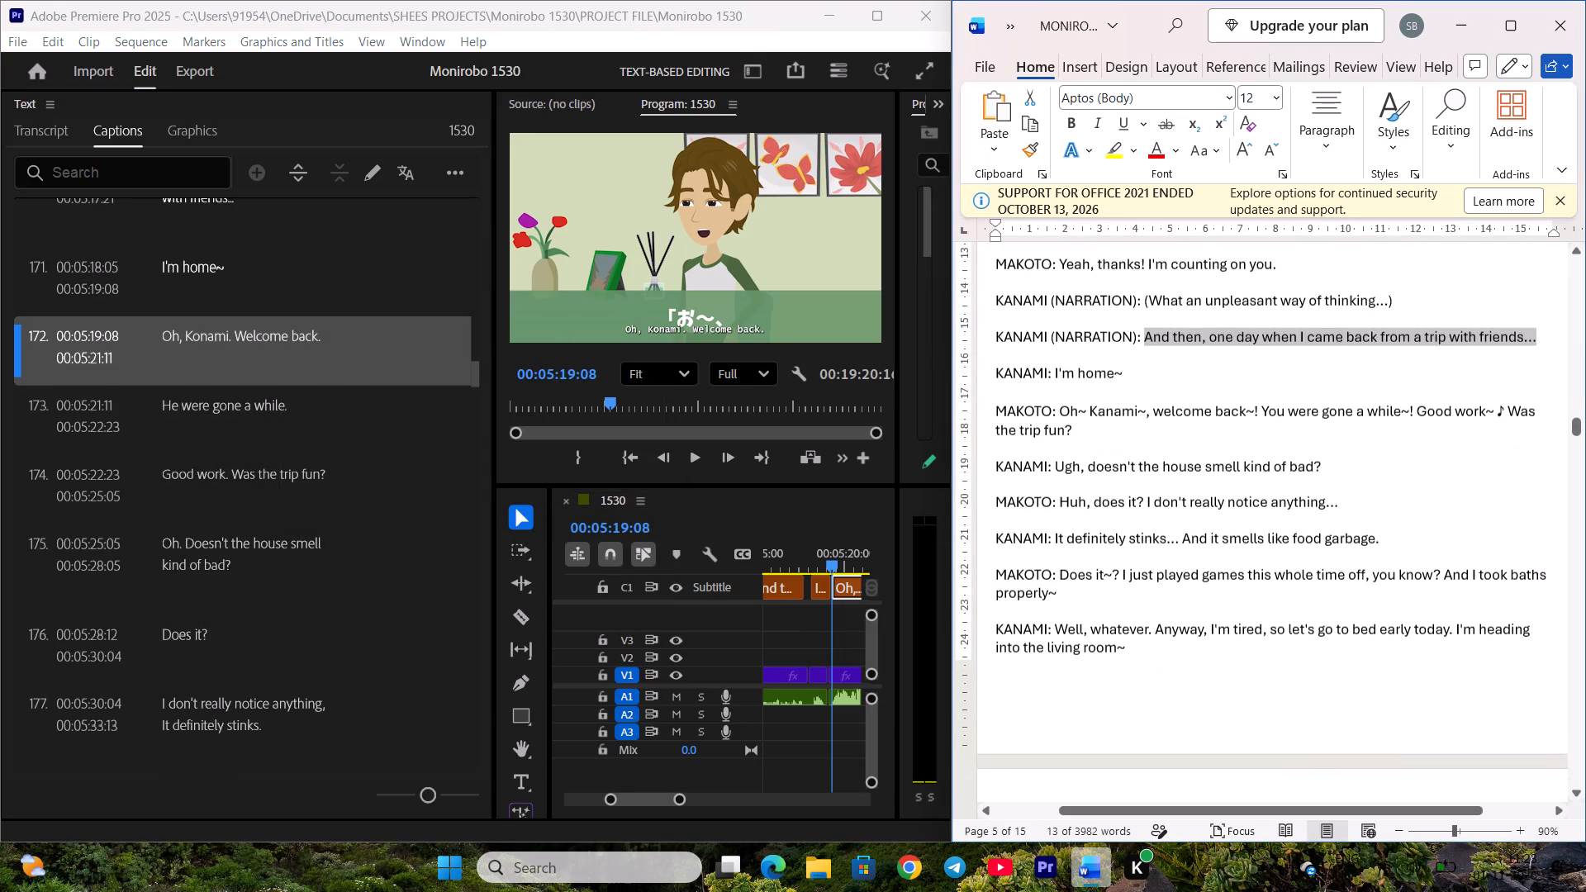
drag(1063, 405, 1260, 401)
key(ctrl+c)
double_click(377, 354)
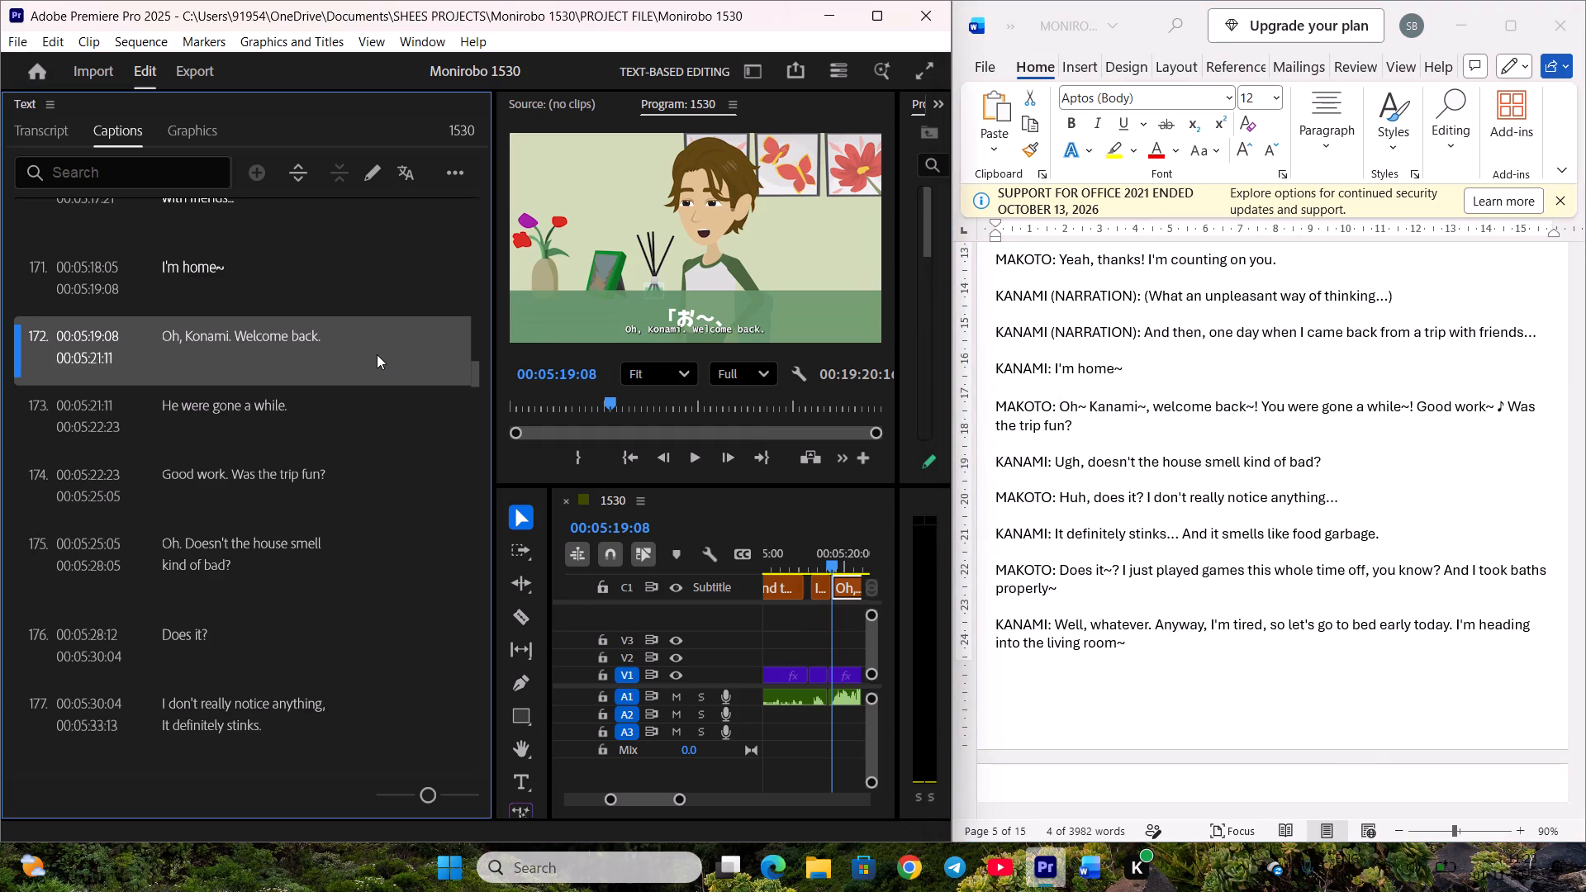
key(ctrl+v)
click(354, 453)
scroll(363, 391, down, 3)
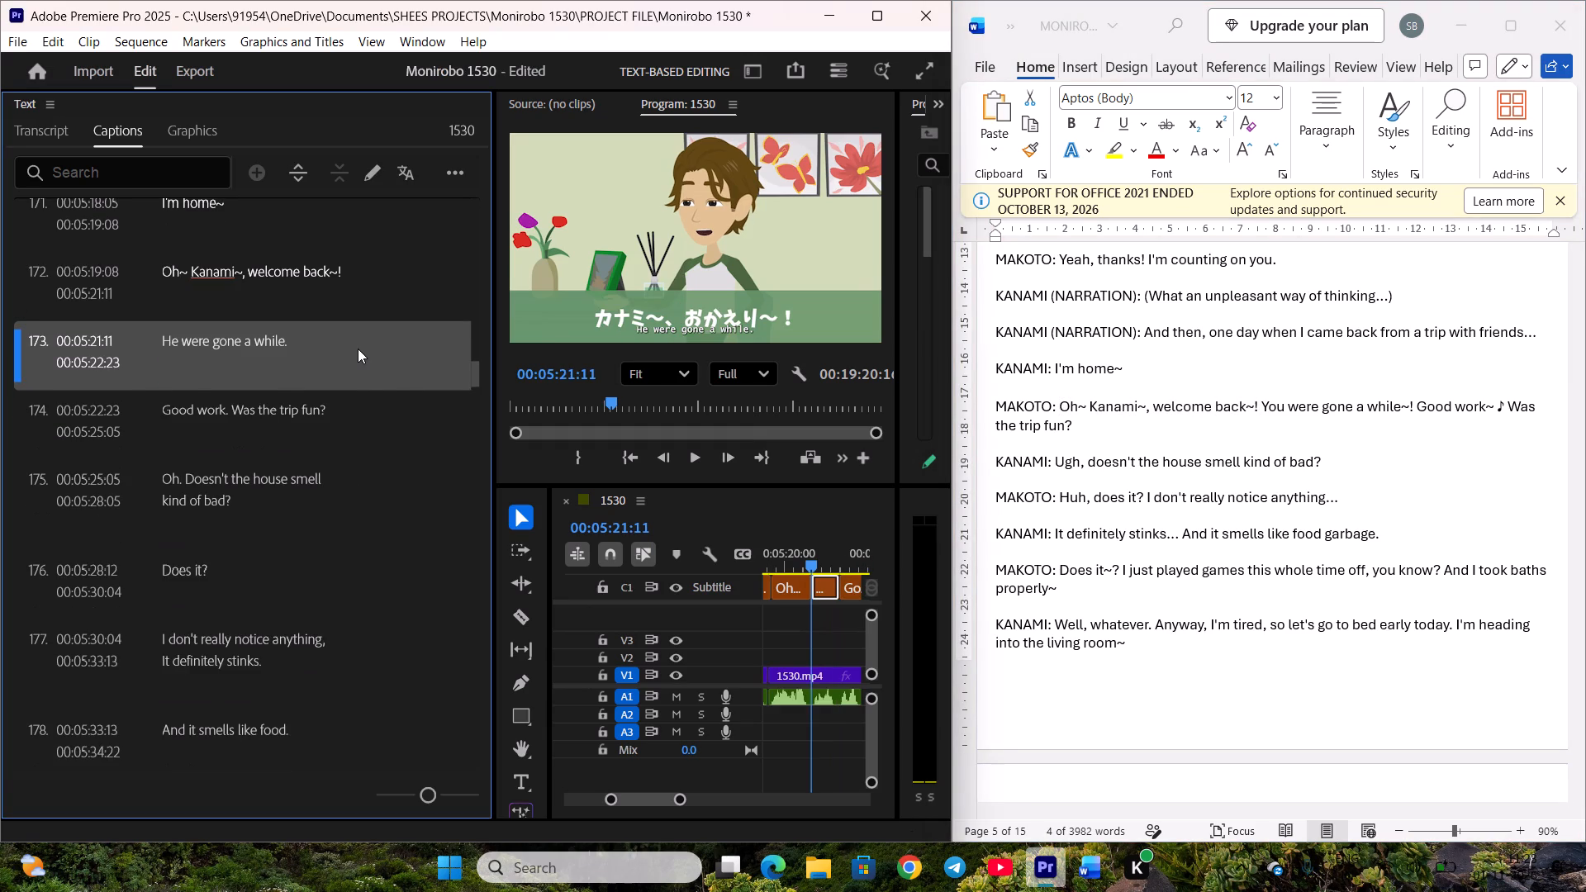
key(ctrl+s)
Replace caption 173's text with "You were gone a while~!" from the script and save the project.
click(1381, 420)
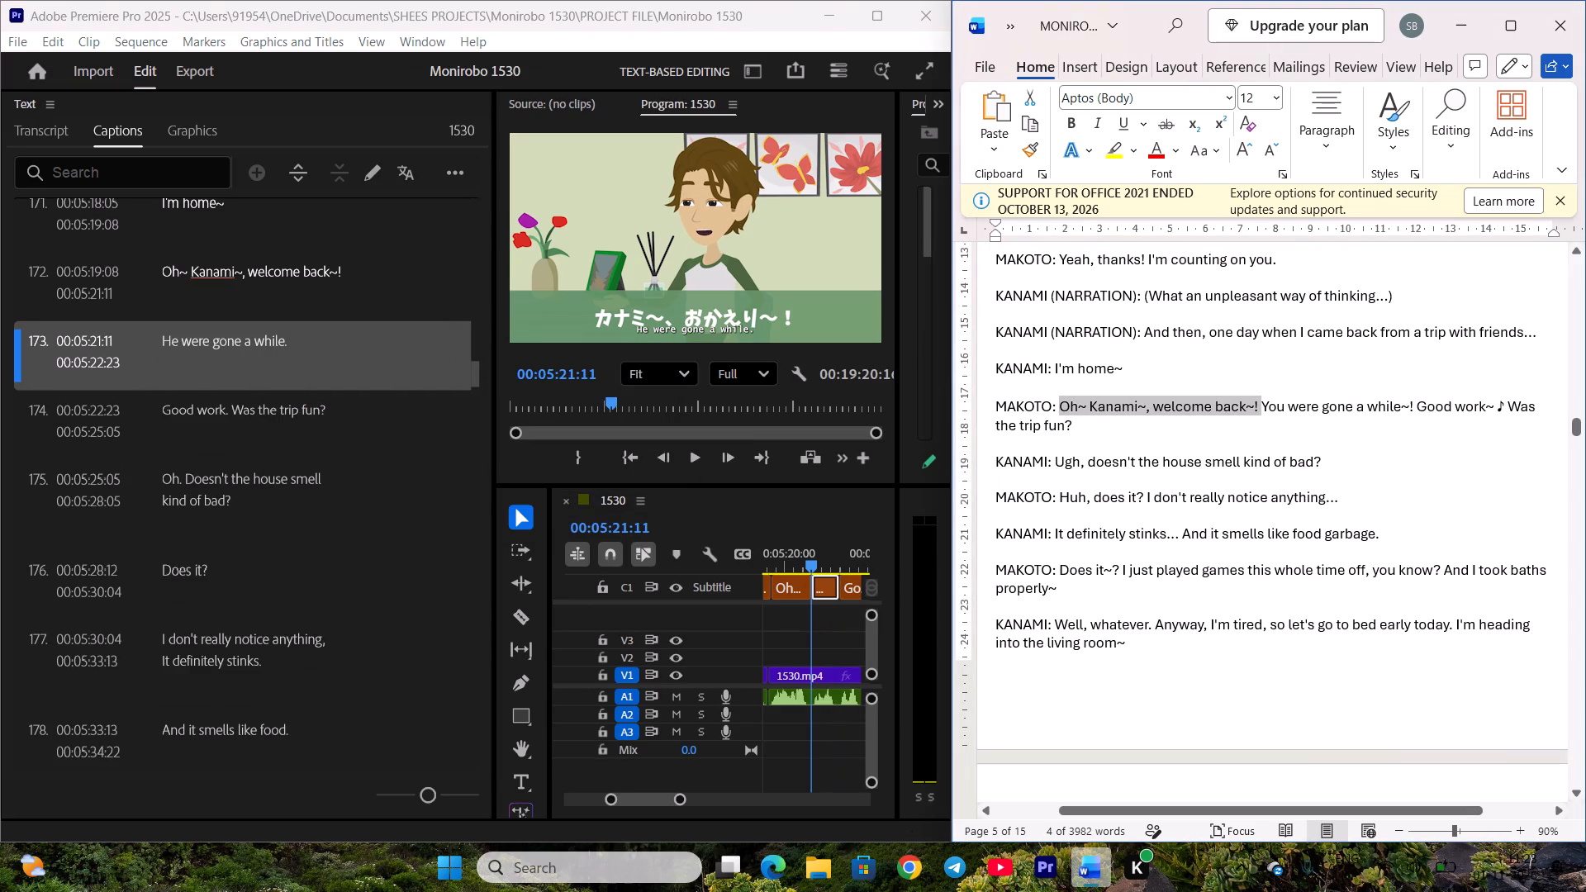
drag(1263, 406, 1412, 405)
key(ctrl+c)
double_click(290, 332)
key(ctrl+v)
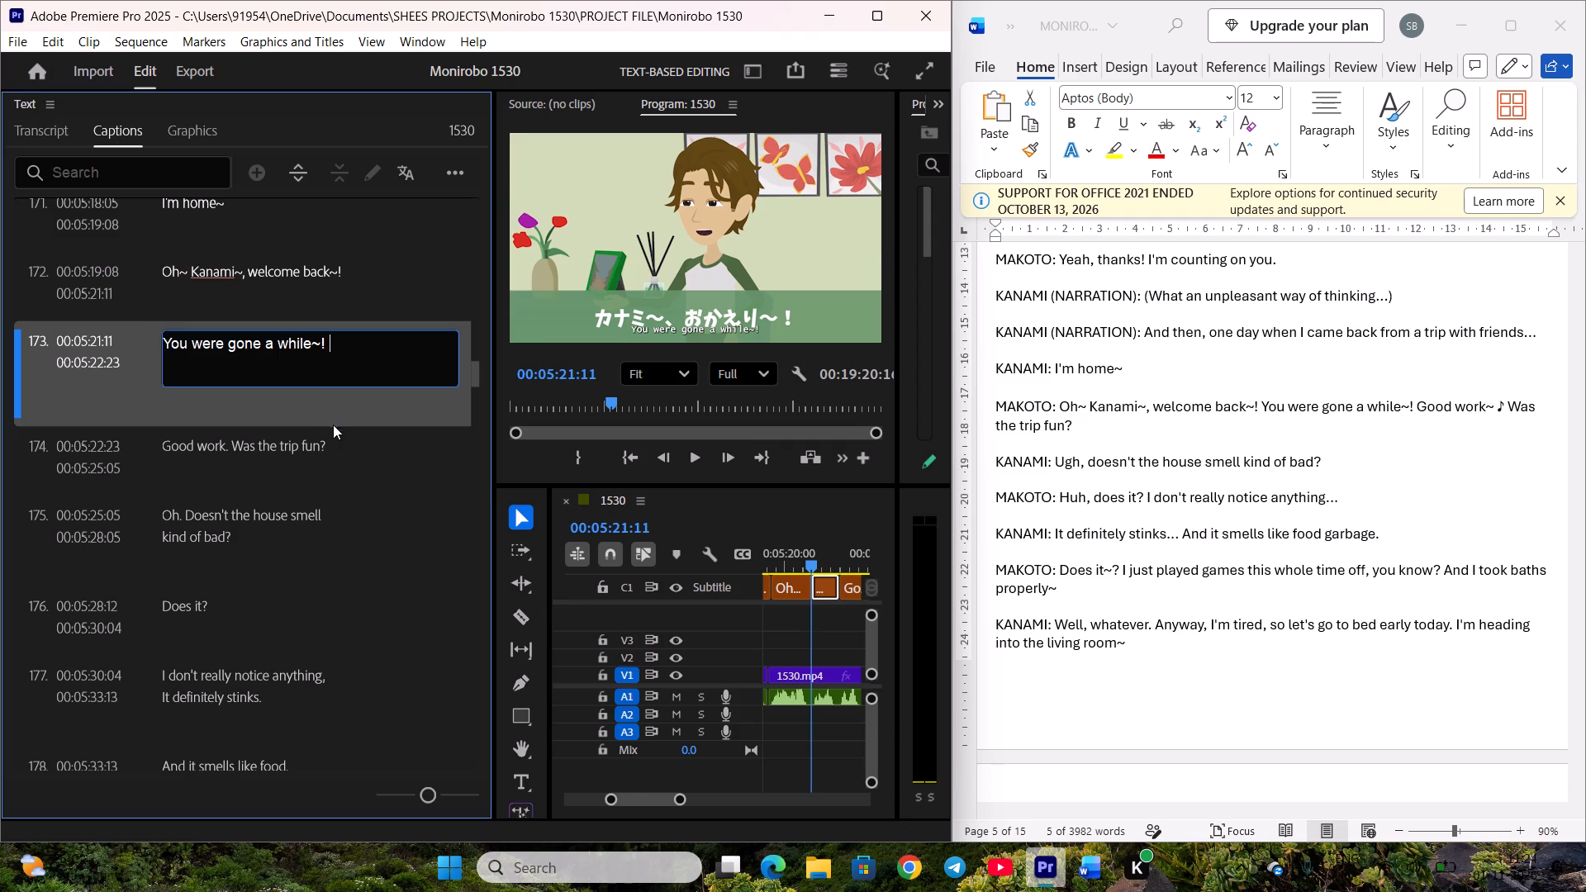
click(335, 427)
scroll(332, 415, down, 2)
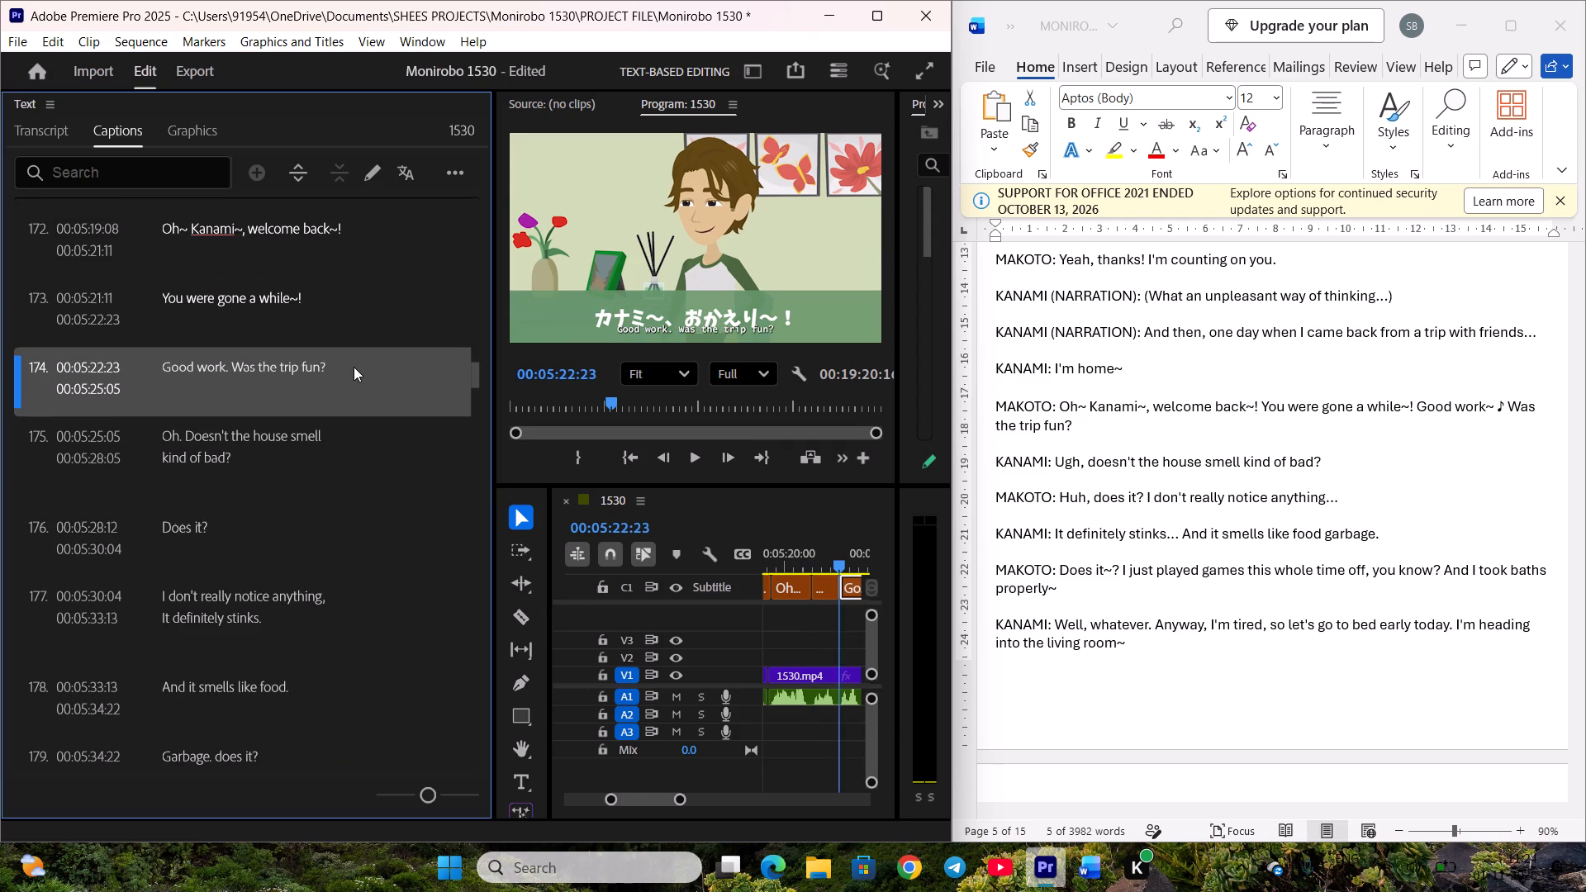
key(ctrl+s)
Replace caption 174's text with "Good work~ ♪ Was the trip fun?" from the script and save the project.
click(1479, 401)
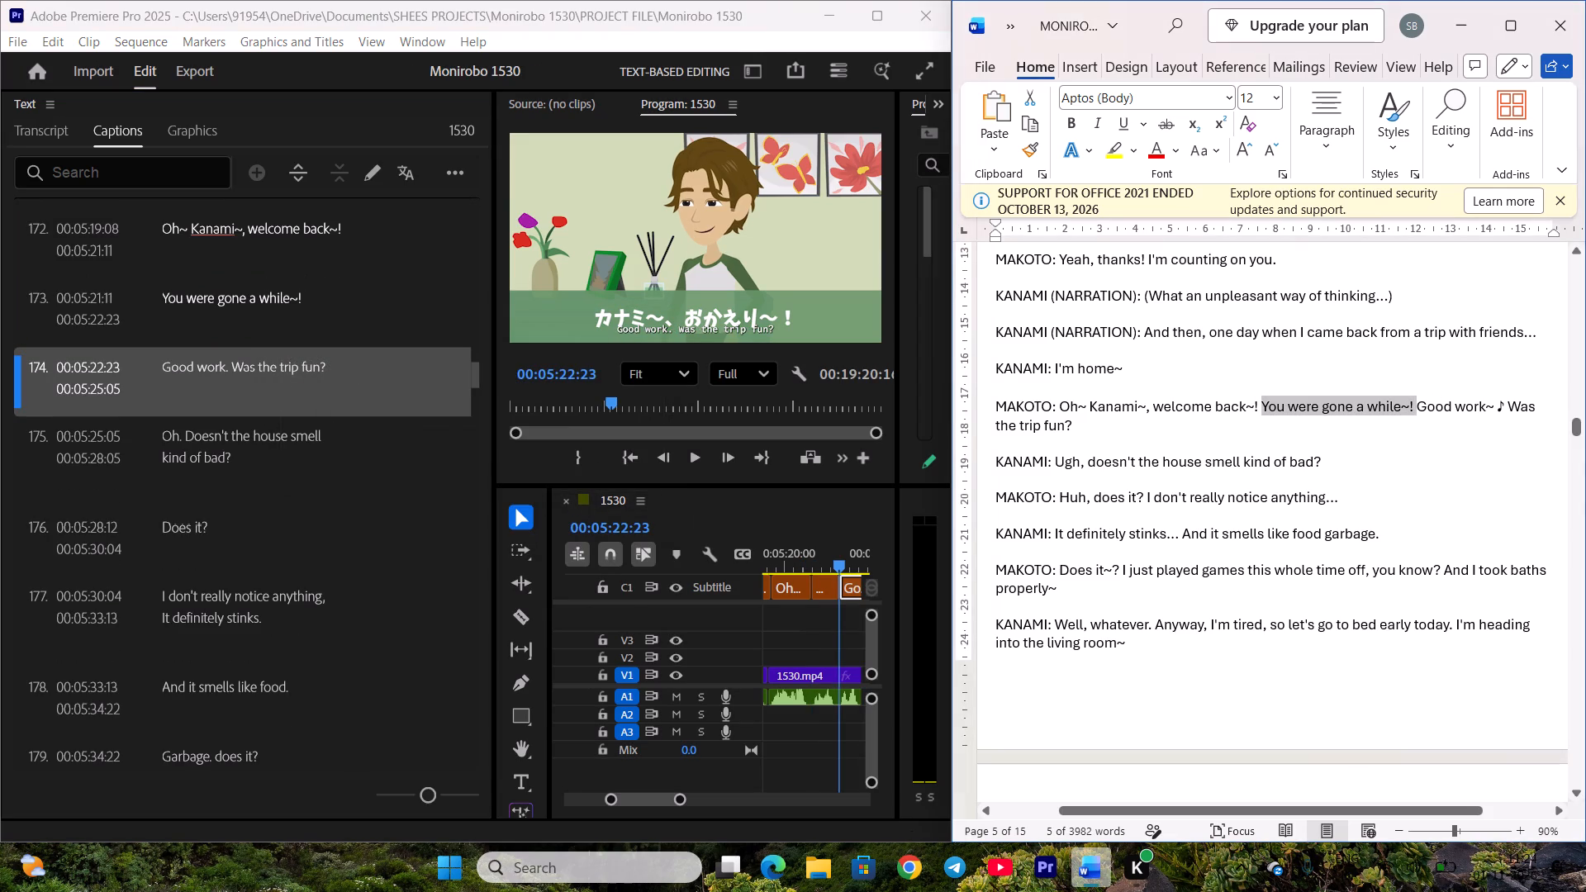
drag(1418, 410, 1422, 420)
key(ctrl+c)
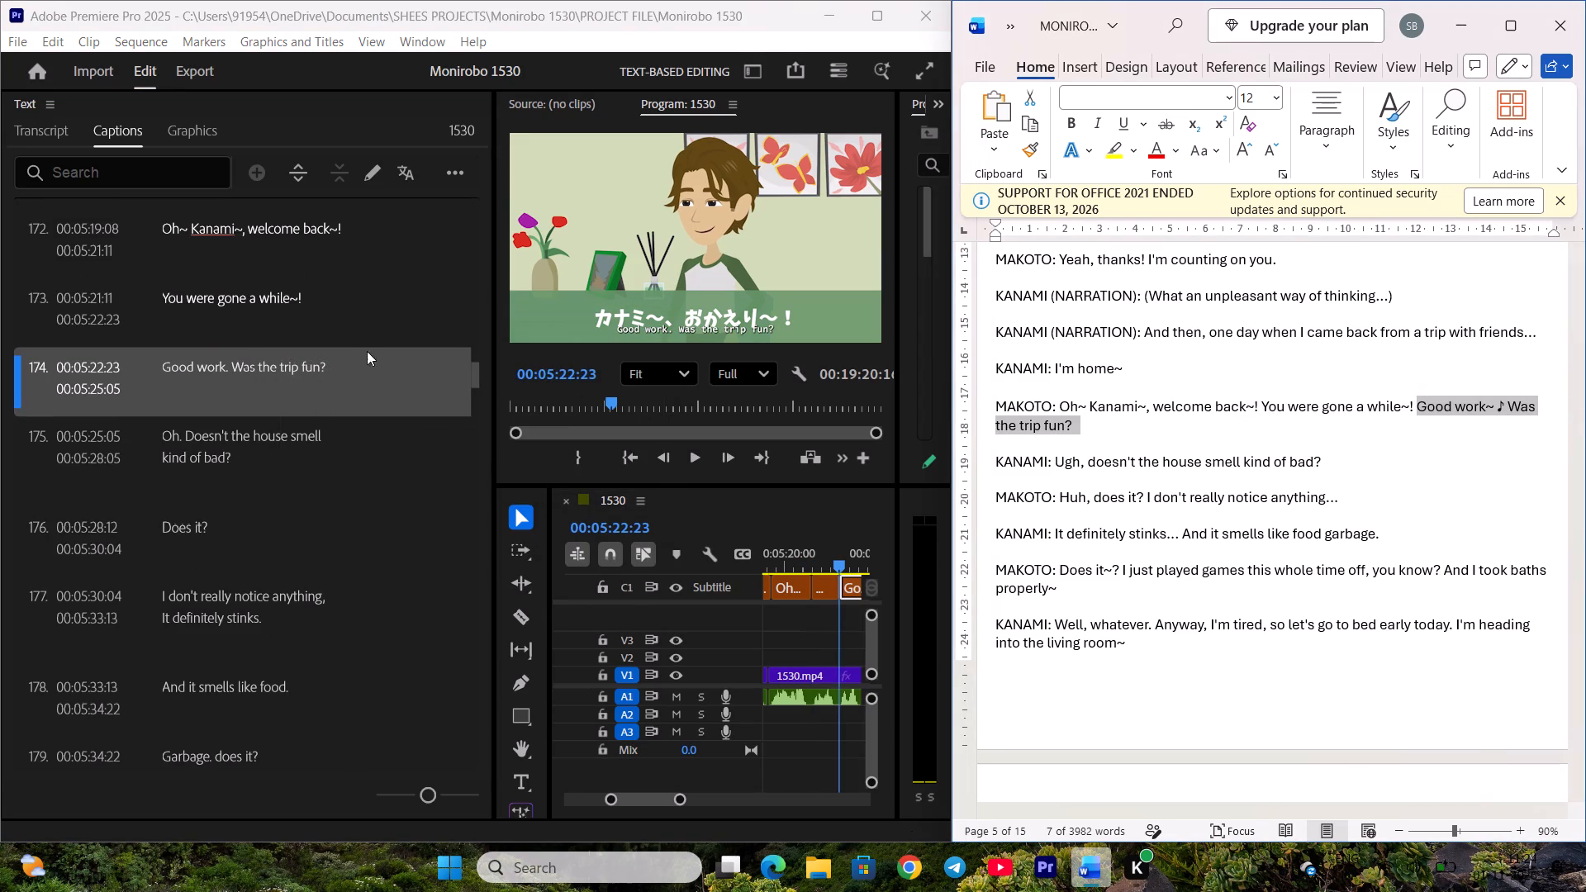
double_click(348, 364)
key(ctrl+v)
click(336, 433)
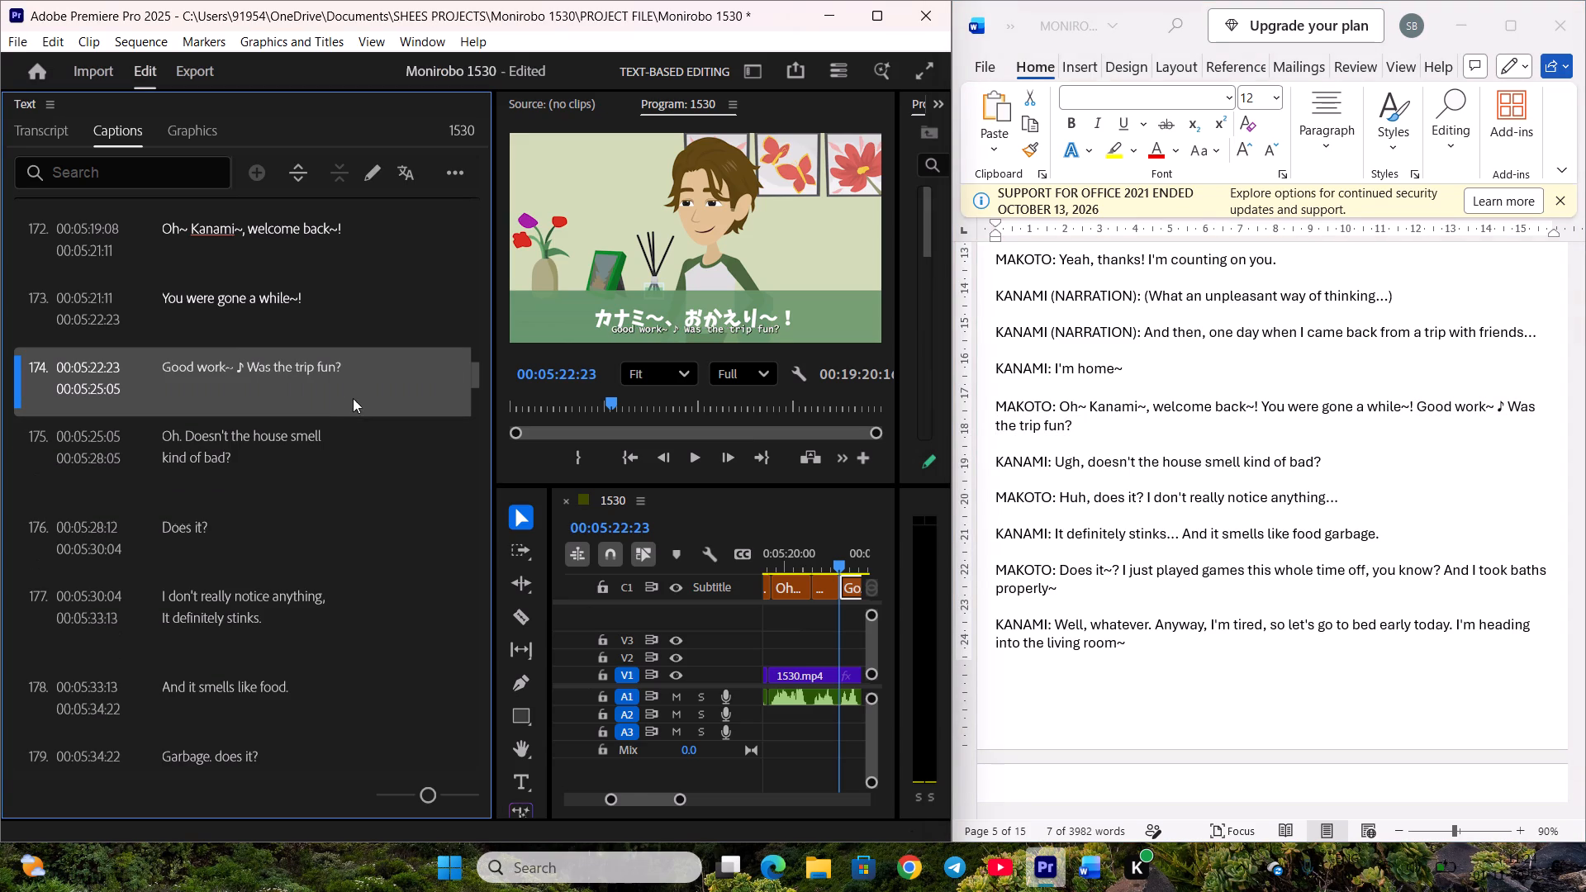
key(ctrl+s)
Play caption 174 to find where its second sentence starts, and split the caption at 00:05:24:00.
scroll(351, 387, down, 3)
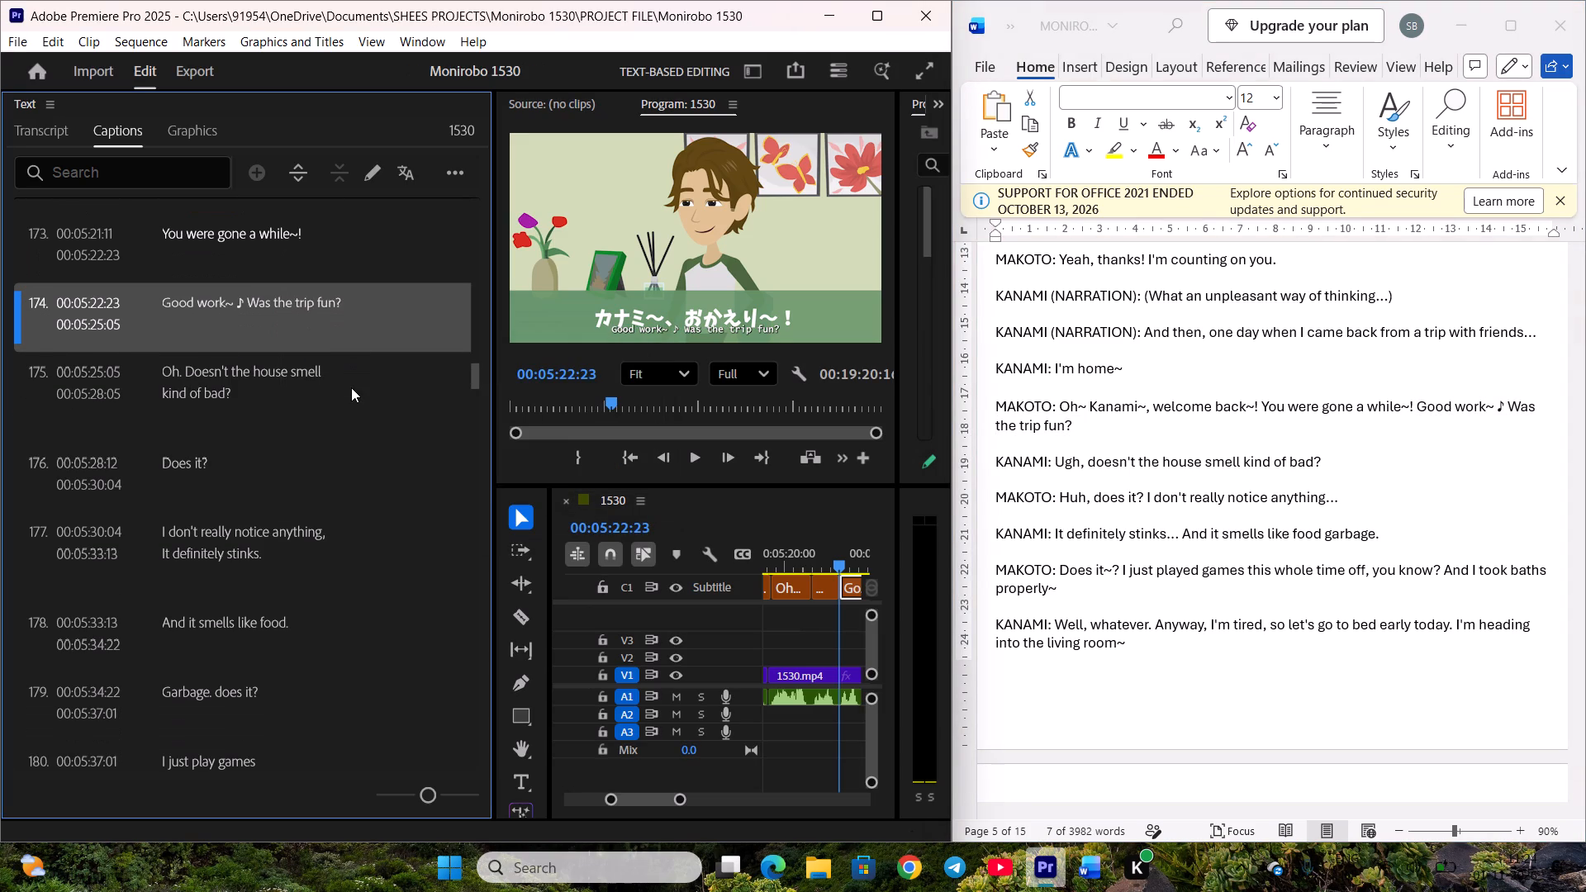
key(space)
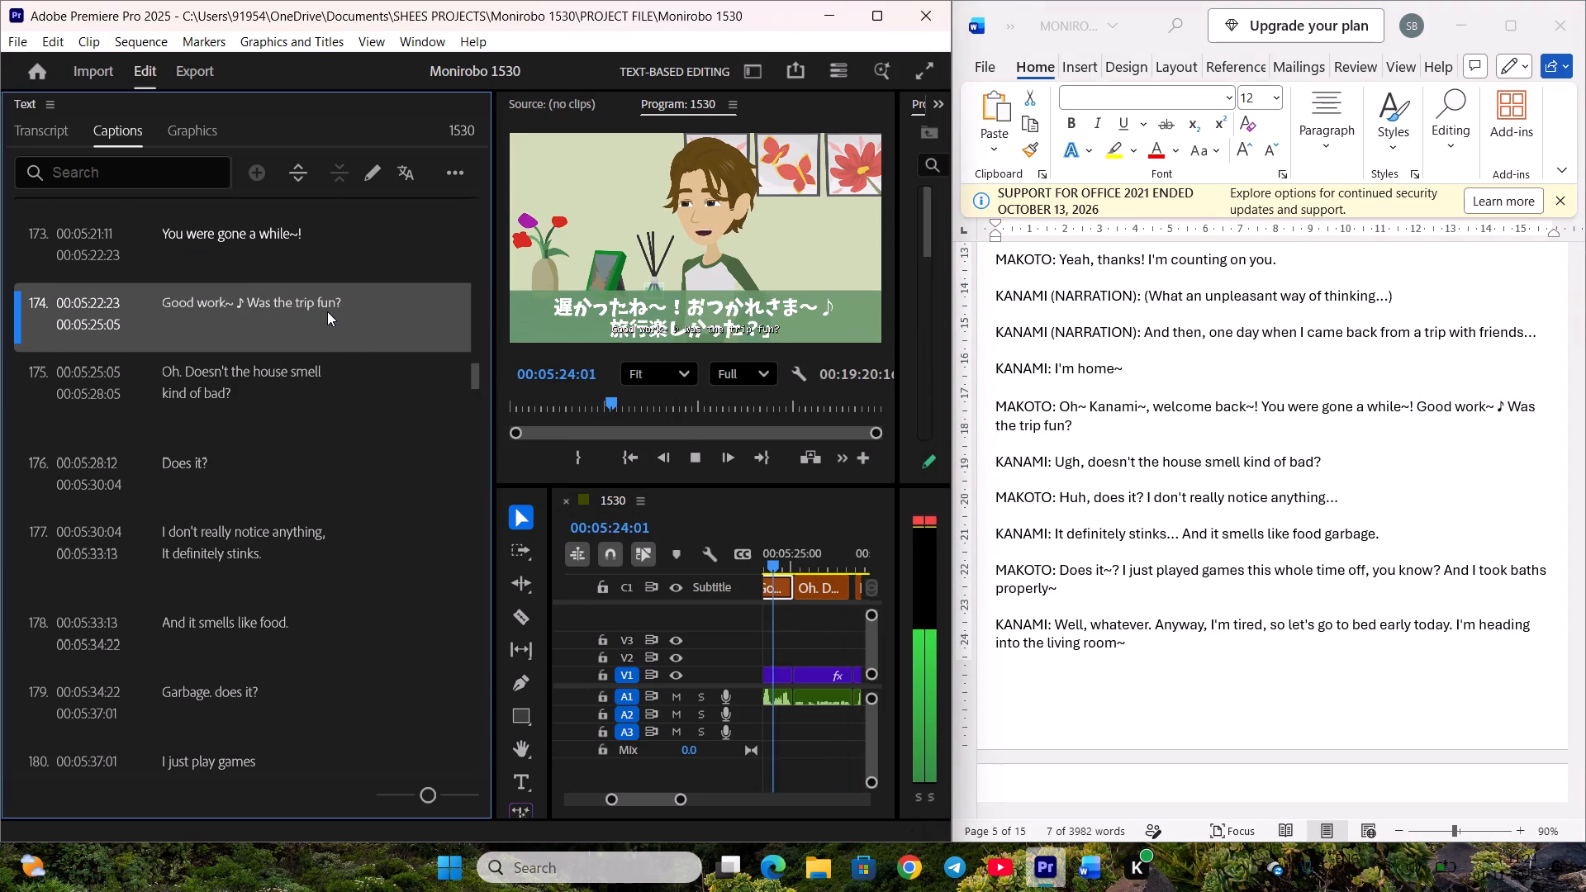
key(space)
scroll(665, 406, up, 4)
key(c)
Move "Was the trip fun?" into caption 175 as its only text, leaving "Good work~ ♪" in caption 174, and save the project.
double_click(349, 310)
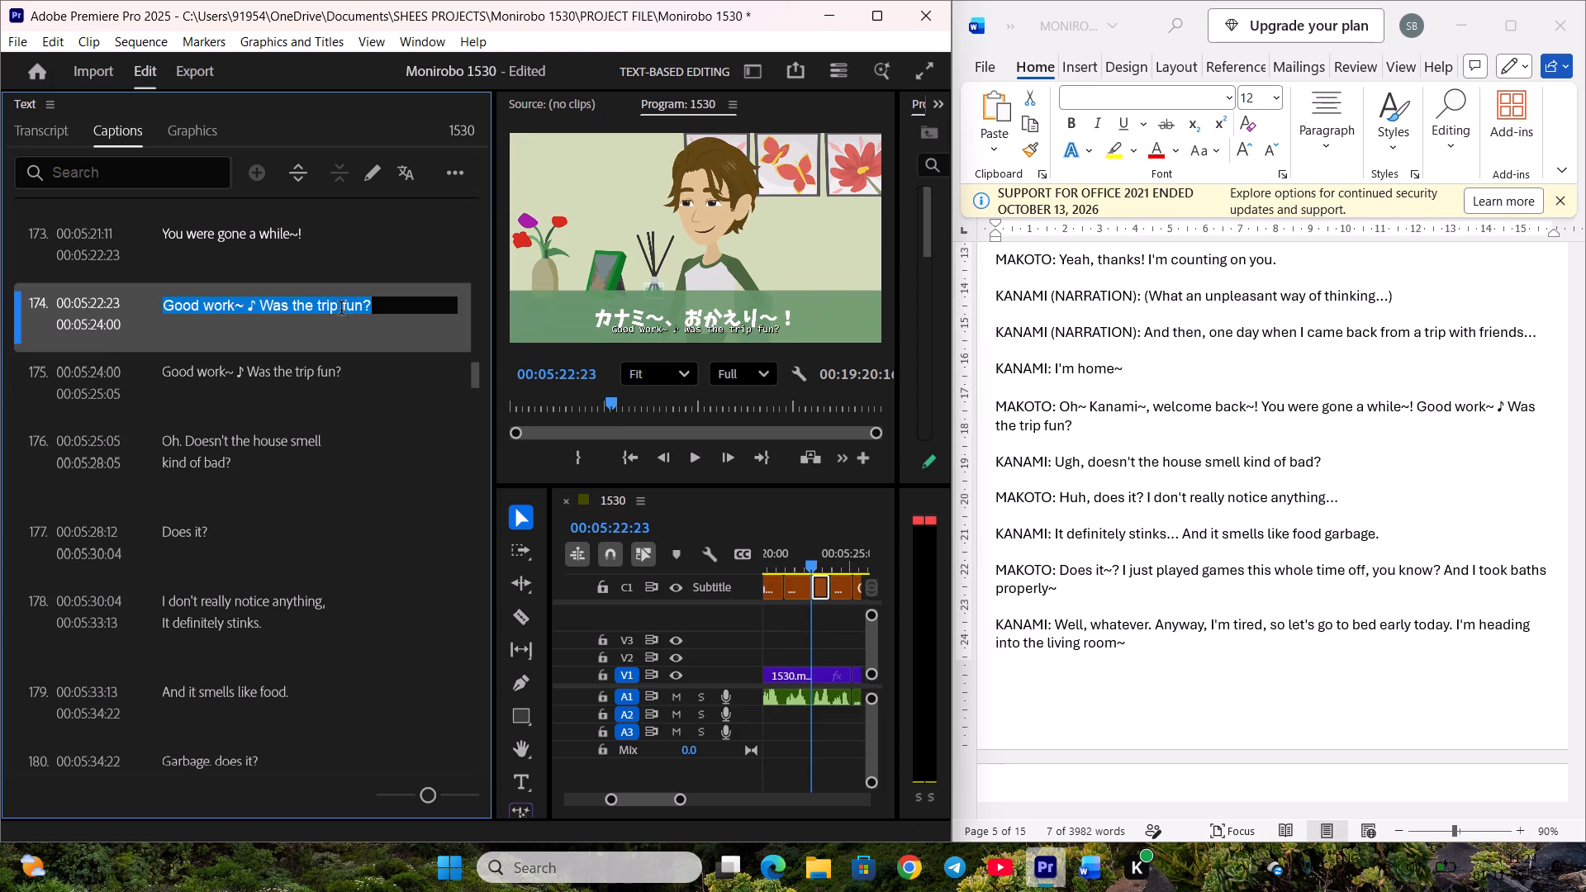
click(290, 312)
drag(262, 306, 389, 306)
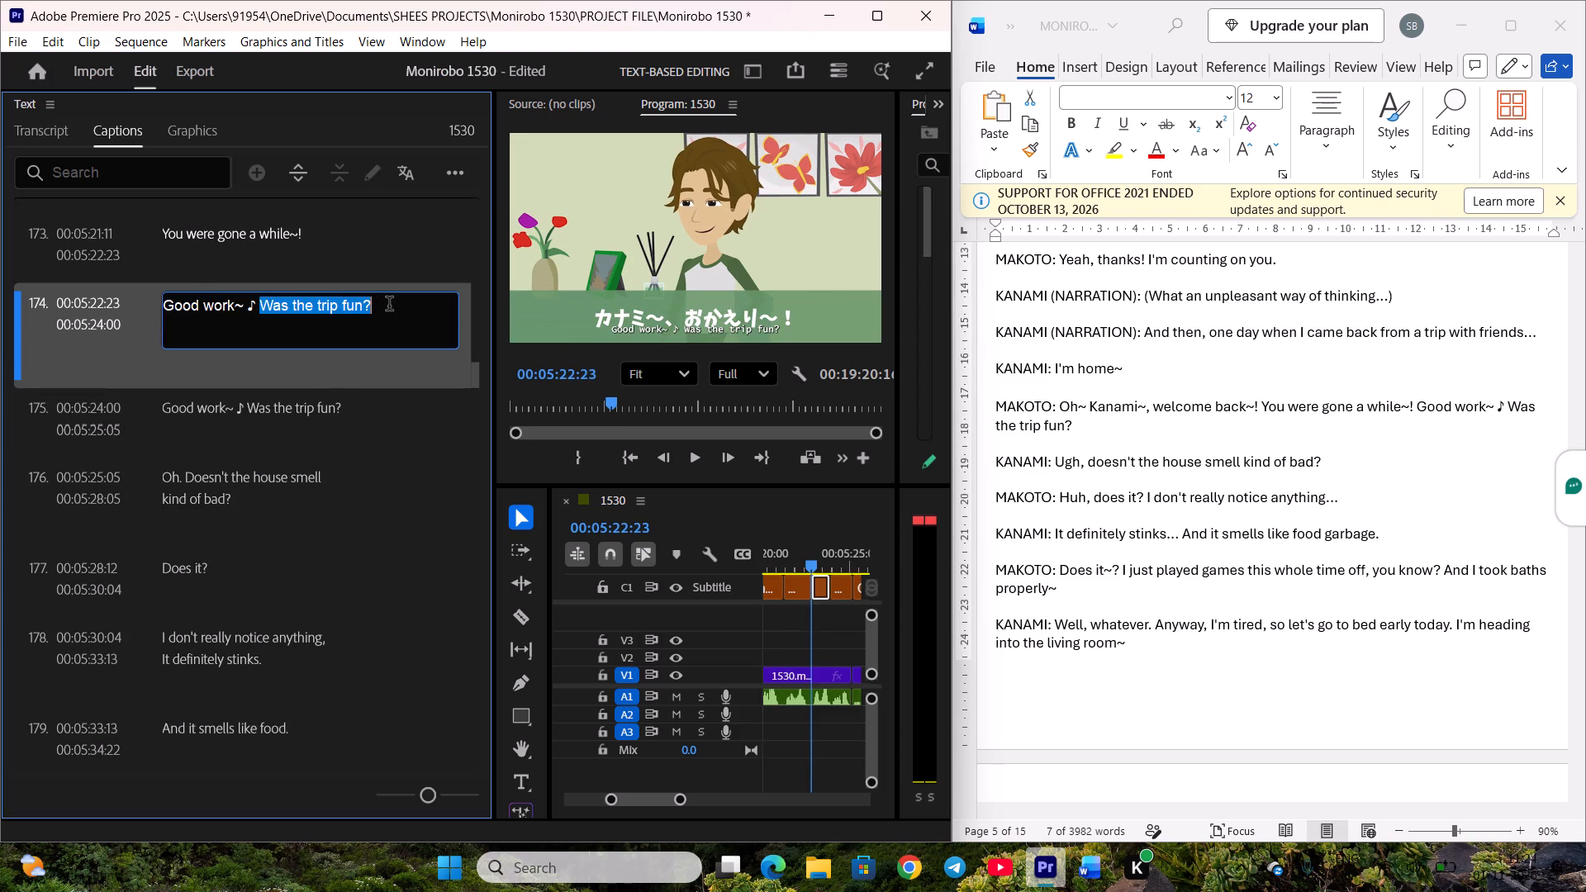
key(ctrl+c)
key(ctrl+x)
double_click(304, 401)
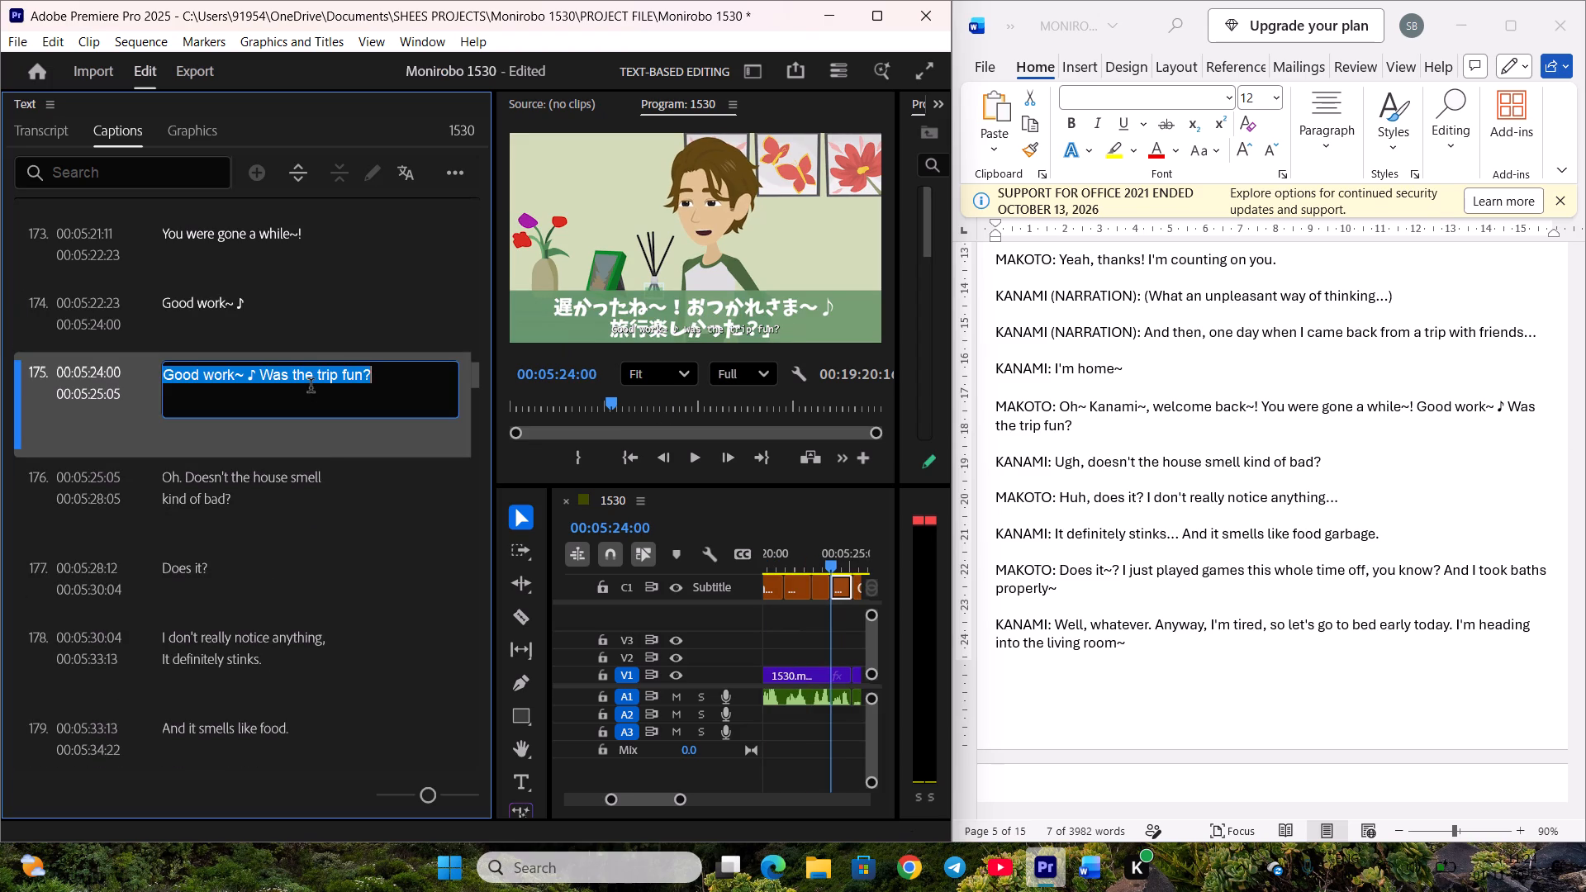
key(ctrl+v)
click(320, 489)
scroll(321, 472, down, 4)
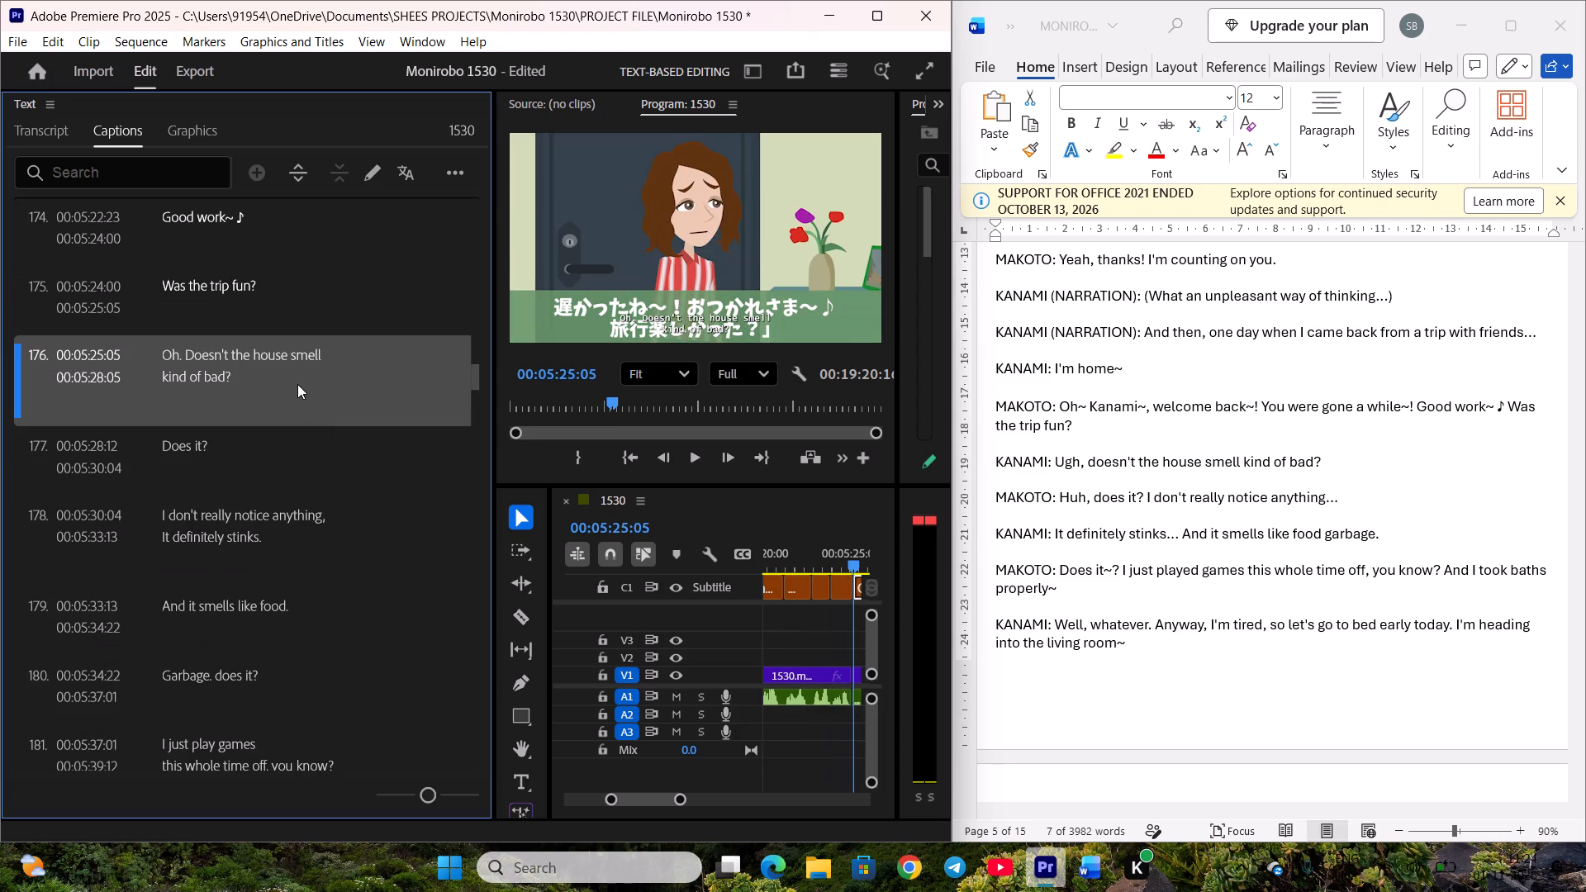
key(ctrl+s)
Replace caption 176's text with "Ugh, doesn't the house smell kind of bad?" from the script and save the project.
click(1334, 400)
scroll(1294, 391, down, 1)
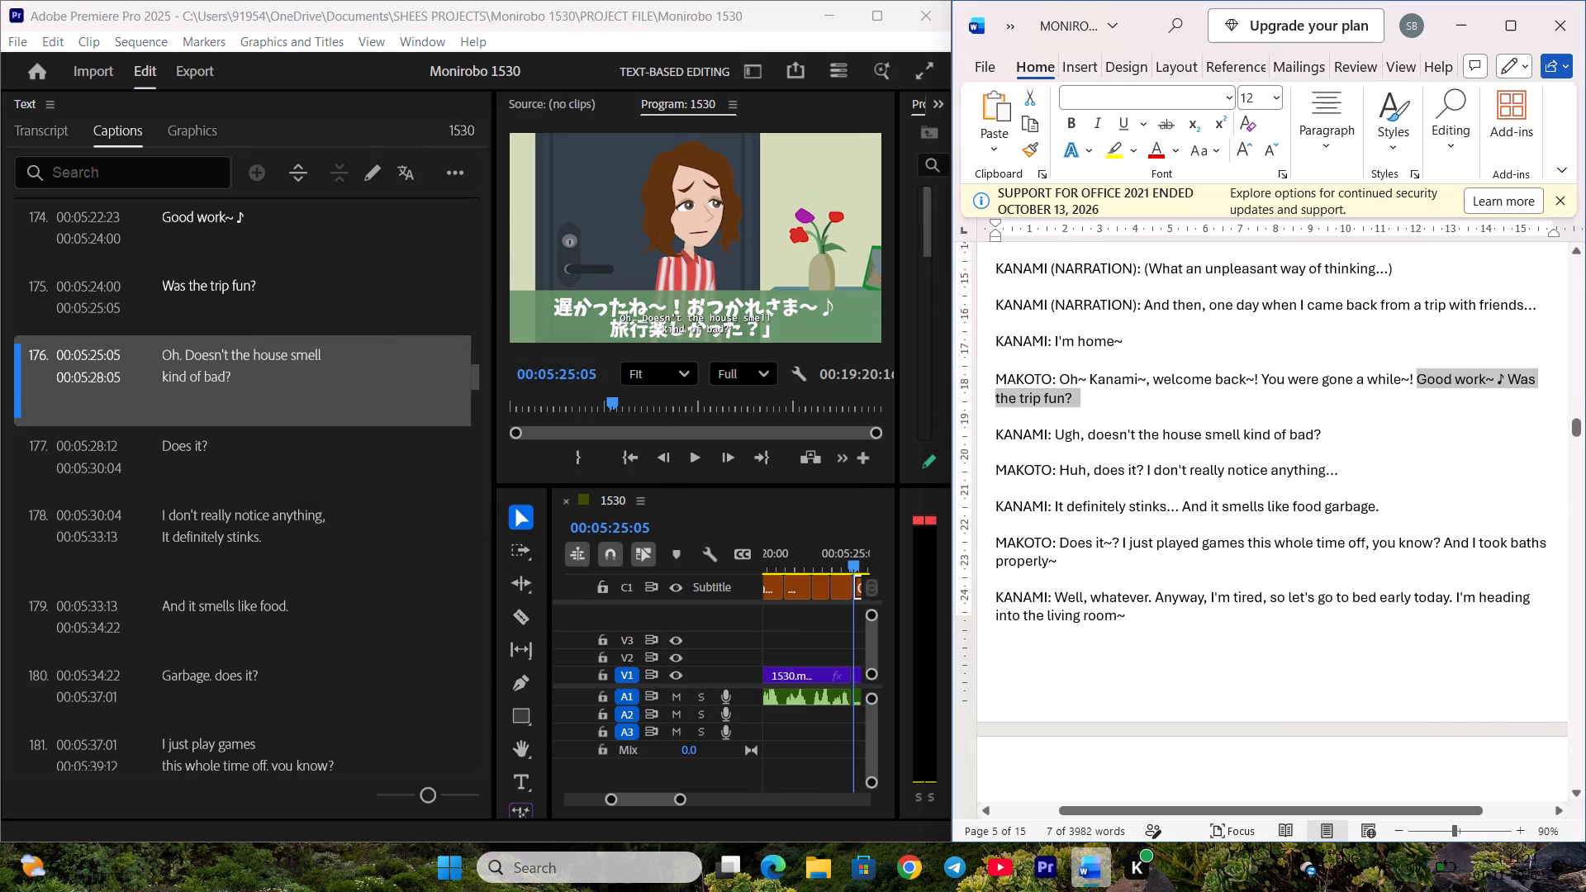
drag(1057, 419, 1319, 413)
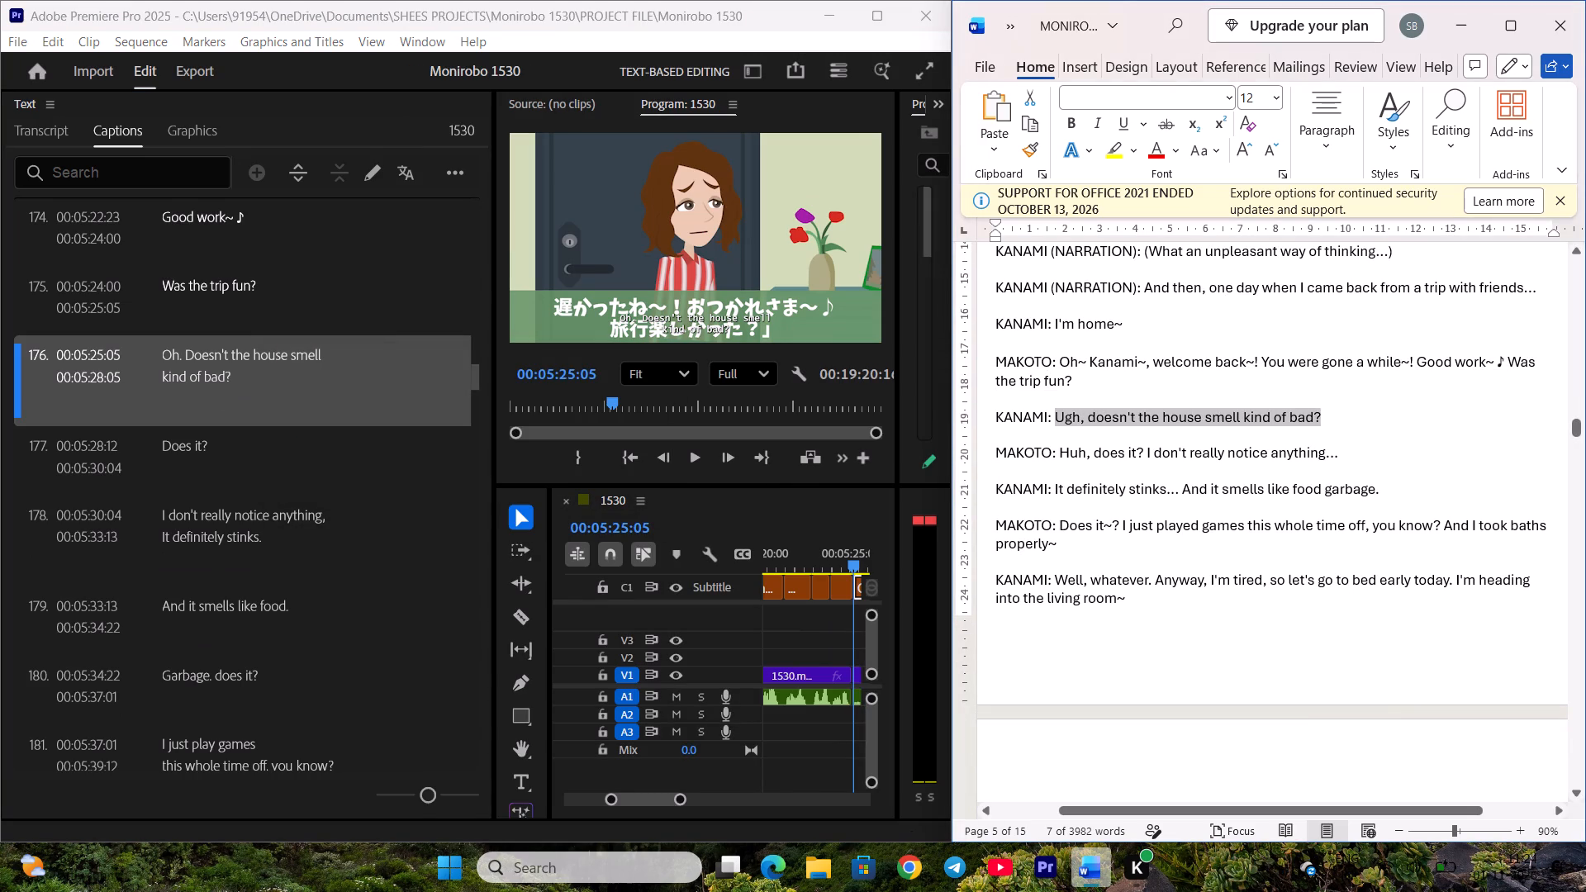
drag(1319, 413, 1321, 413)
key(ctrl+c)
double_click(306, 372)
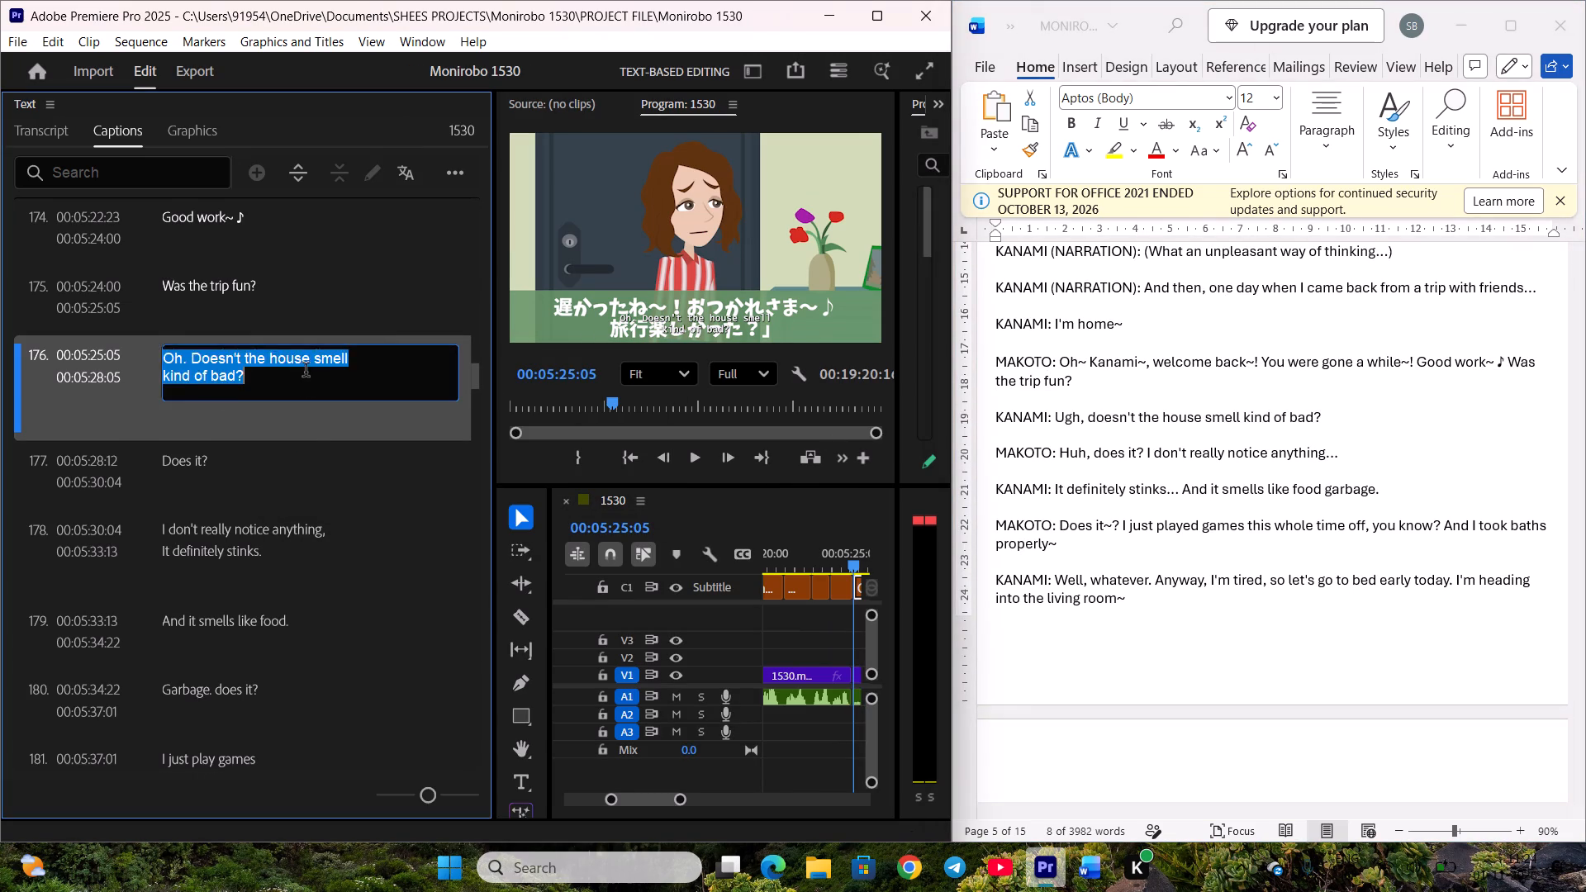
key(ctrl+v)
click(315, 450)
scroll(315, 431, down, 4)
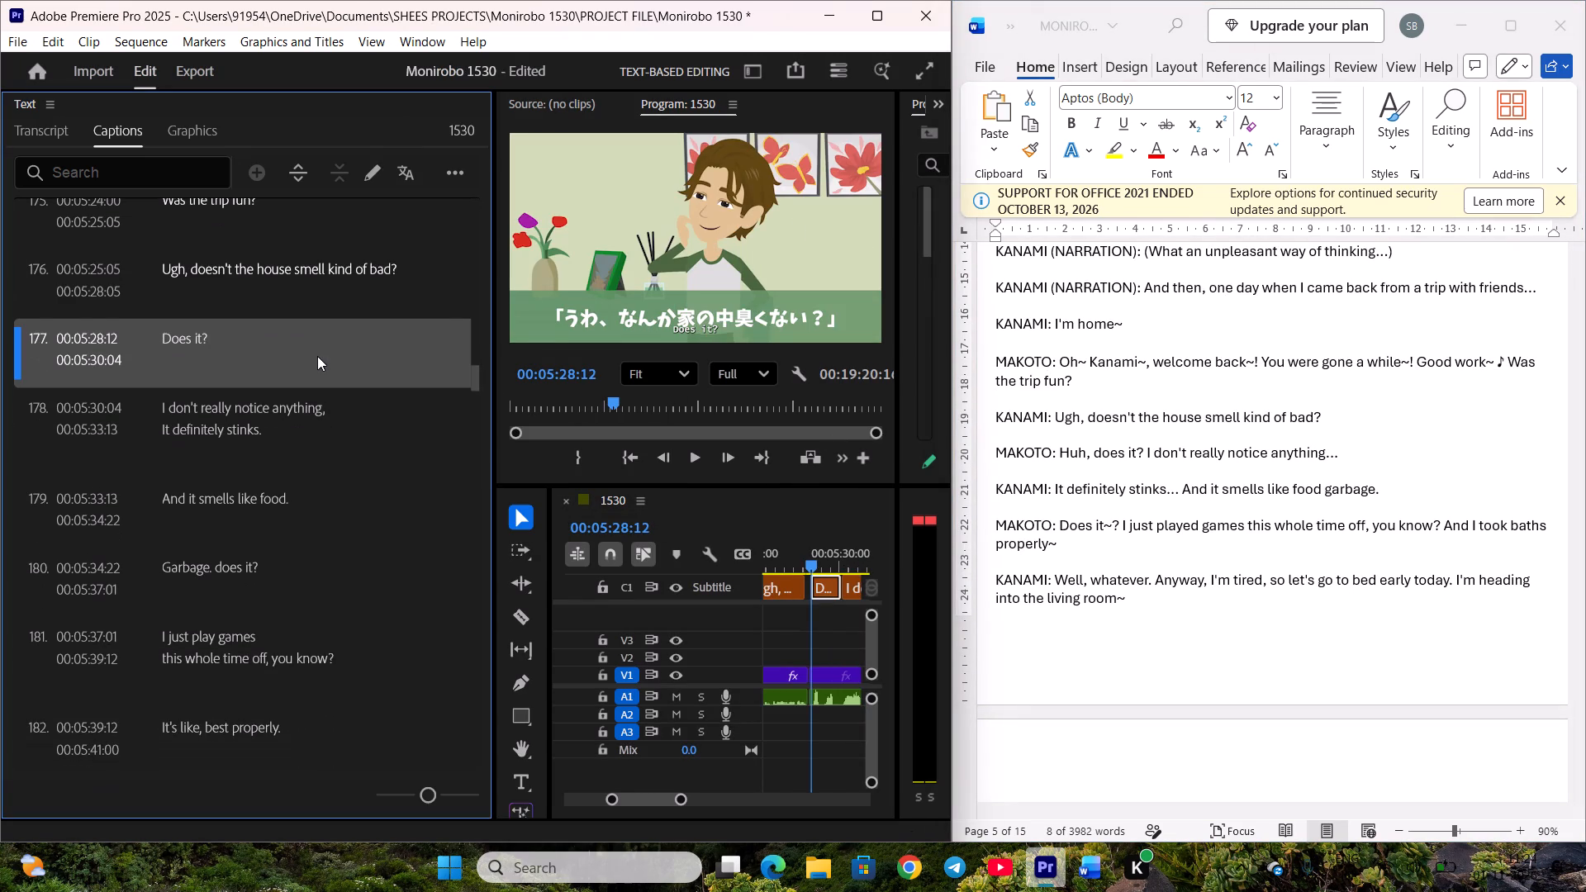
key(ctrl+s)
Replace caption 177's text with "Huh, does it?" from the script and save the project.
click(1422, 377)
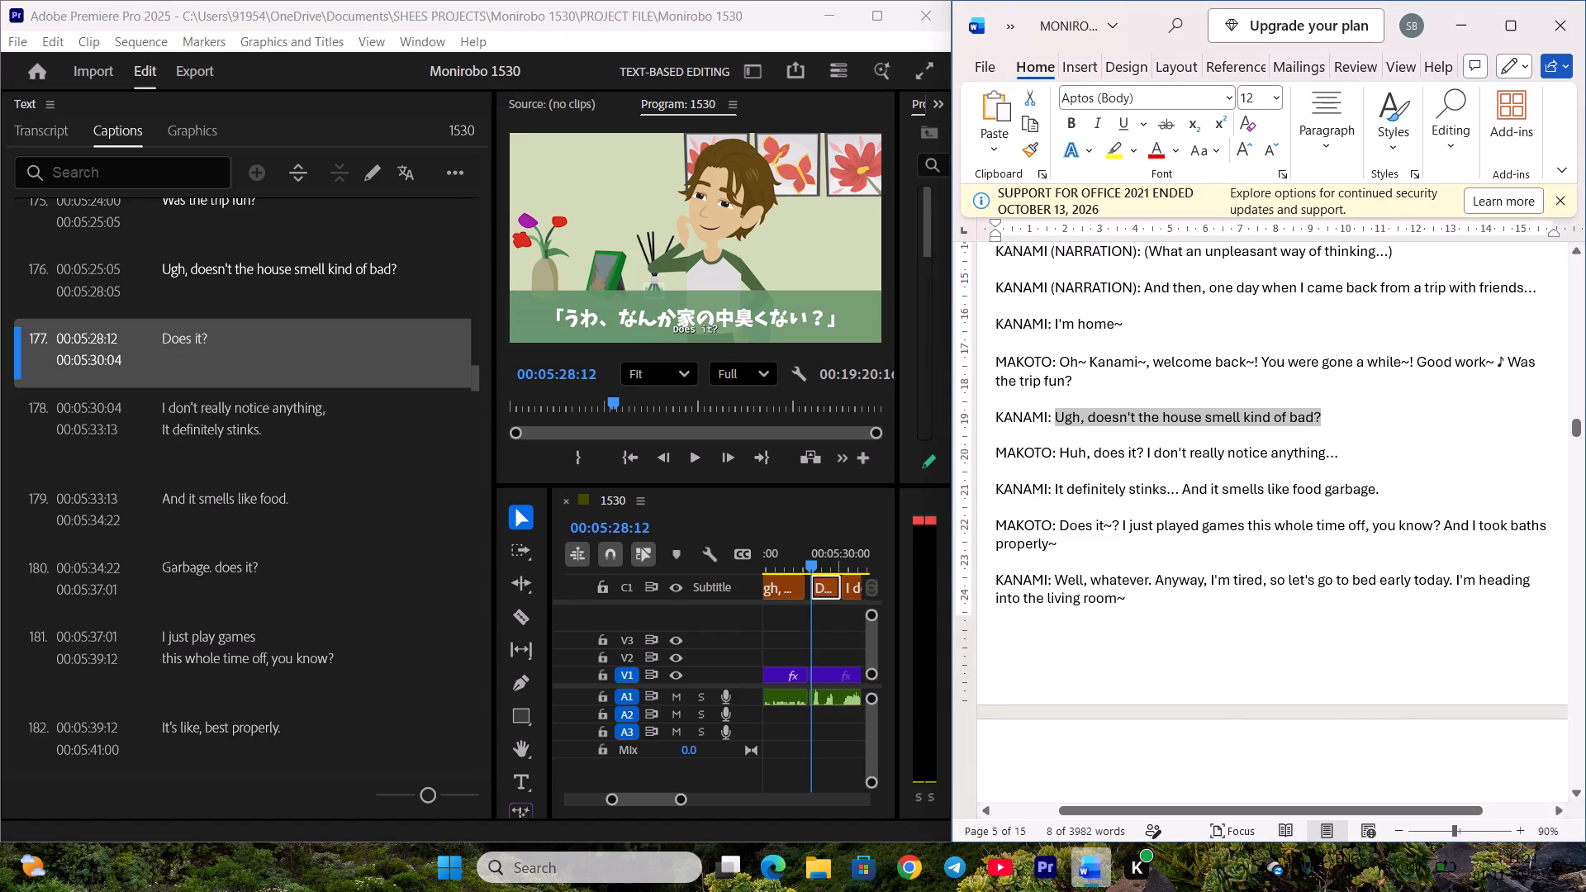
drag(1061, 452, 1141, 448)
key(ctrl+c)
double_click(237, 339)
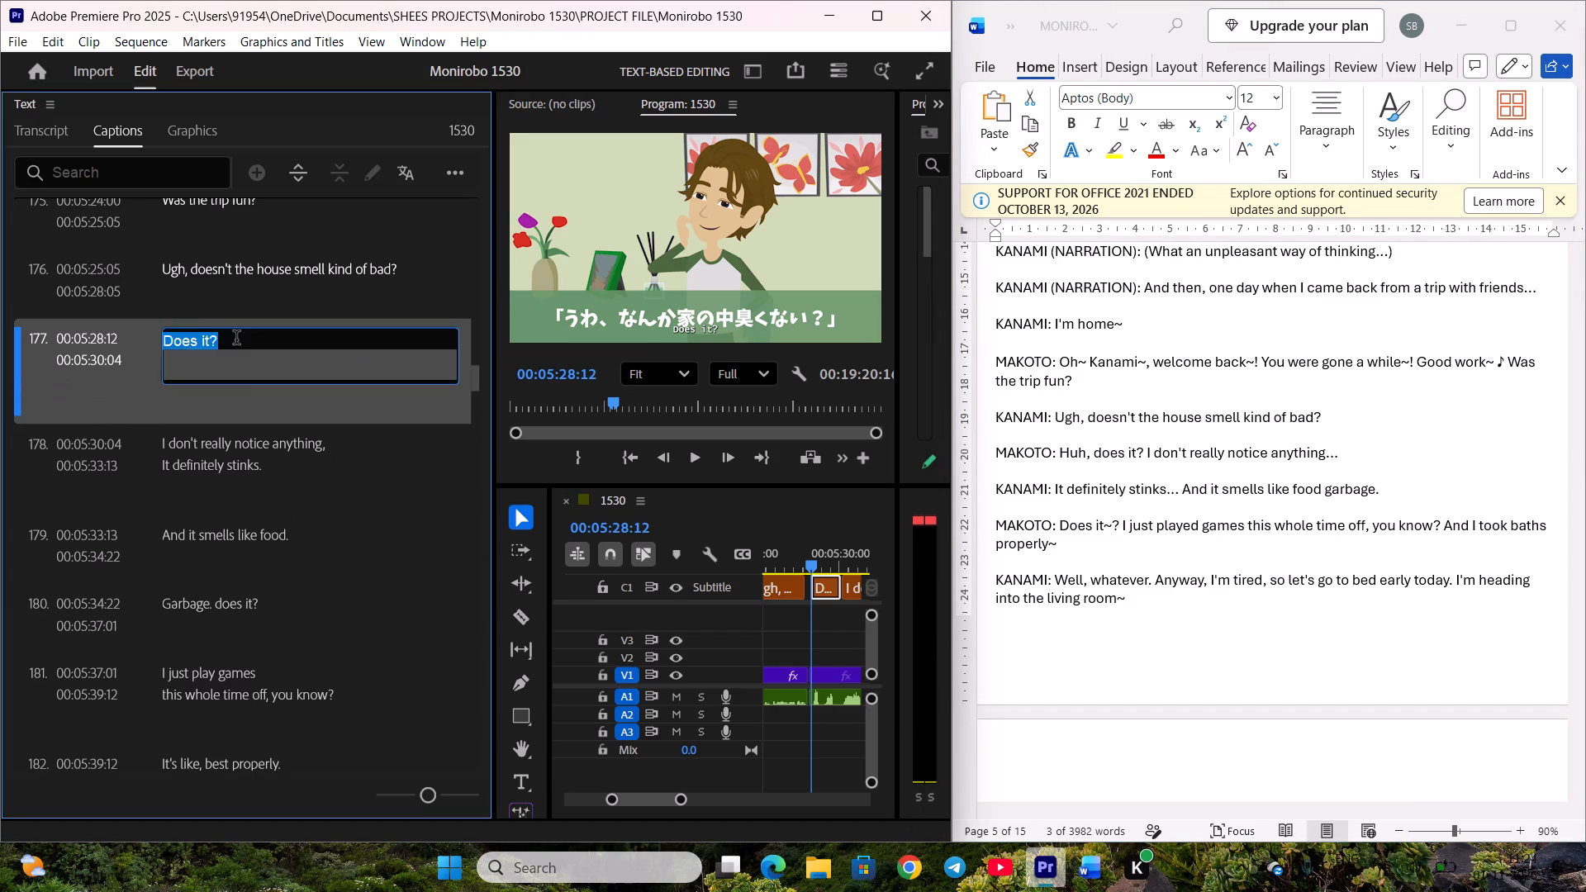
key(ctrl+v)
click(287, 453)
scroll(315, 410, down, 4)
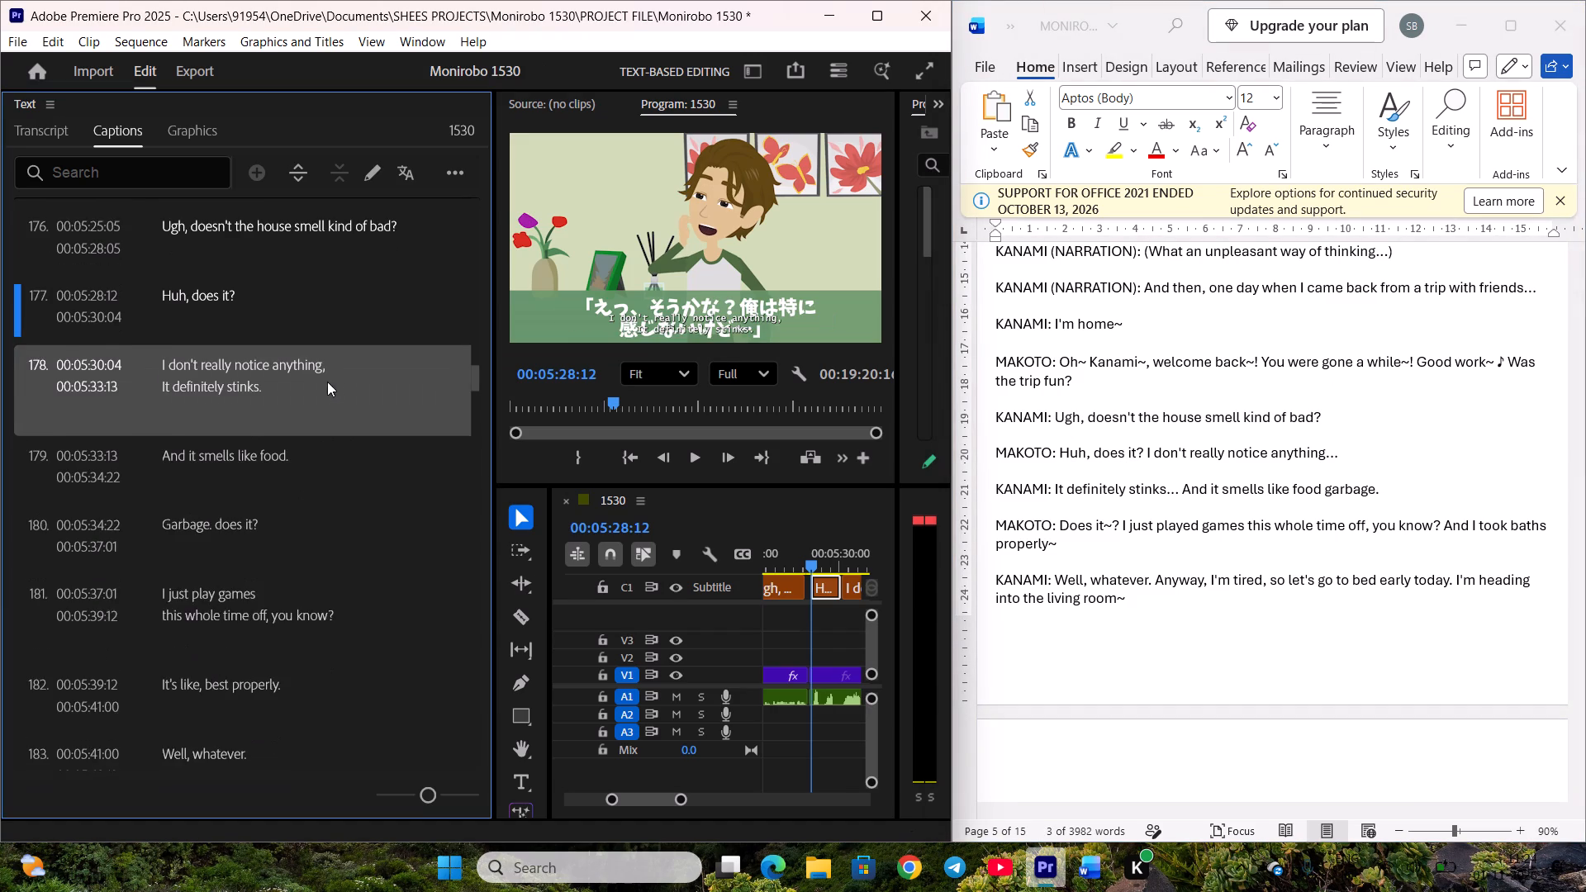
key(ctrl+s)
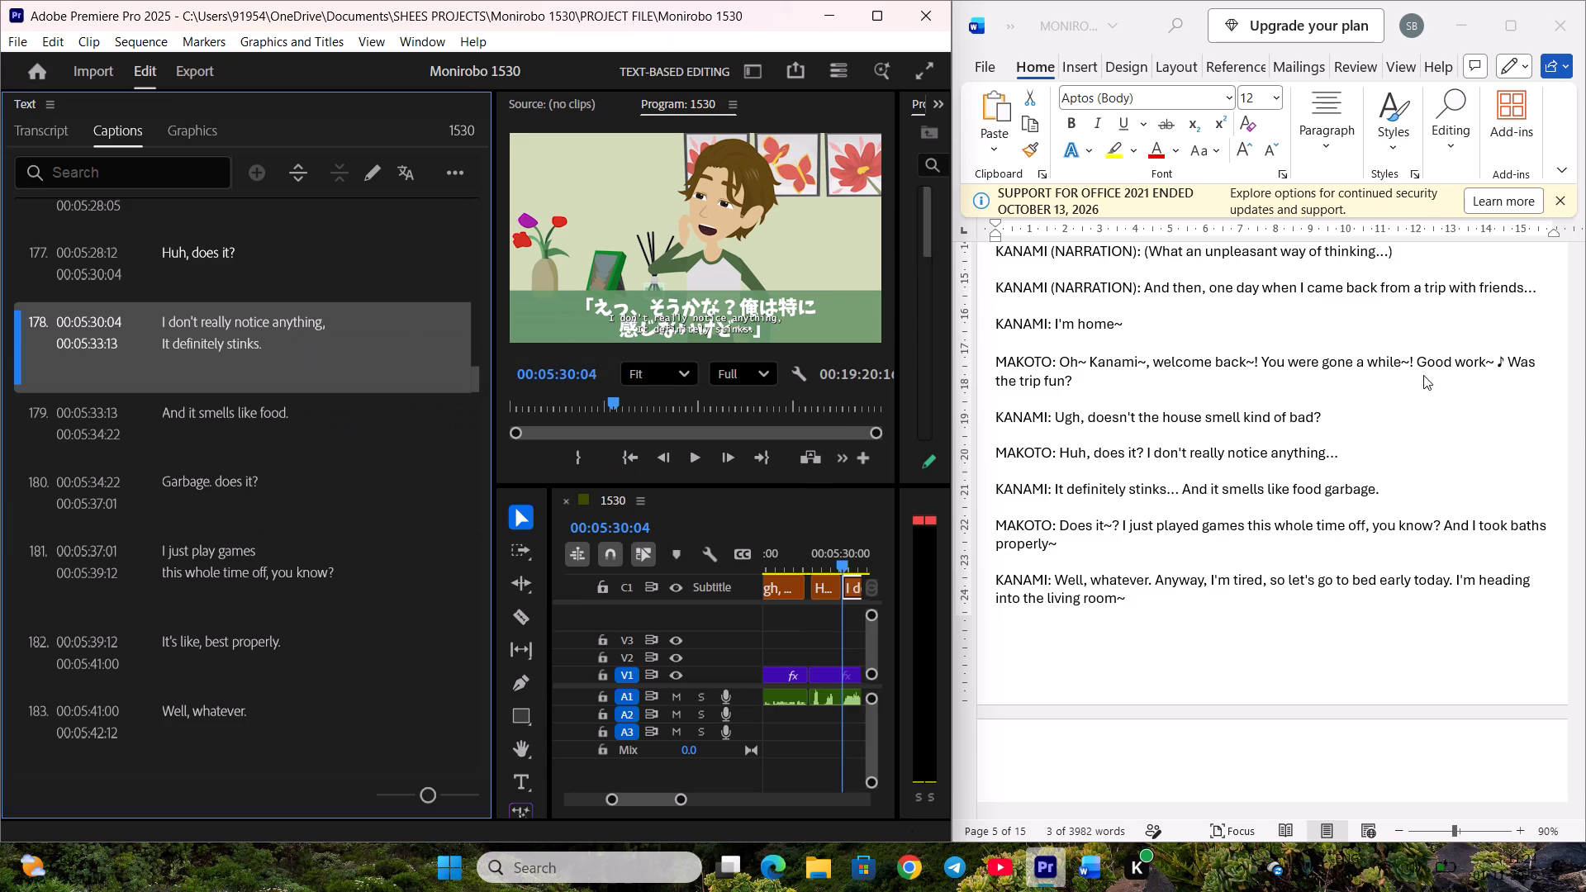
Replace caption 178's text with Makoto's line "I don't really notice anything..." from the script.
click(1423, 376)
scroll(1205, 393, down, 1)
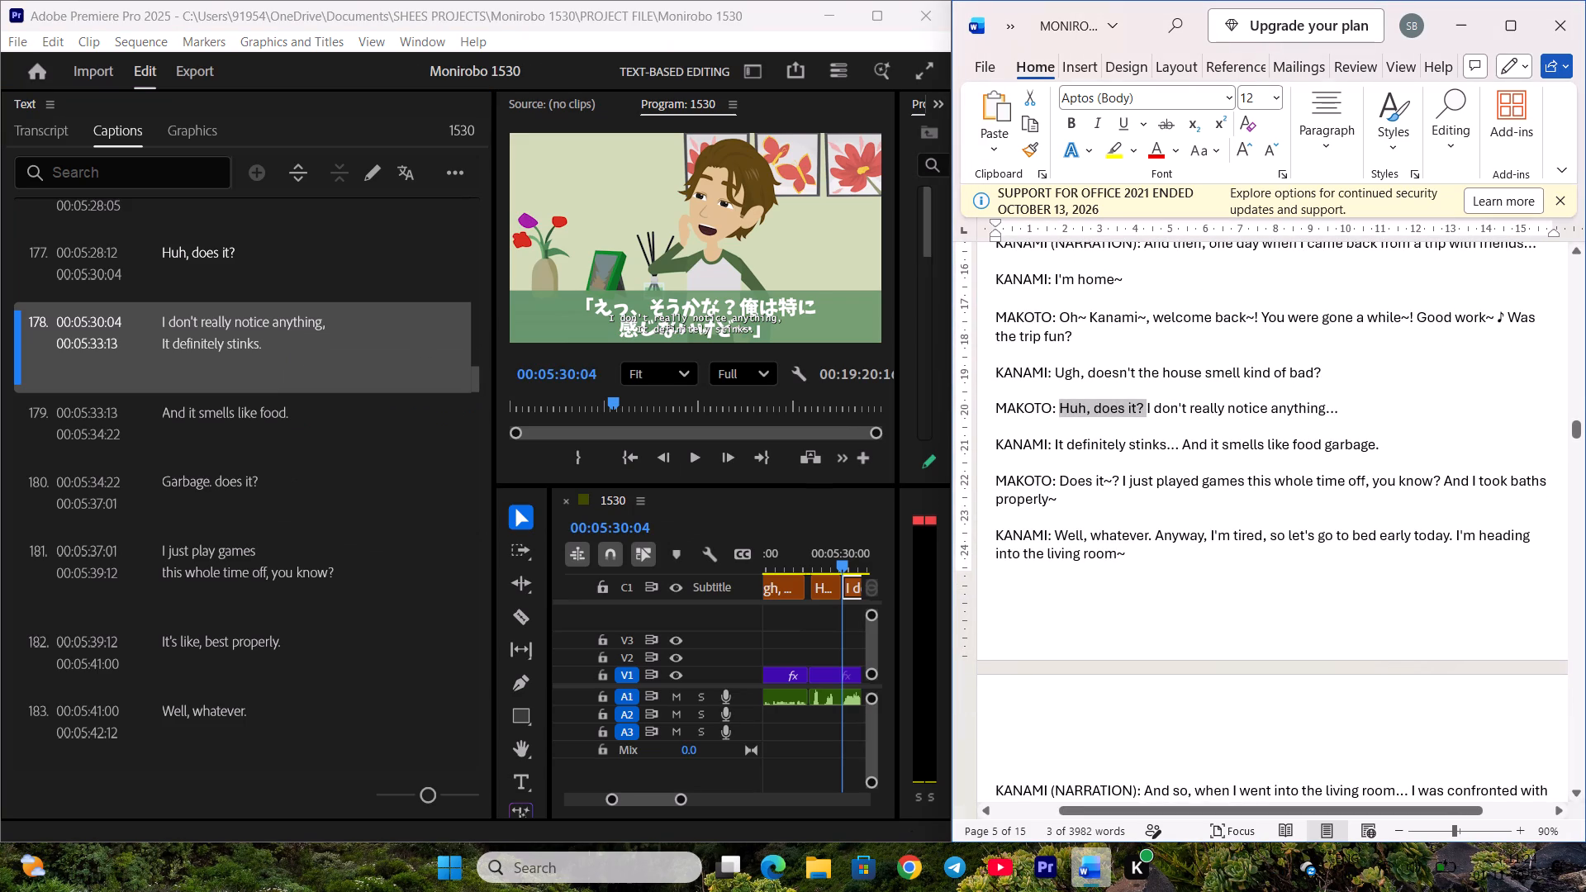
drag(1149, 407, 1337, 406)
key(ctrl+c)
double_click(338, 328)
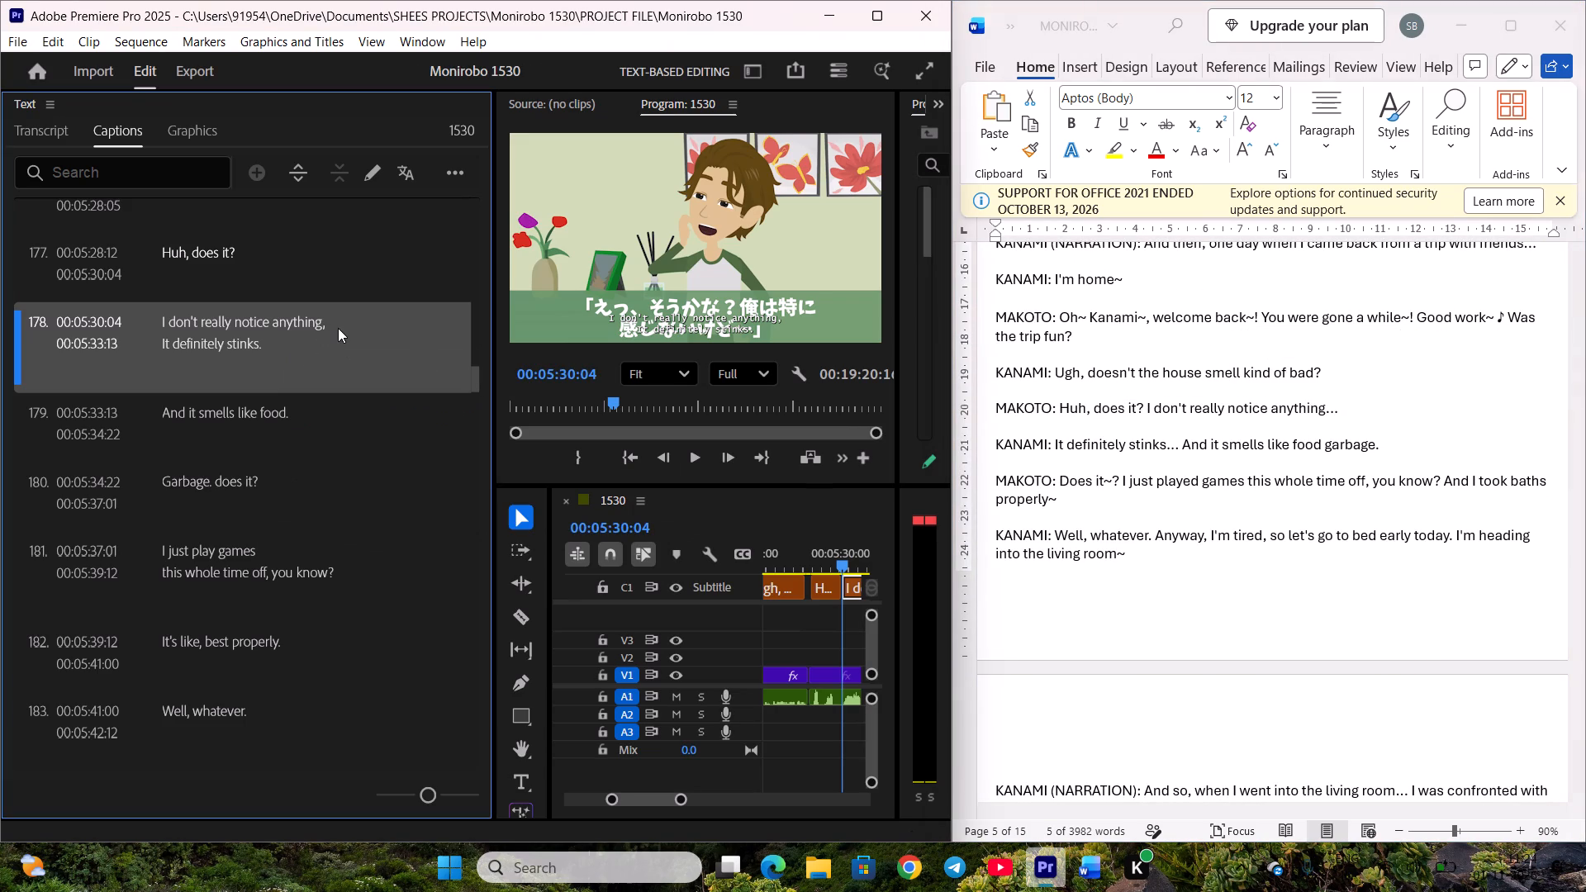
key(ctrl+v)
click(324, 387)
Play caption 178 to find where the speaker changes, and split the caption at 00:05:31:16.
key(space)
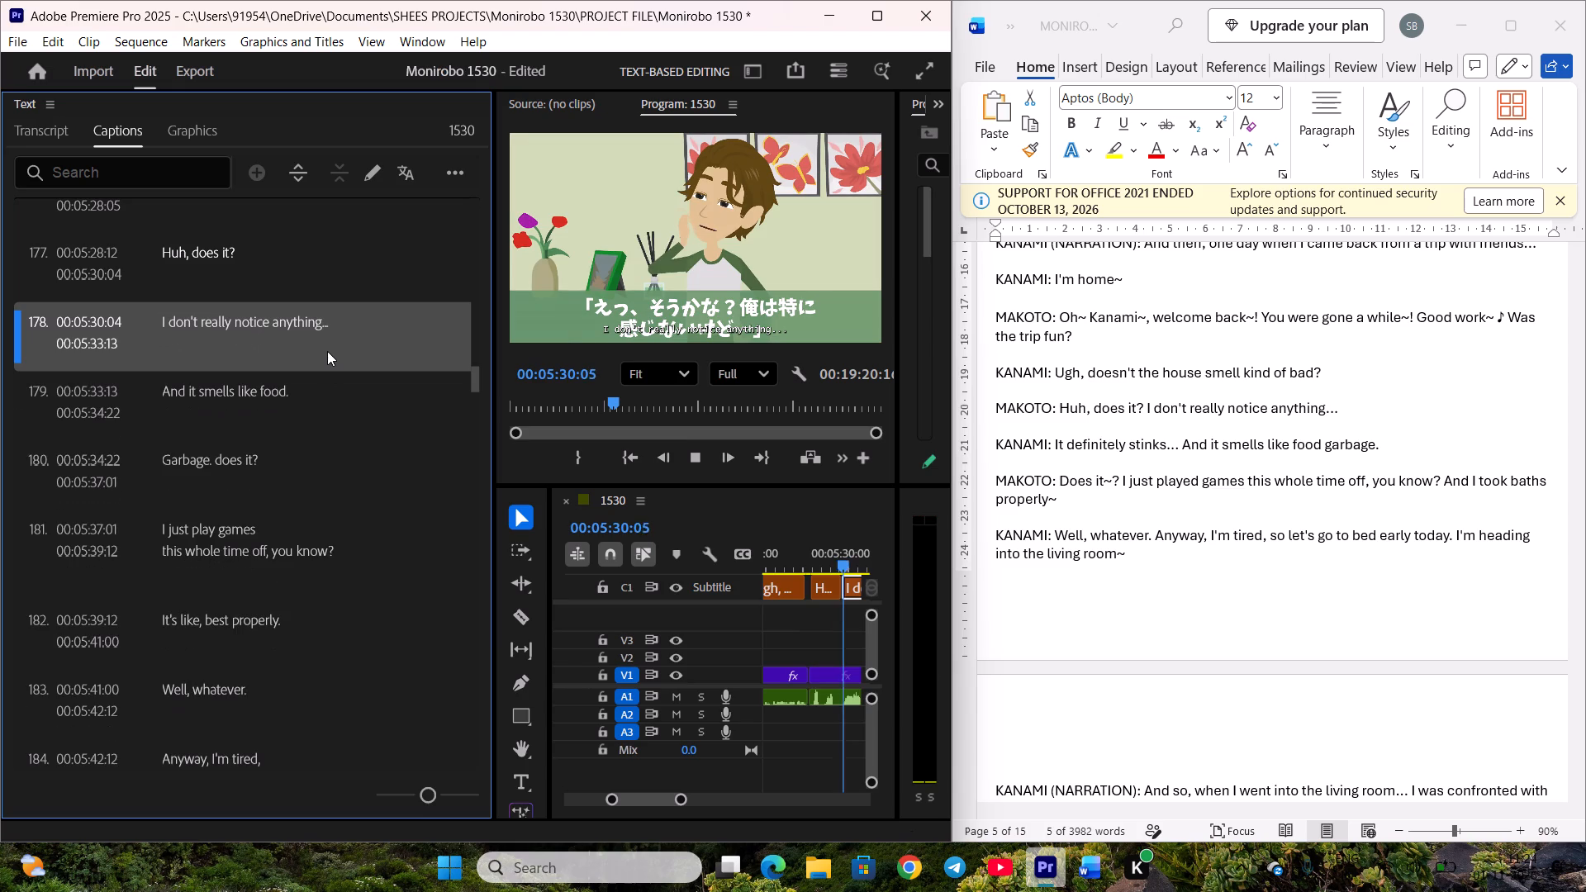
key(space)
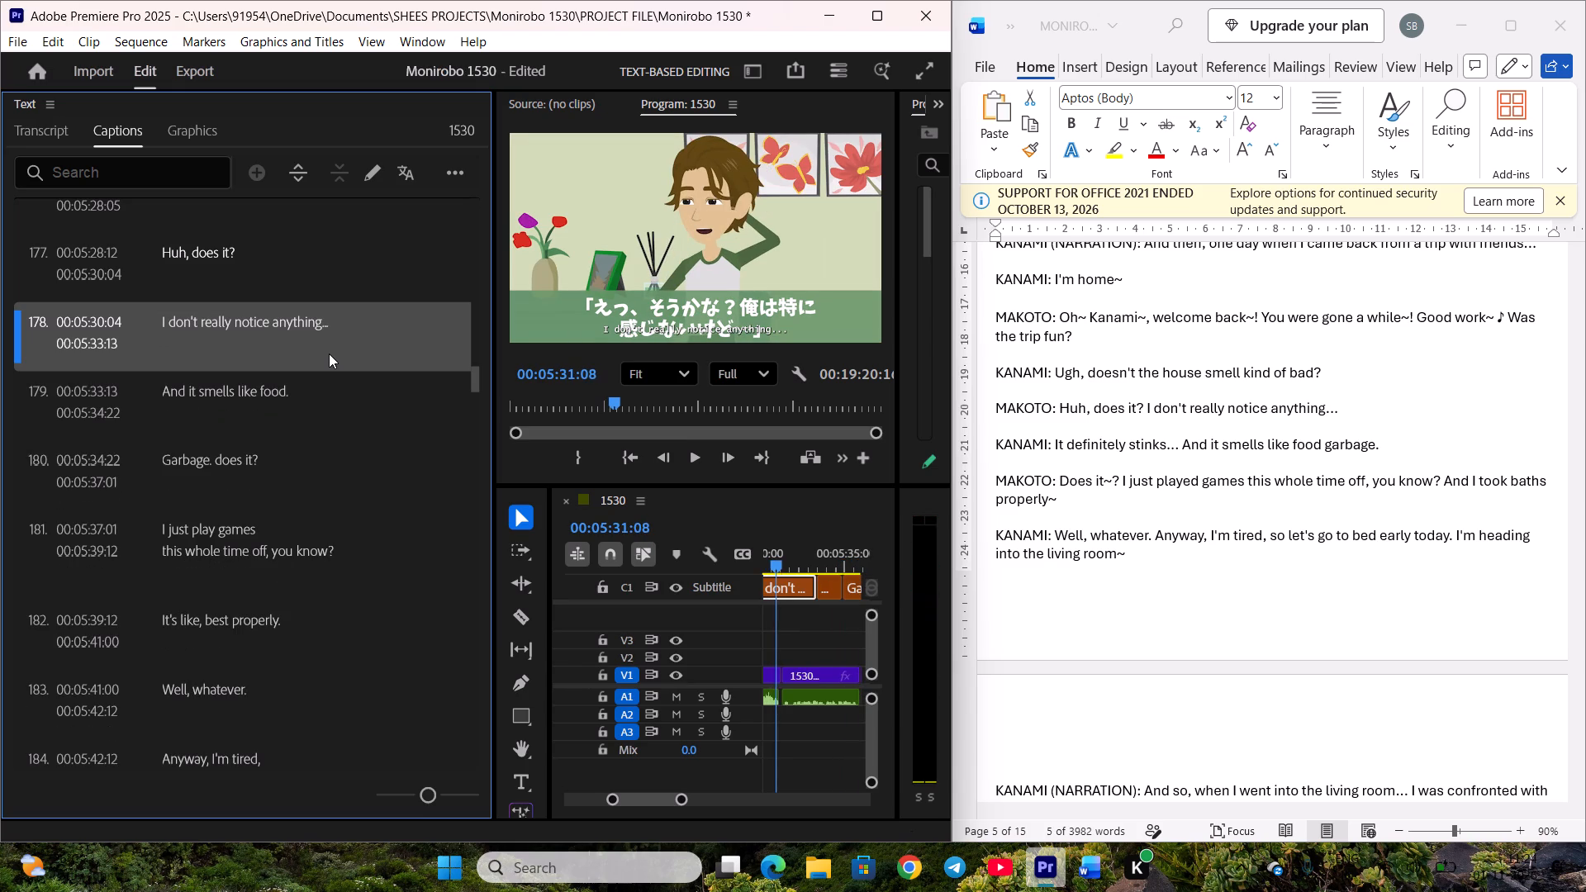
key(space)
key(space)
text(c)
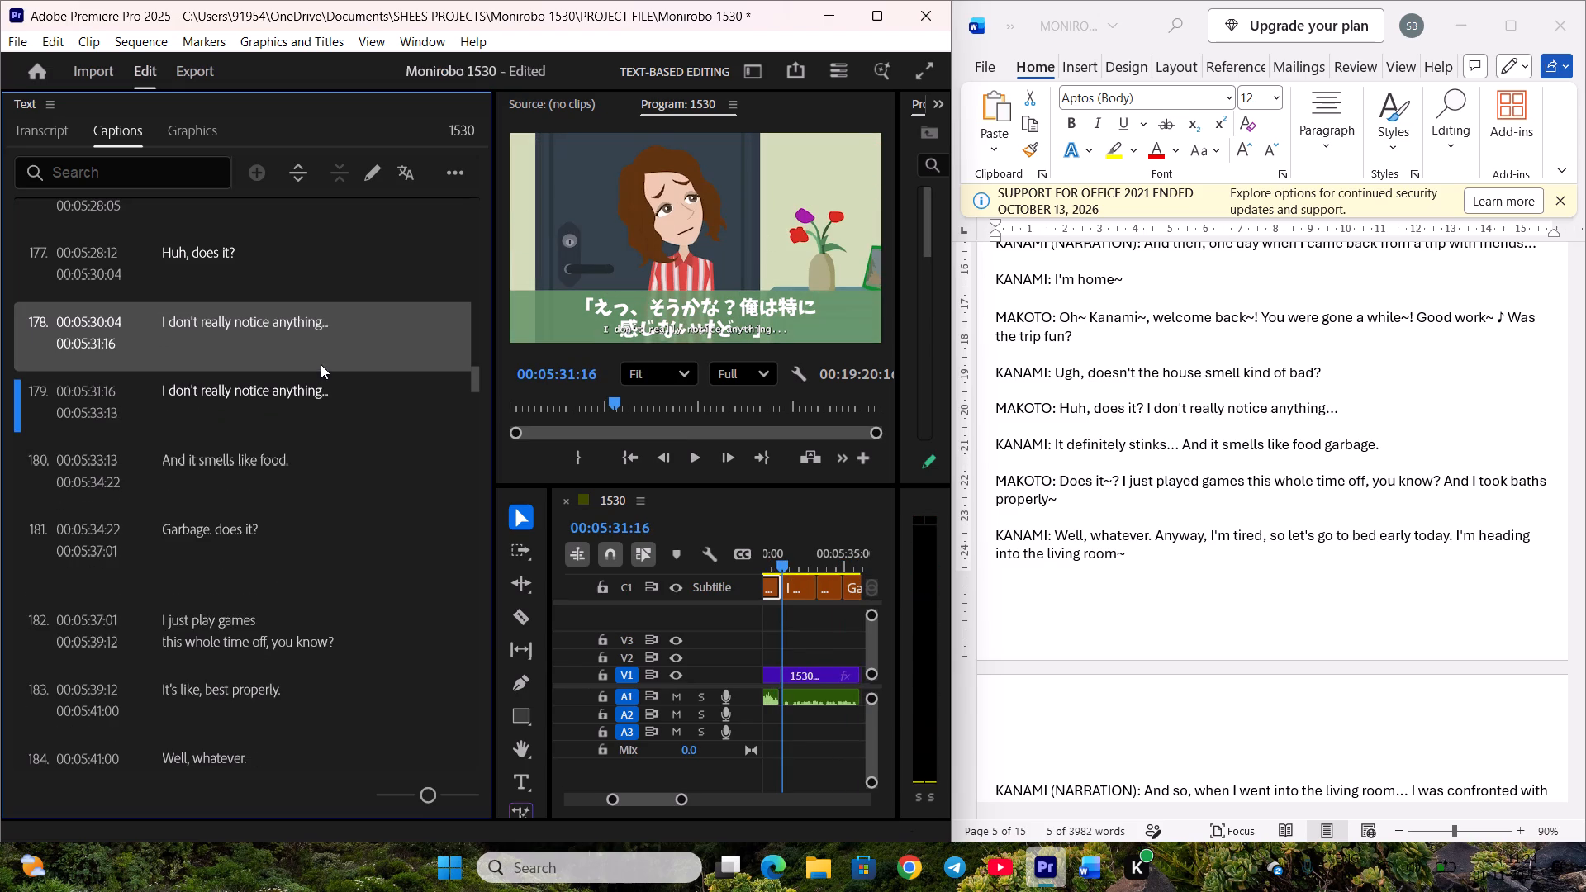
Raise the gain of the A1 audio clip beginning at caption 179 by 10 dB and play back its start to check it.
click(325, 389)
scroll(330, 380, down, 3)
key(space)
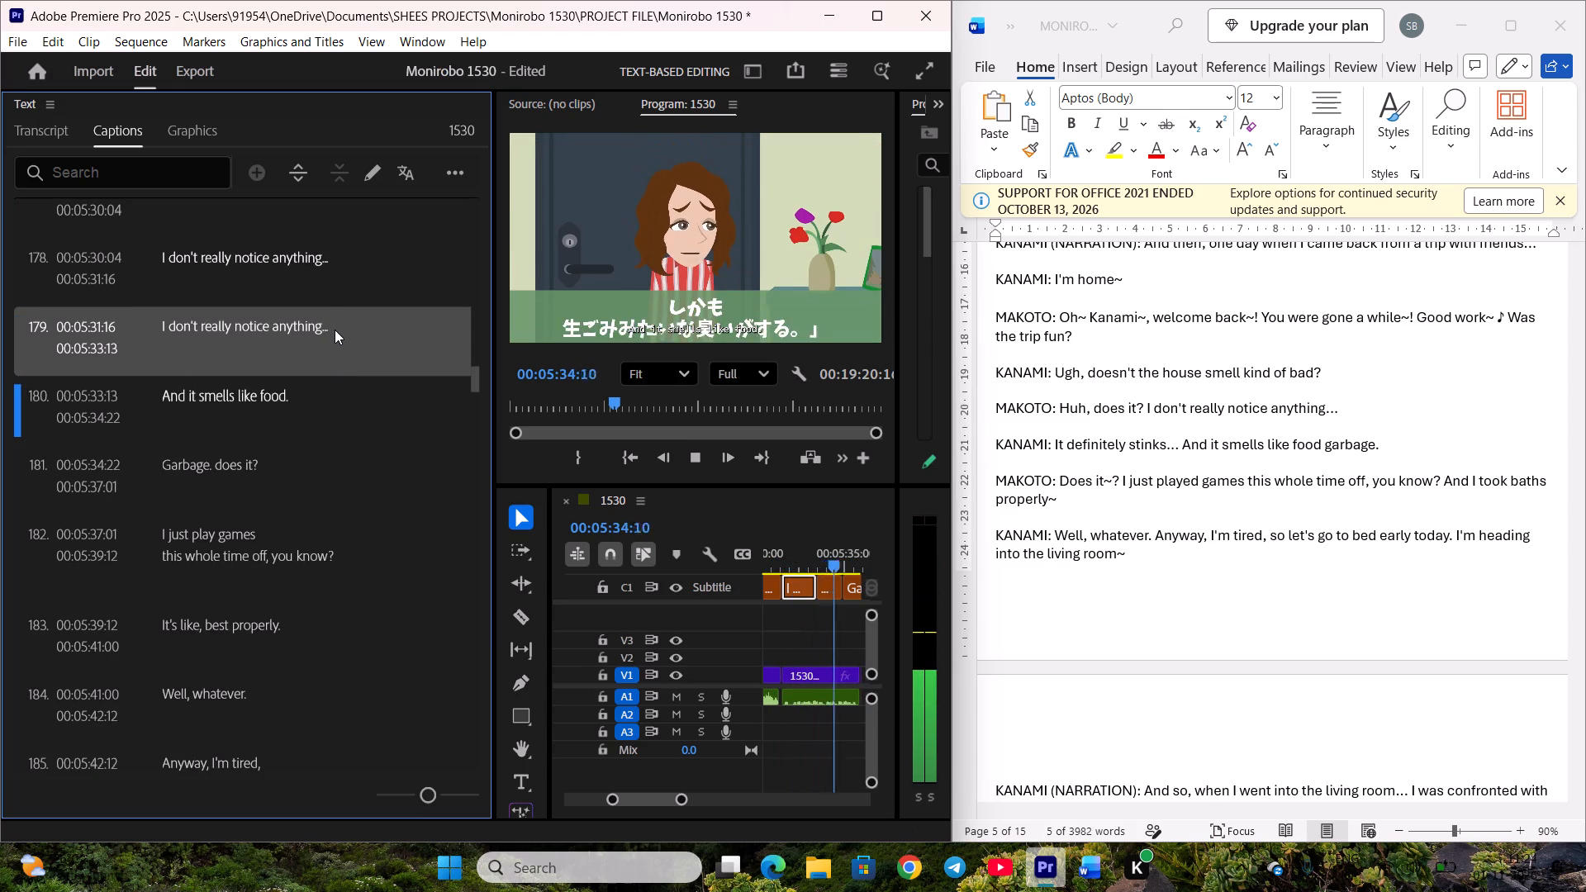
key(space)
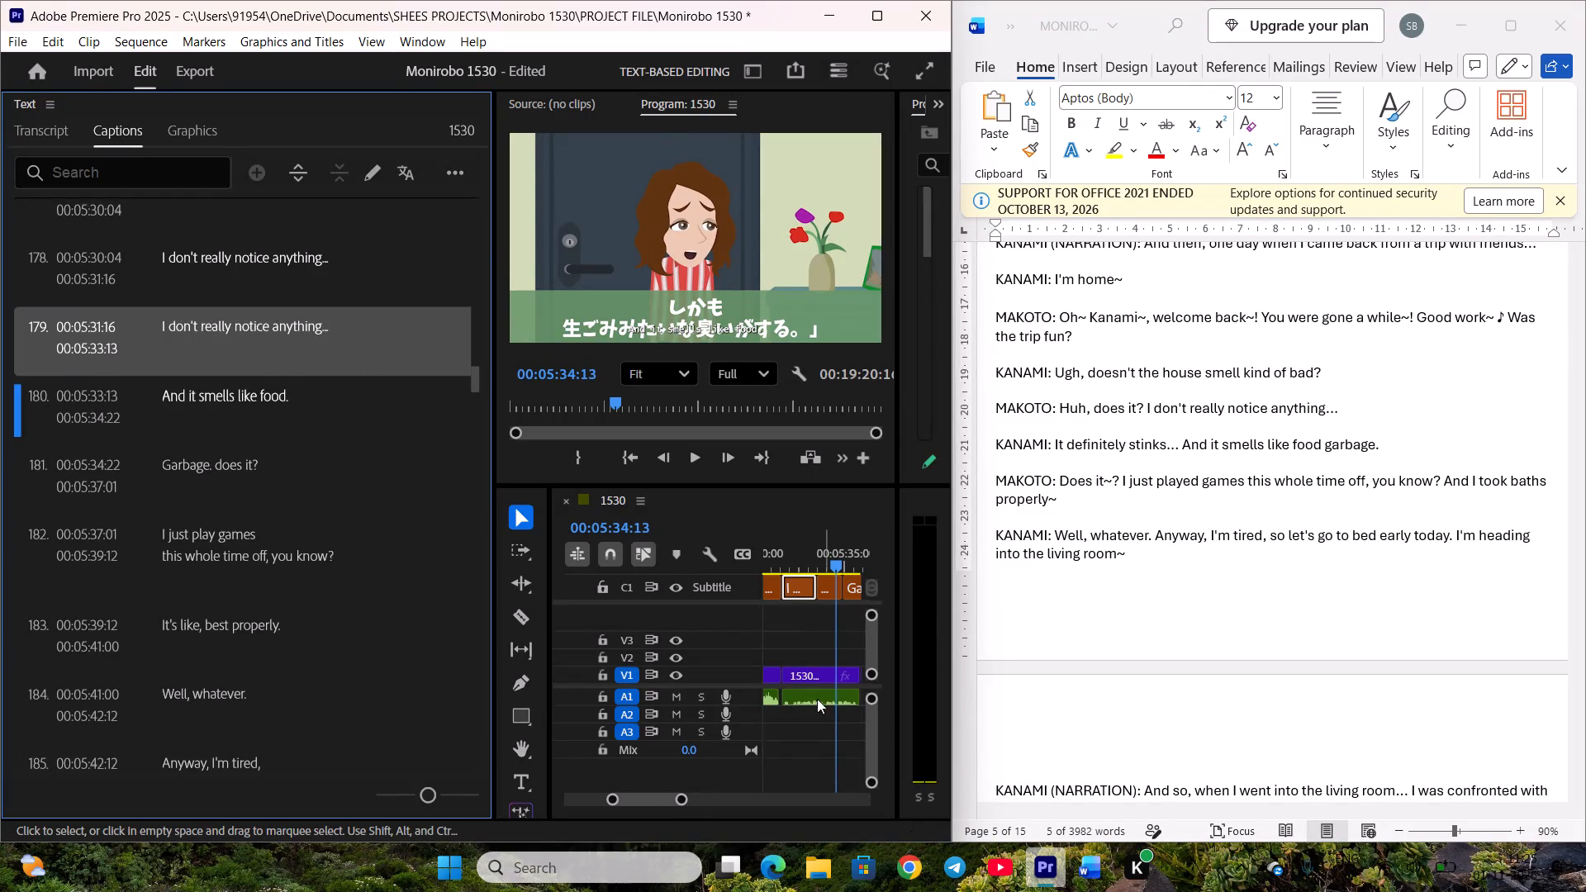
click(815, 691)
key(g)
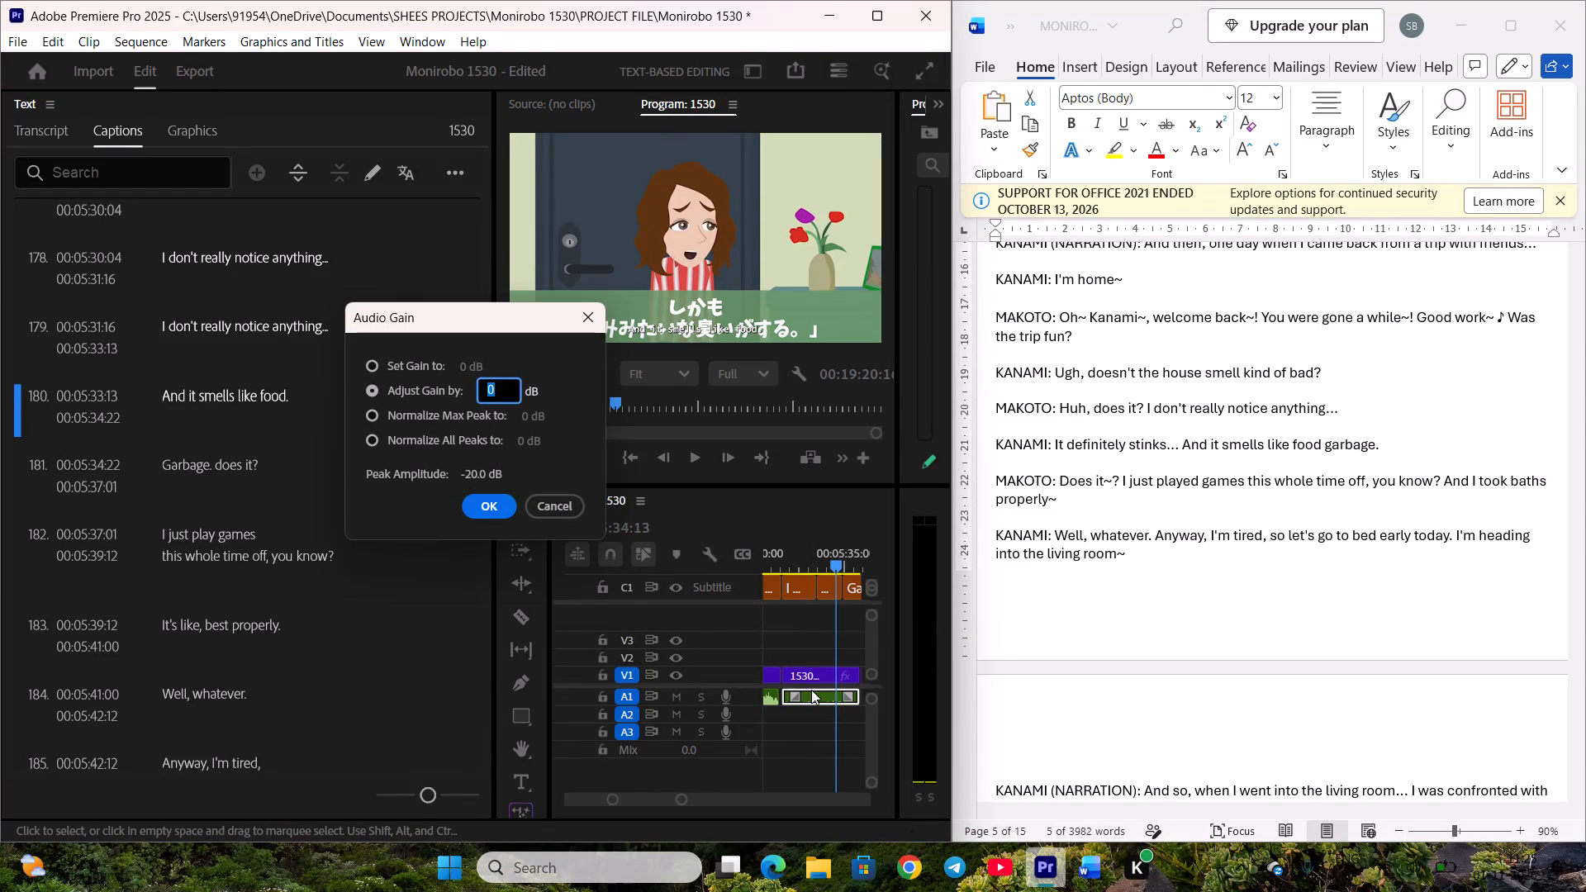
text(10)
key(Return)
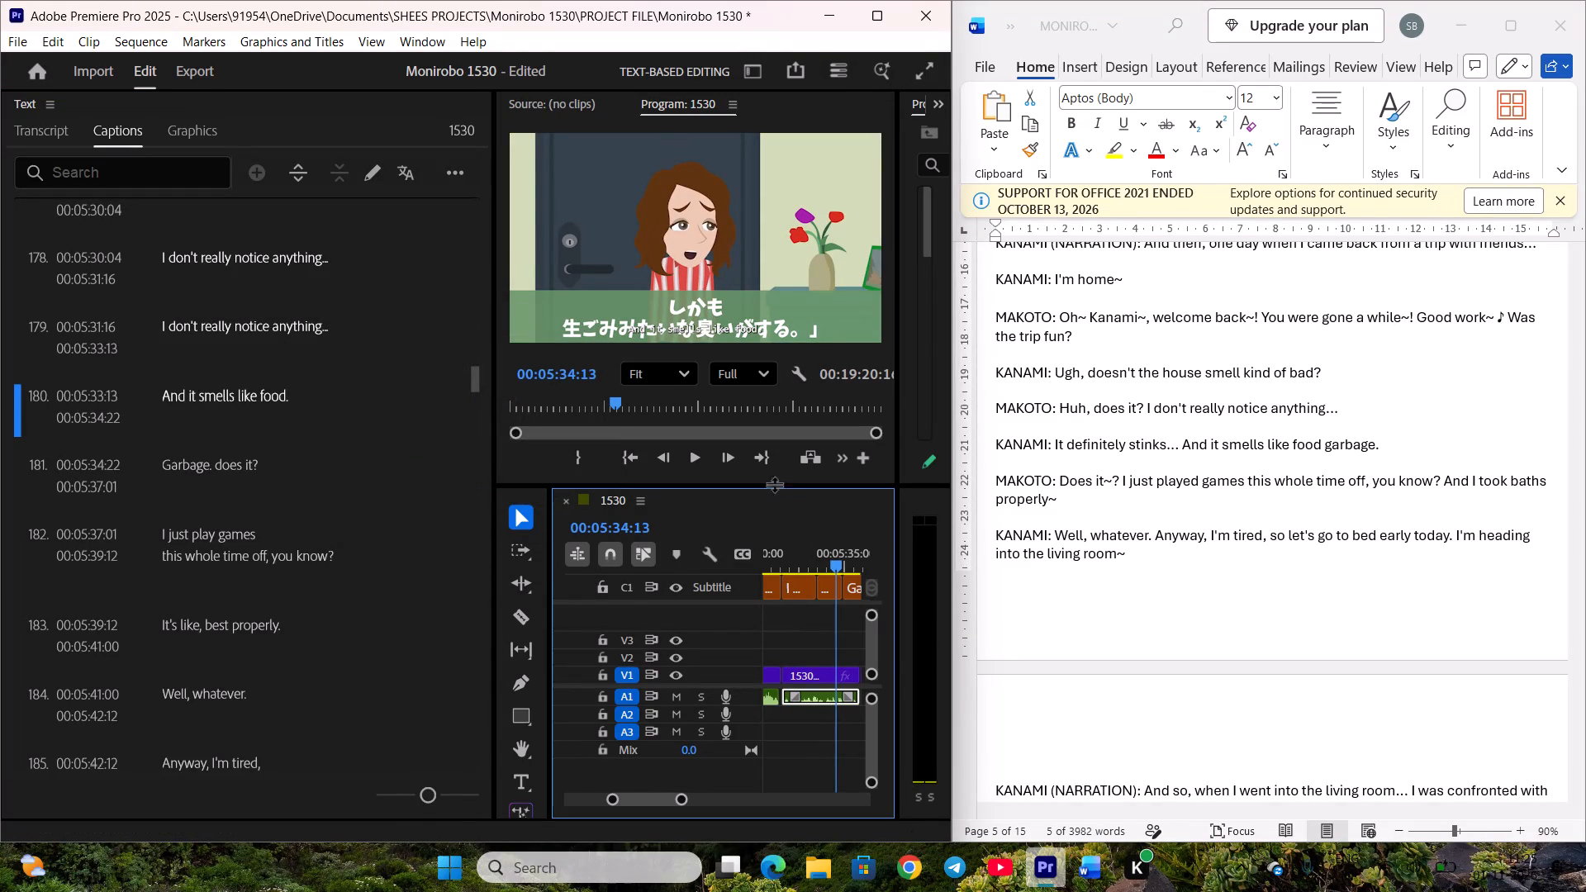
click(776, 553)
key(space)
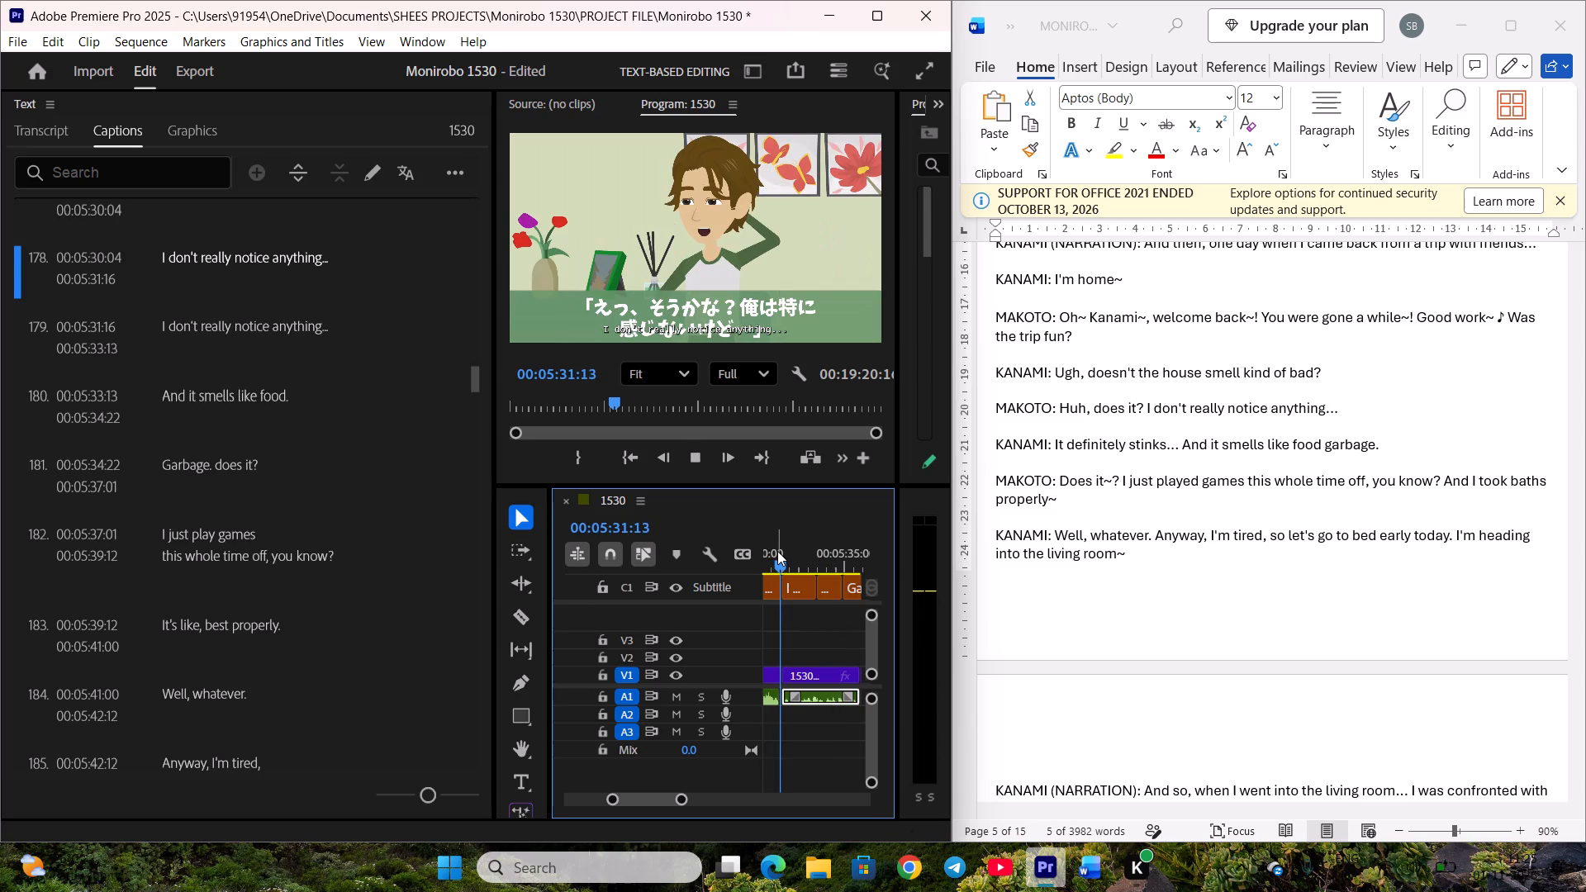
key(space)
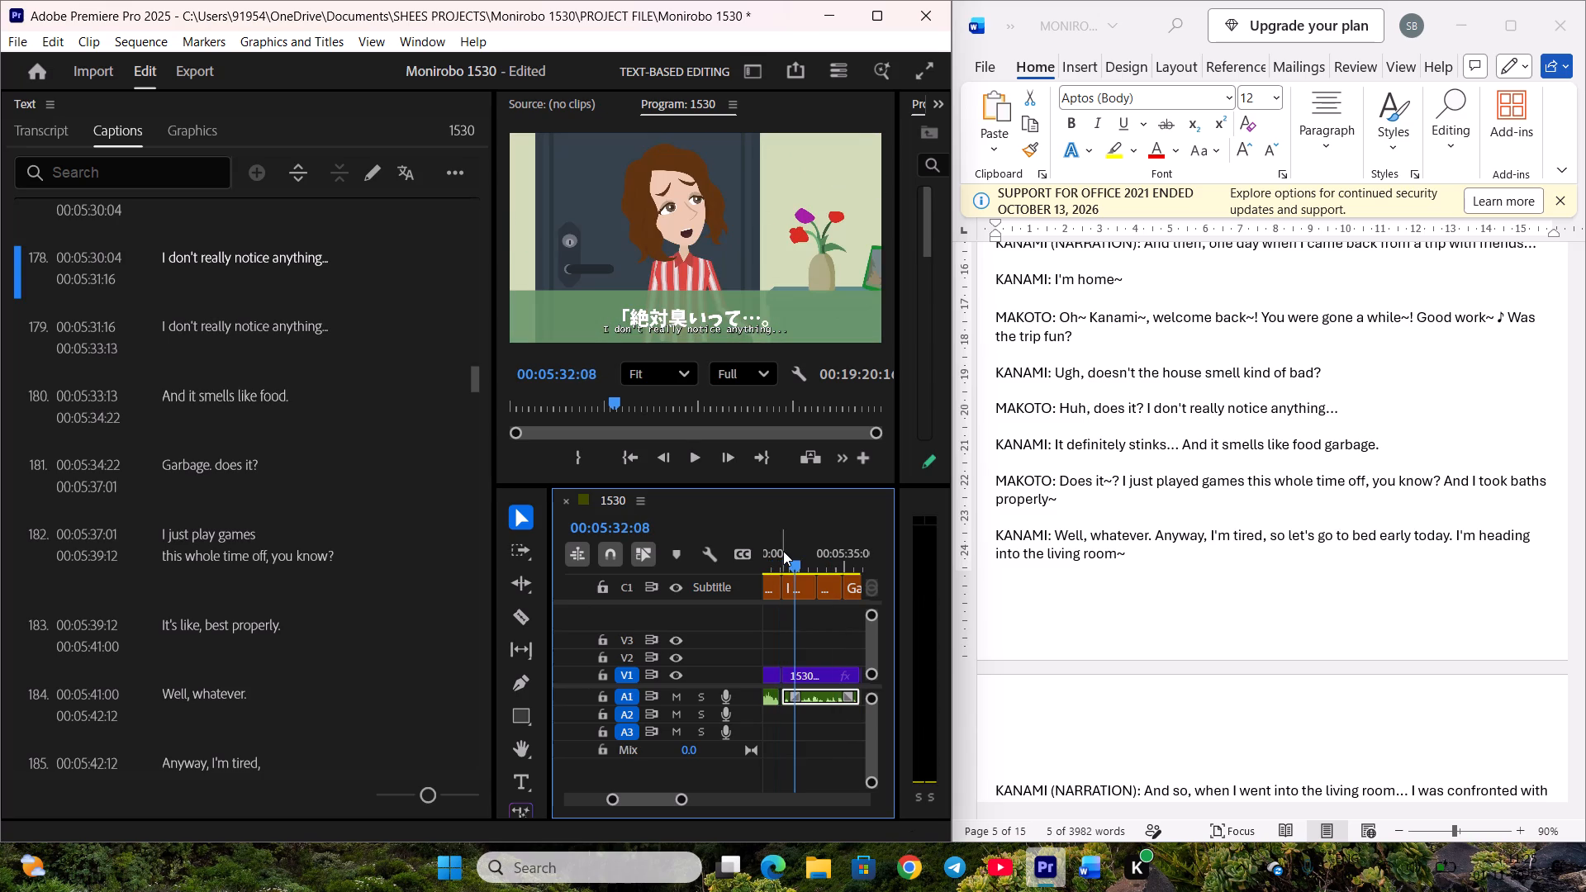
click(274, 246)
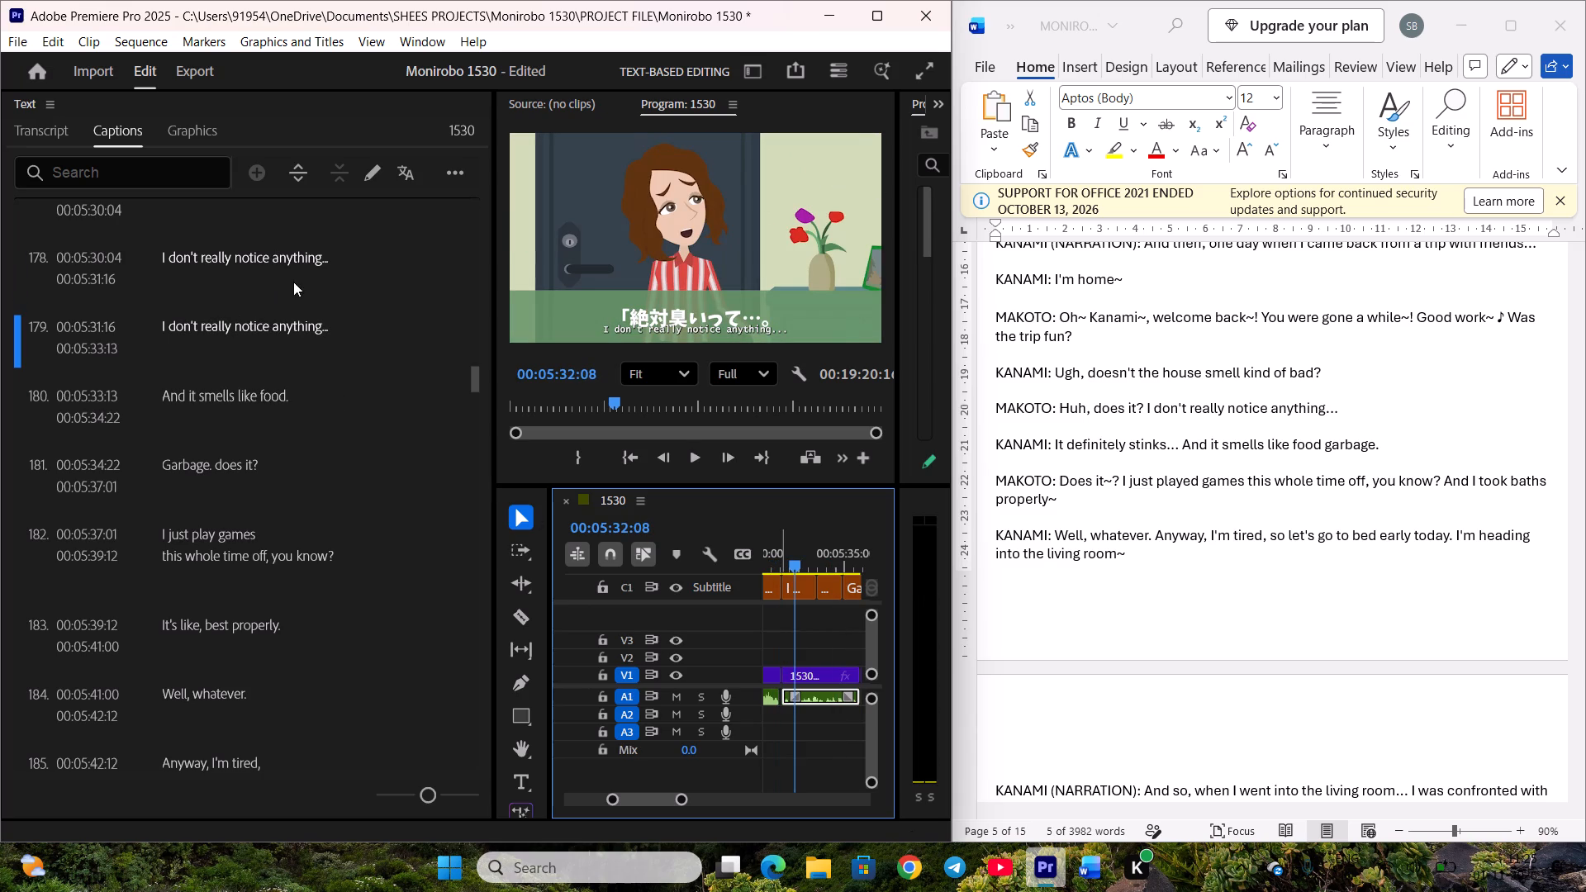
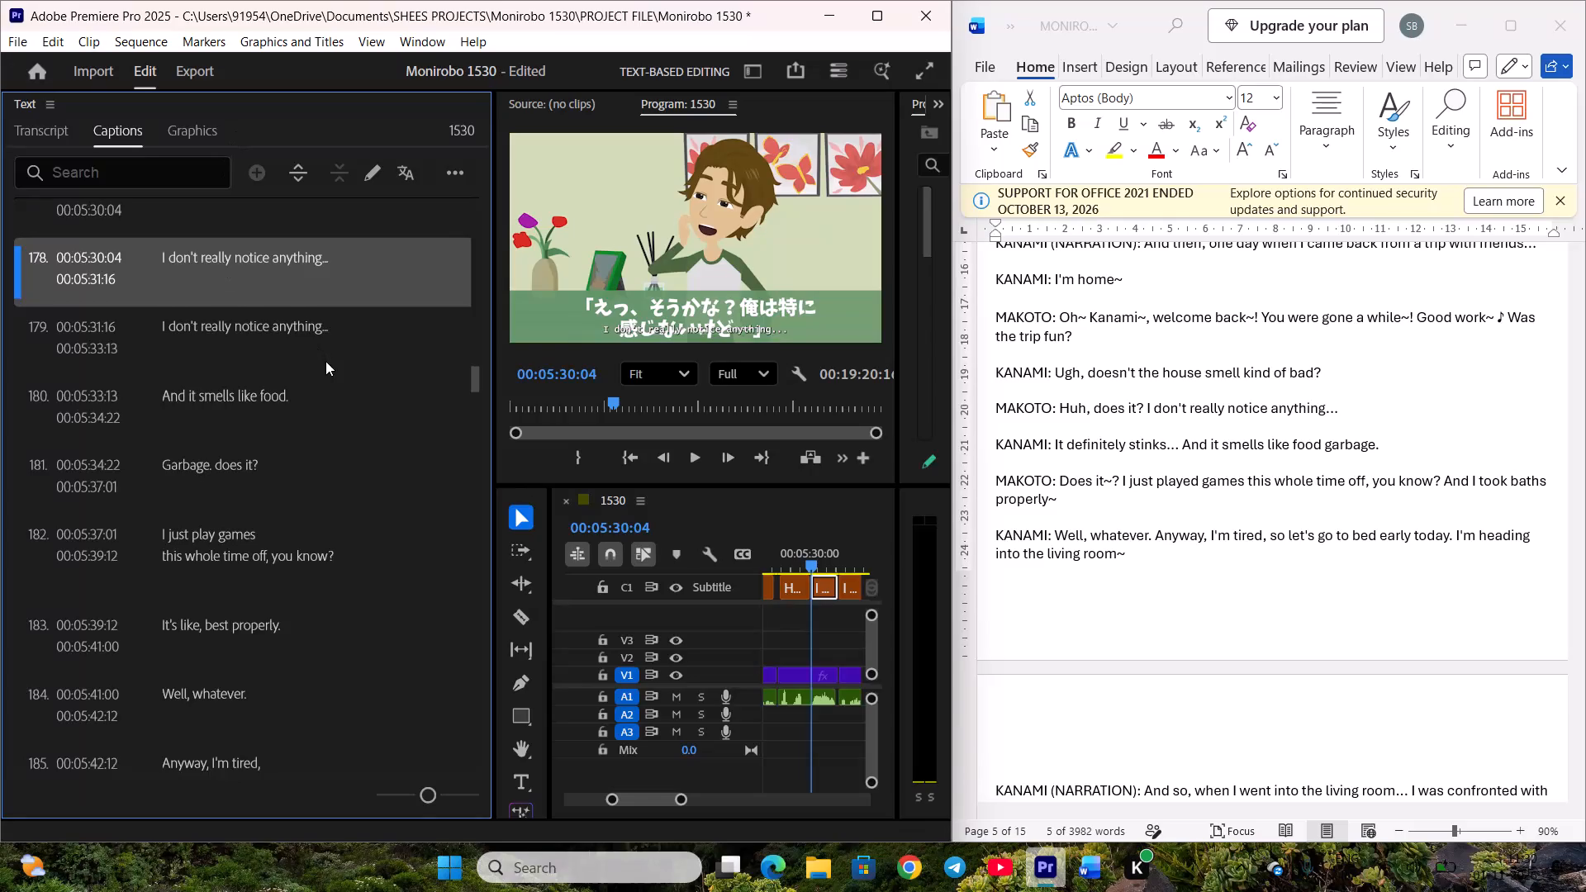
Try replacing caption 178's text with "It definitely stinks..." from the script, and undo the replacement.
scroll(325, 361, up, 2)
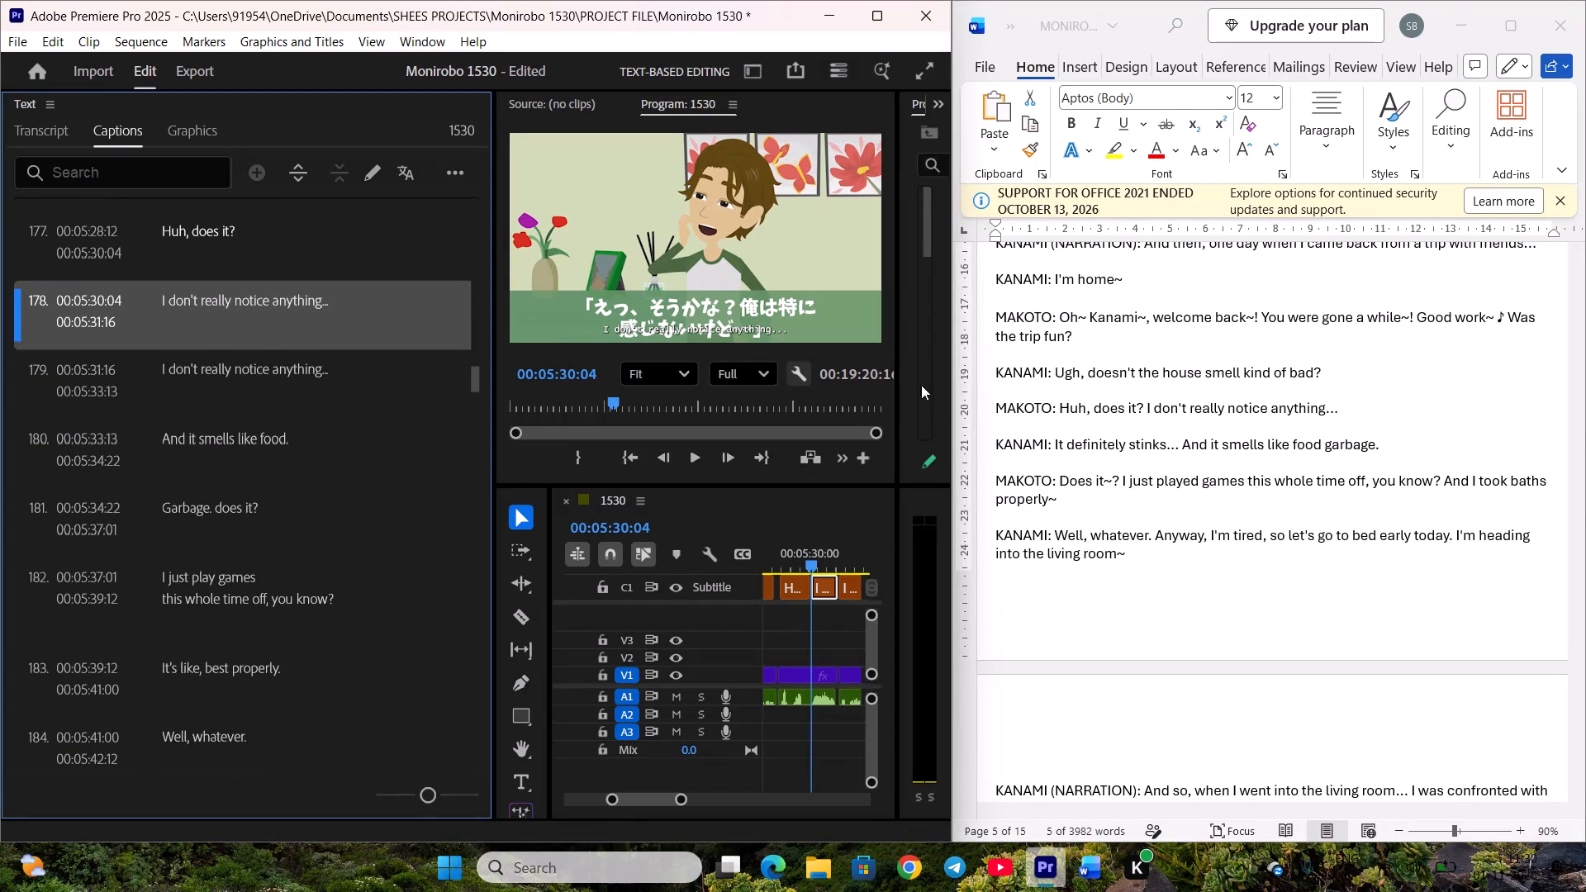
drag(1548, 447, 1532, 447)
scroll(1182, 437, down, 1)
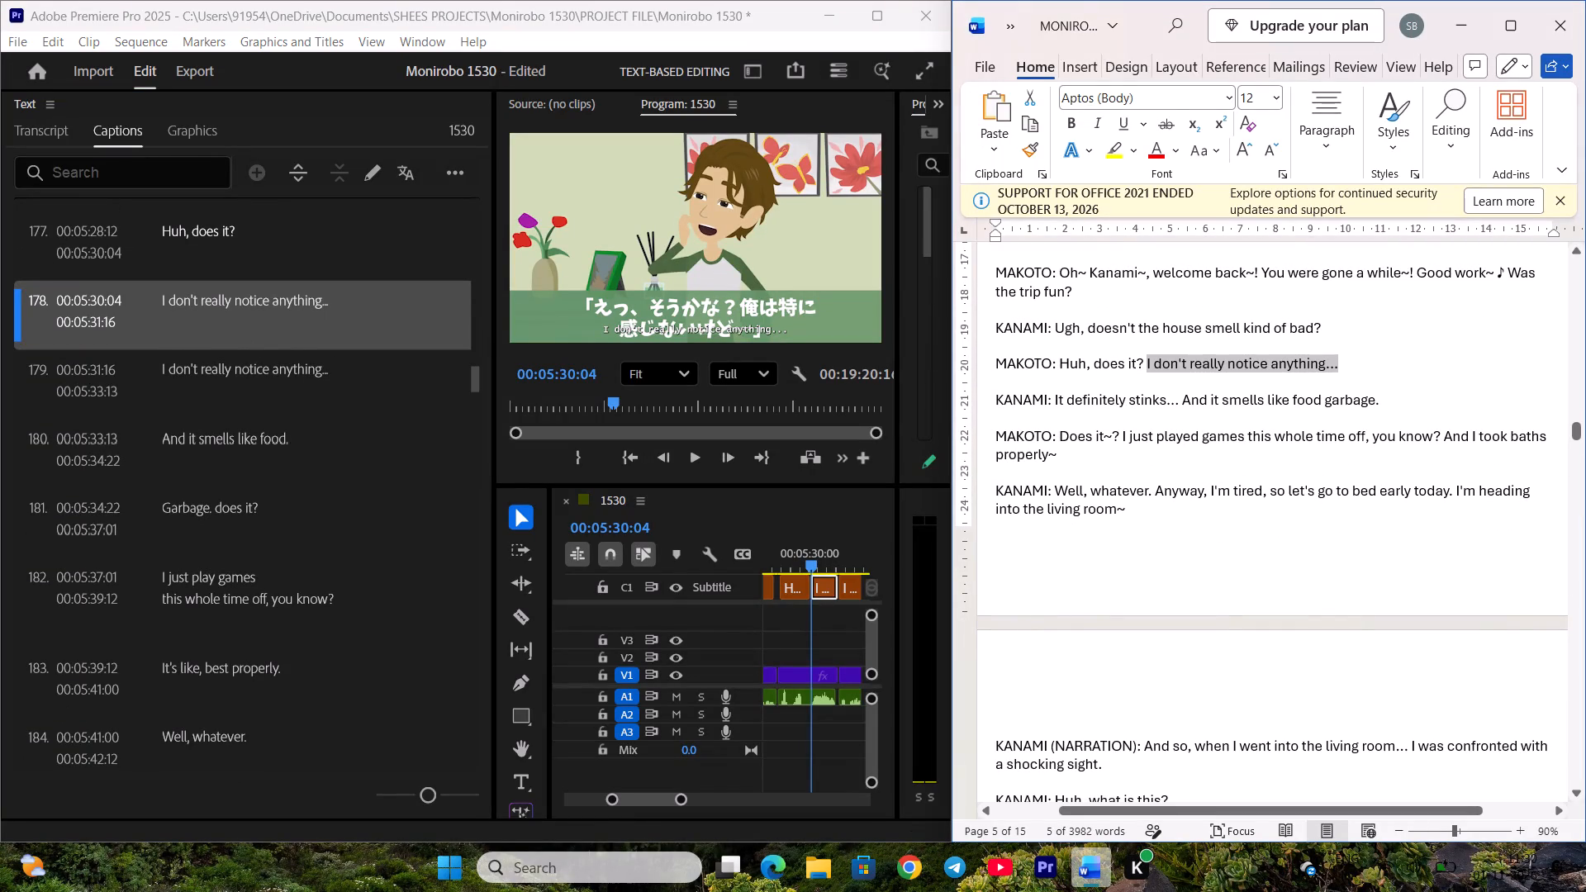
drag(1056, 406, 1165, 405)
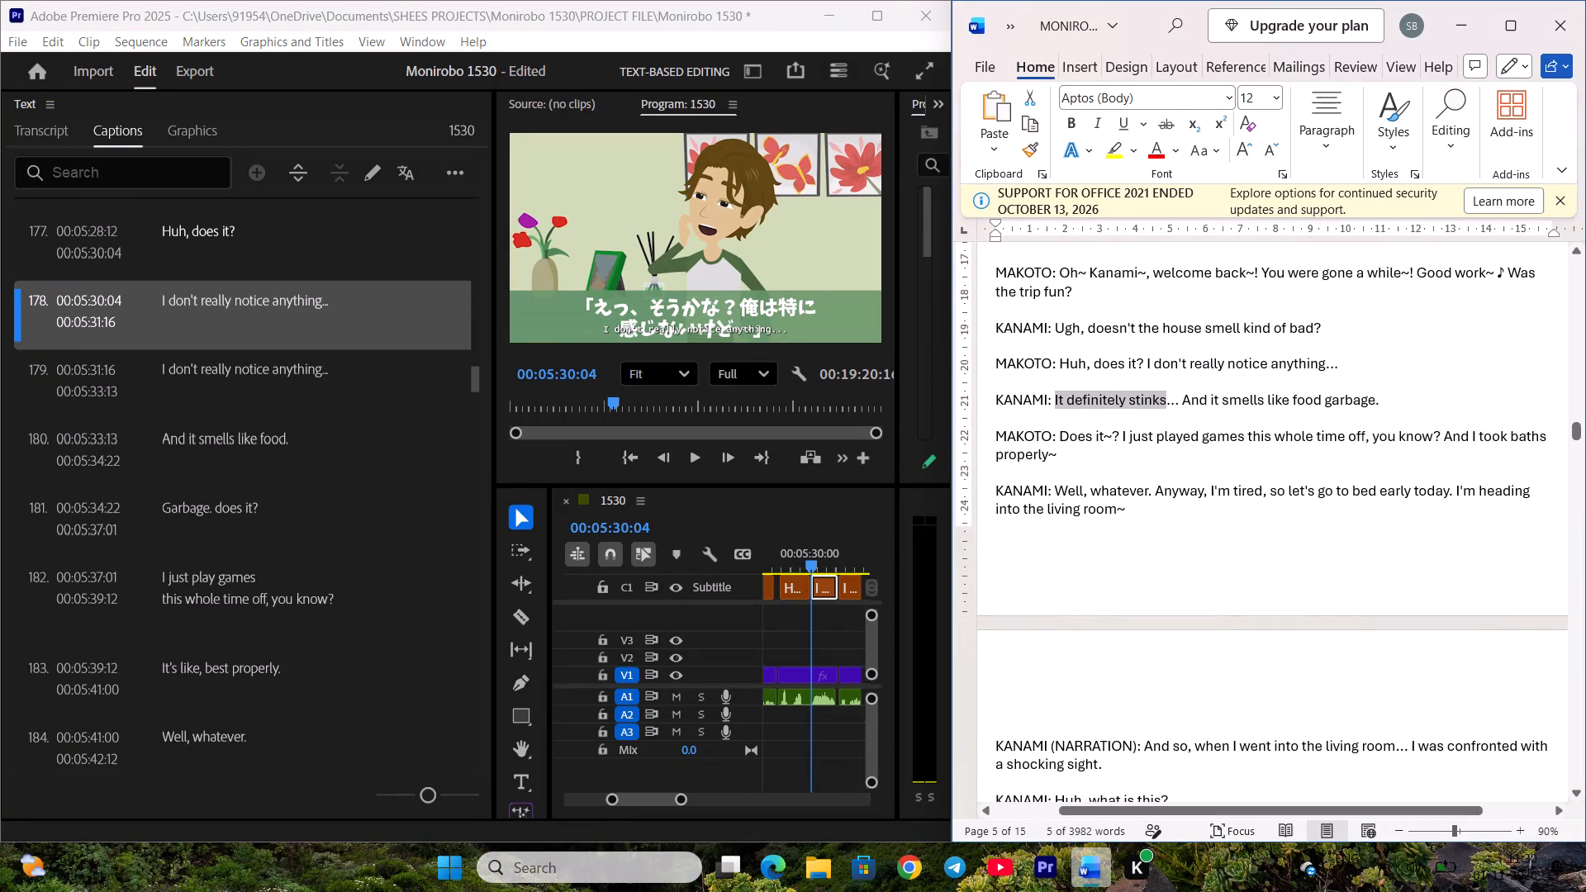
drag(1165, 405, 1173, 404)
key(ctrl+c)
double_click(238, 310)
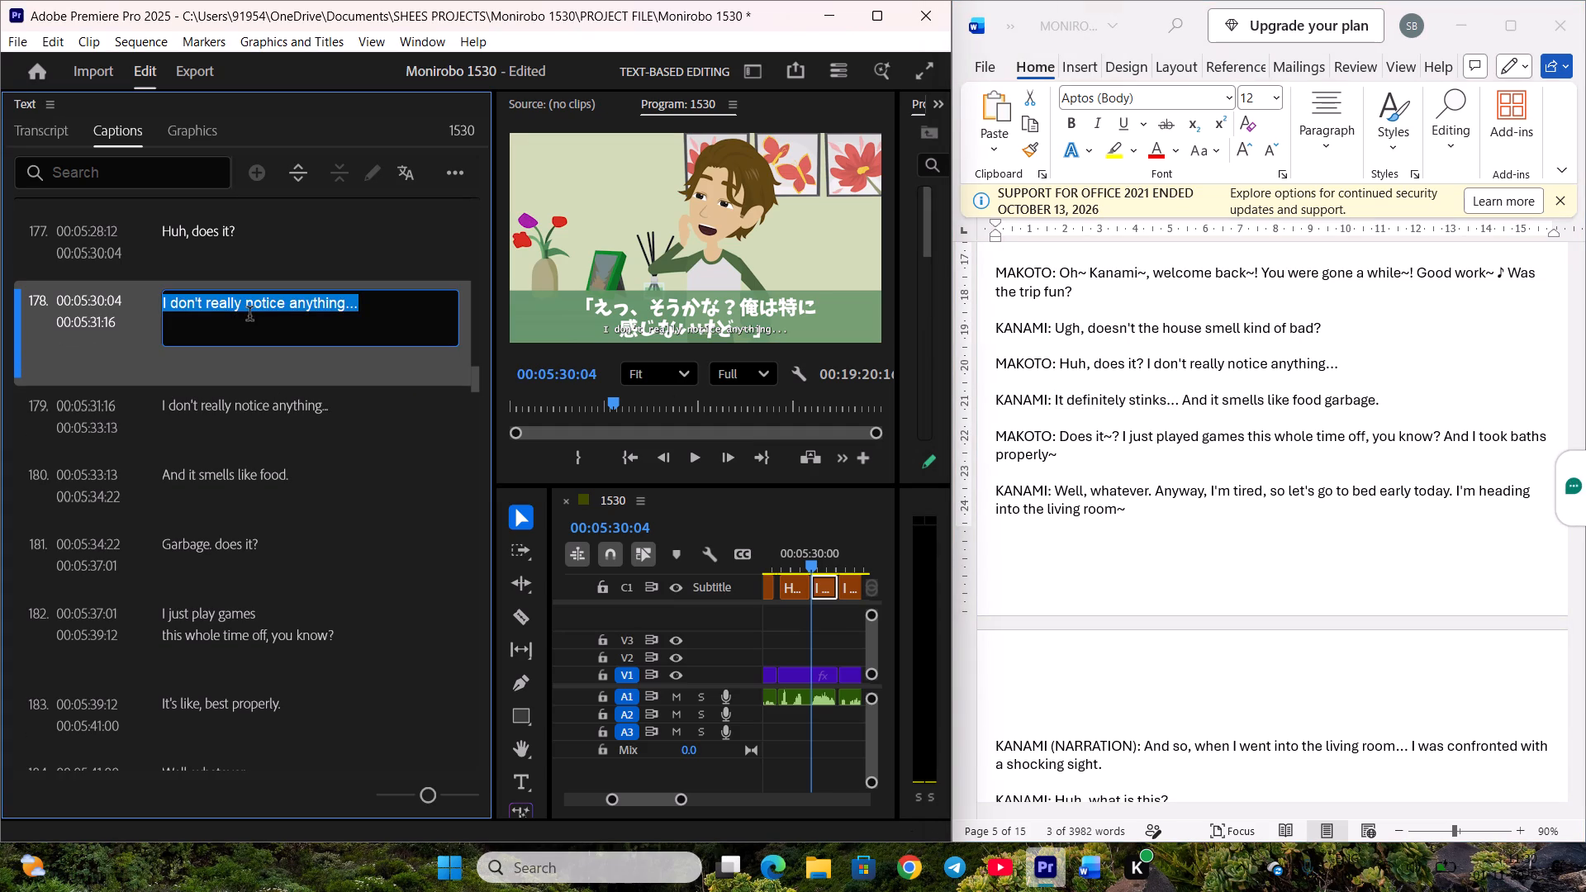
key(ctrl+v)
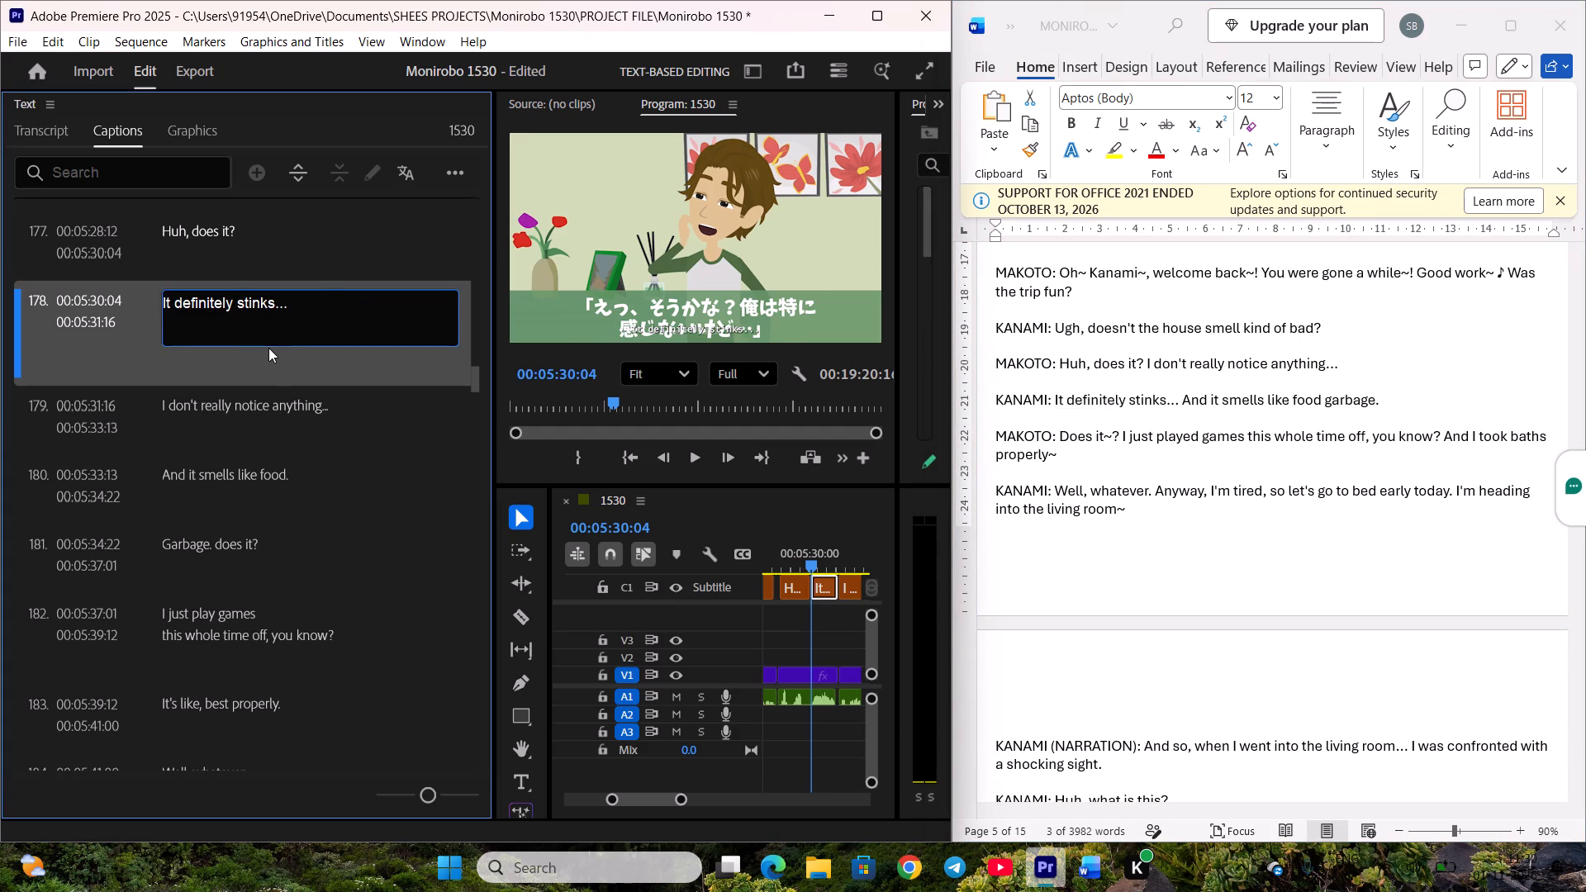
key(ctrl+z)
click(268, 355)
Play from caption 178 to find where Kanami starts speaking, split caption 179 at 00:05:32:02, and save the project.
key(space)
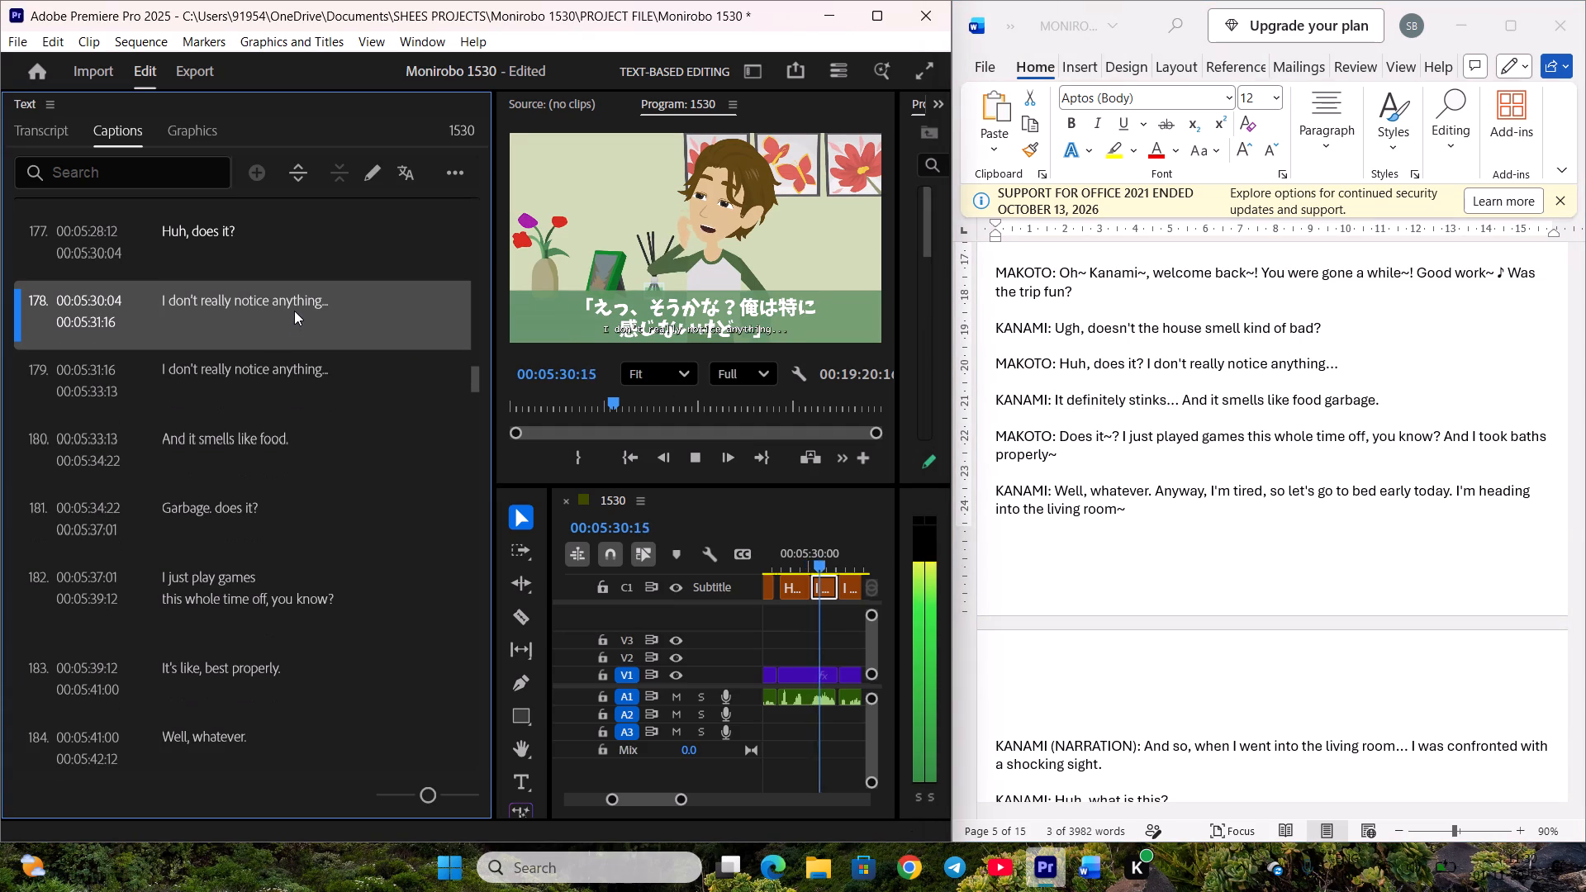
key(space)
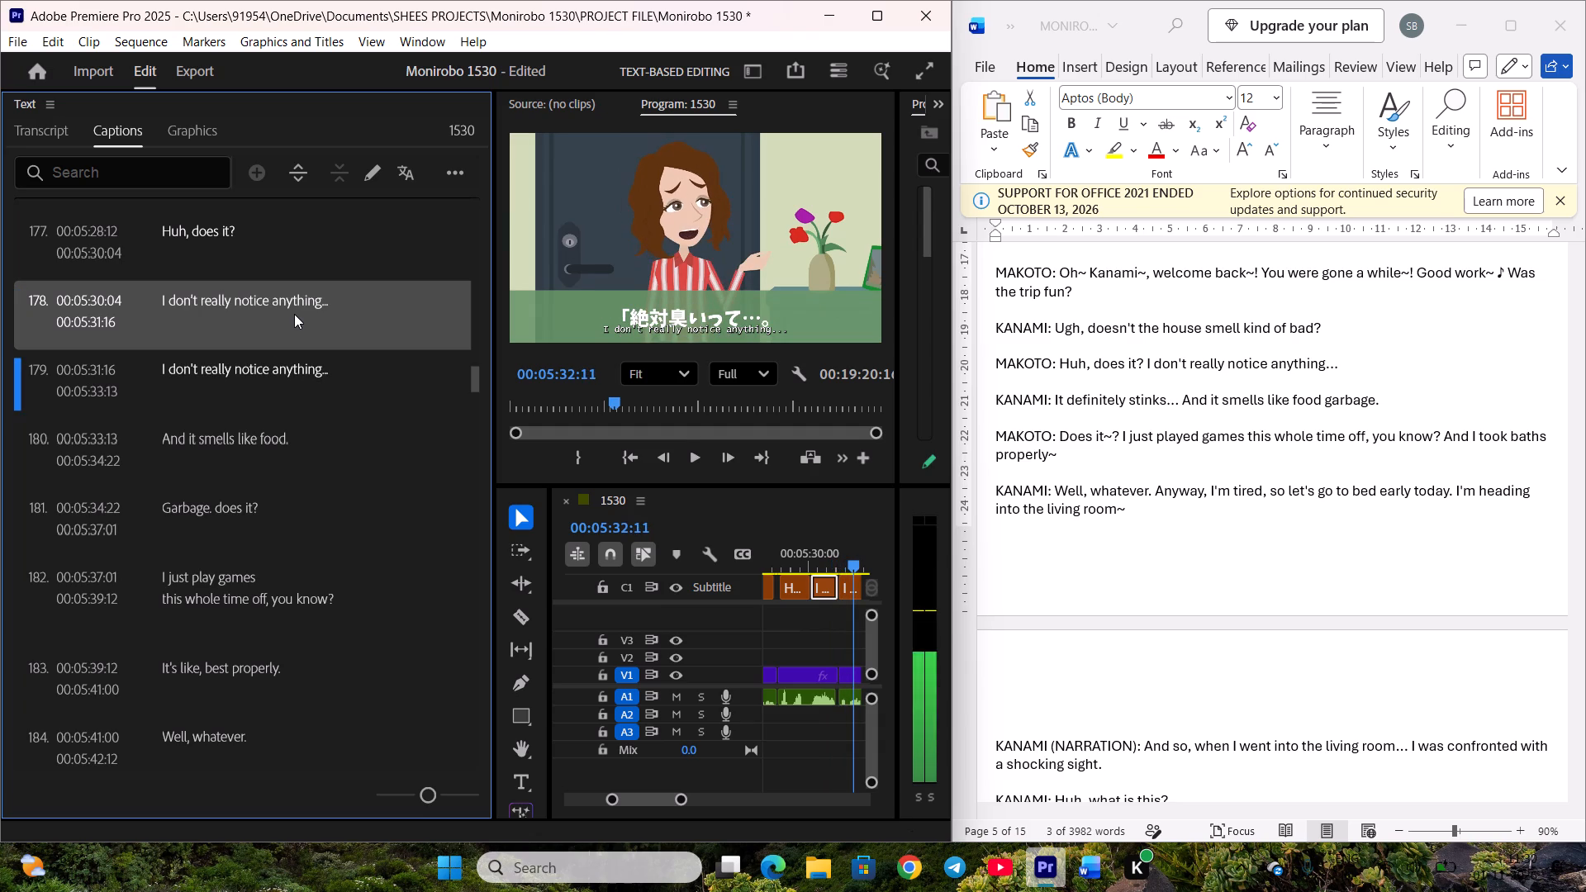
scroll(701, 408, up, 12)
scroll(703, 407, down, 3)
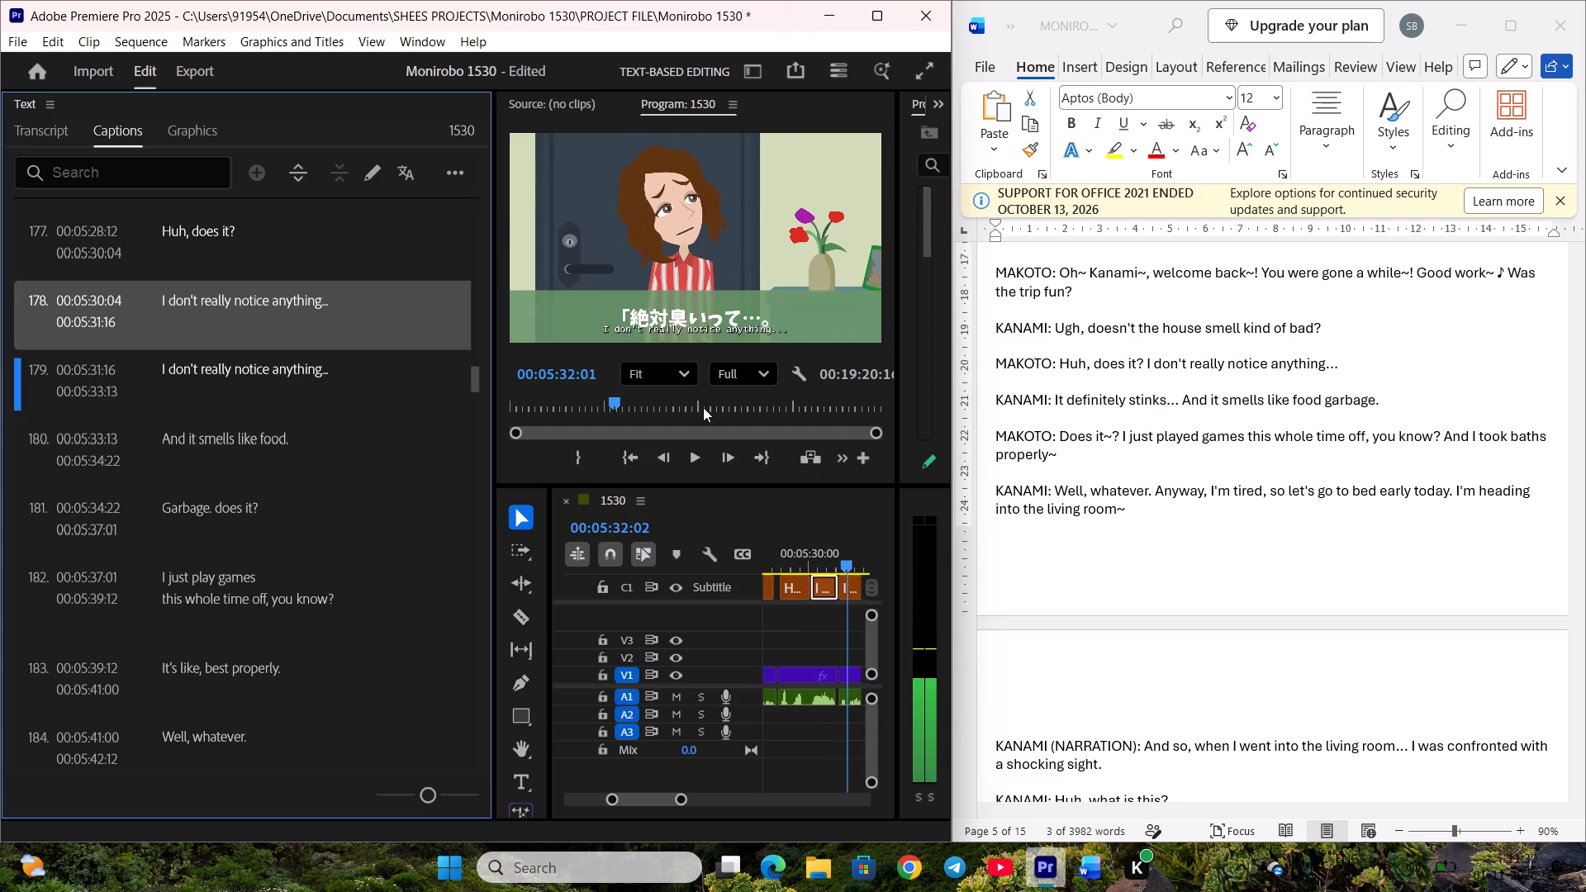
click(359, 375)
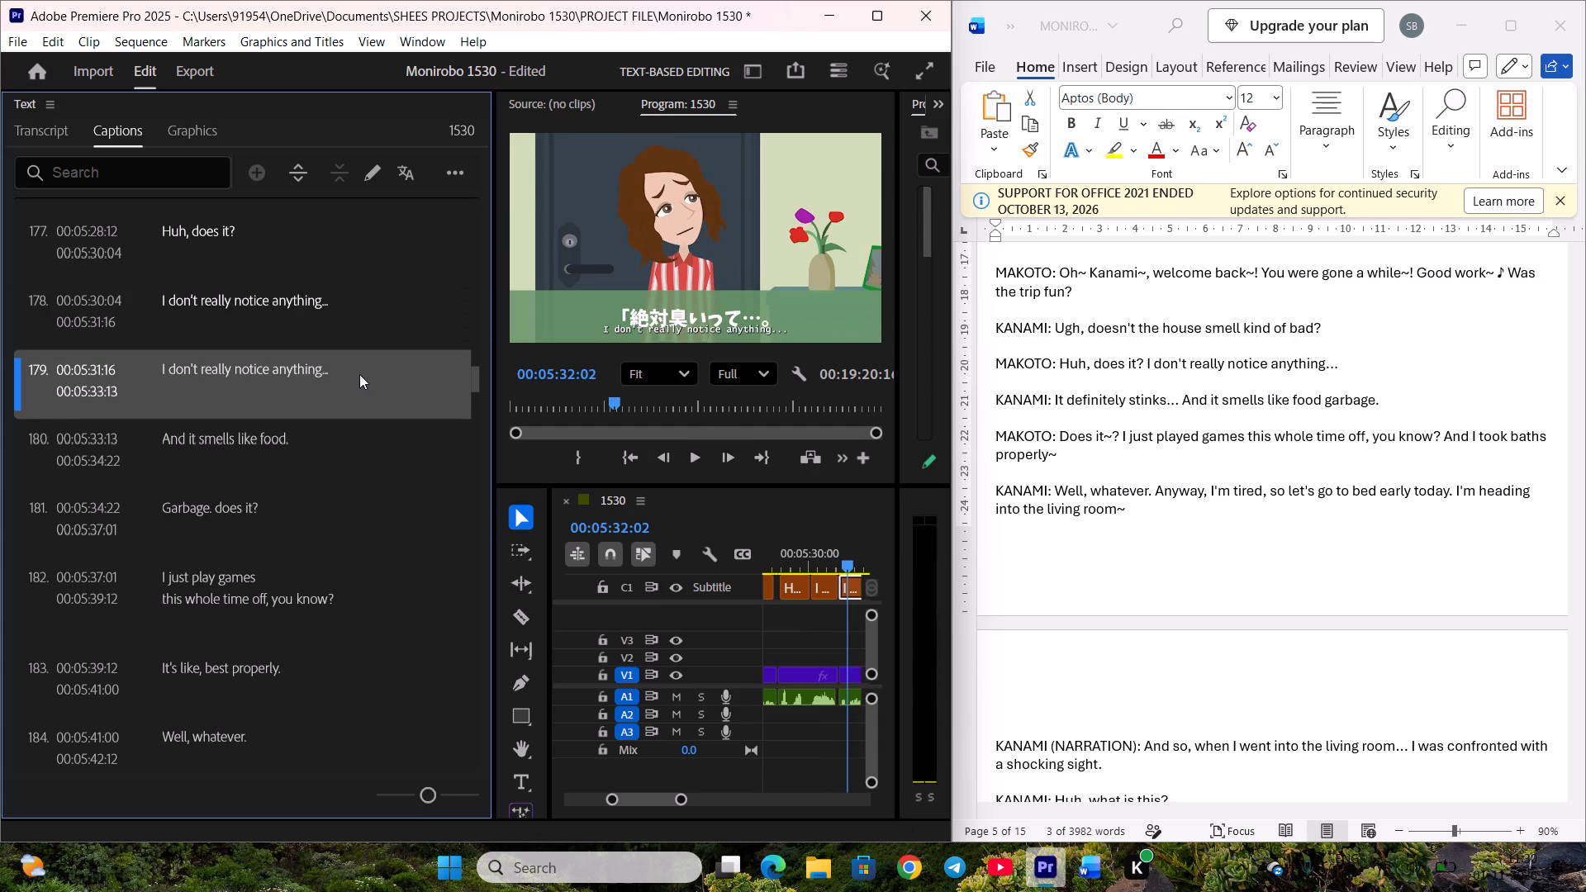
key(c)
click(306, 383)
scroll(312, 376, down, 3)
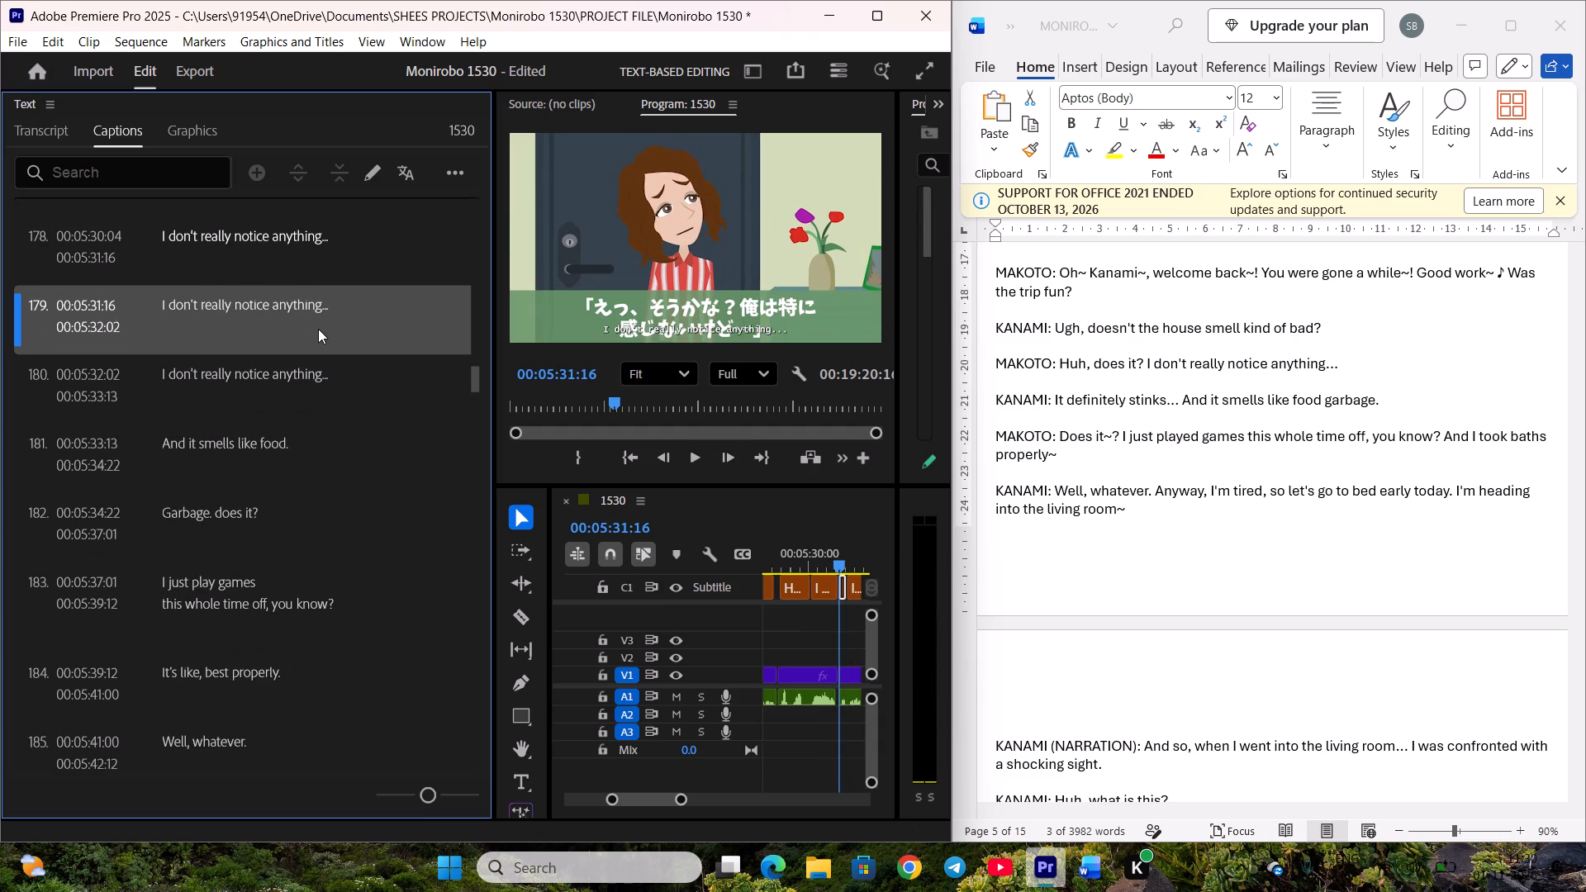
key(ctrl+s)
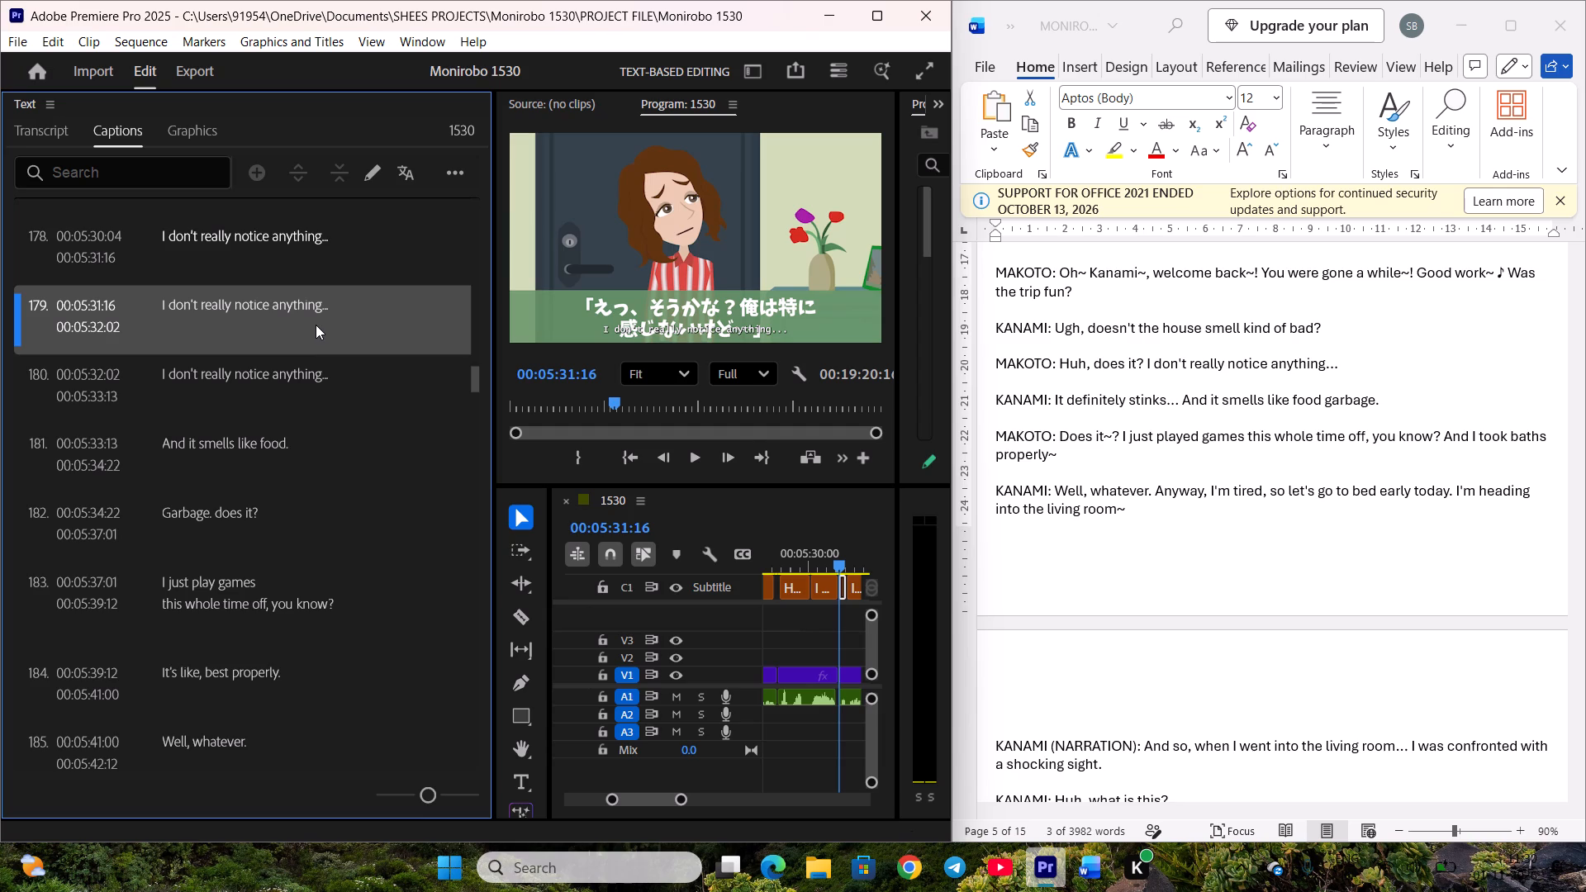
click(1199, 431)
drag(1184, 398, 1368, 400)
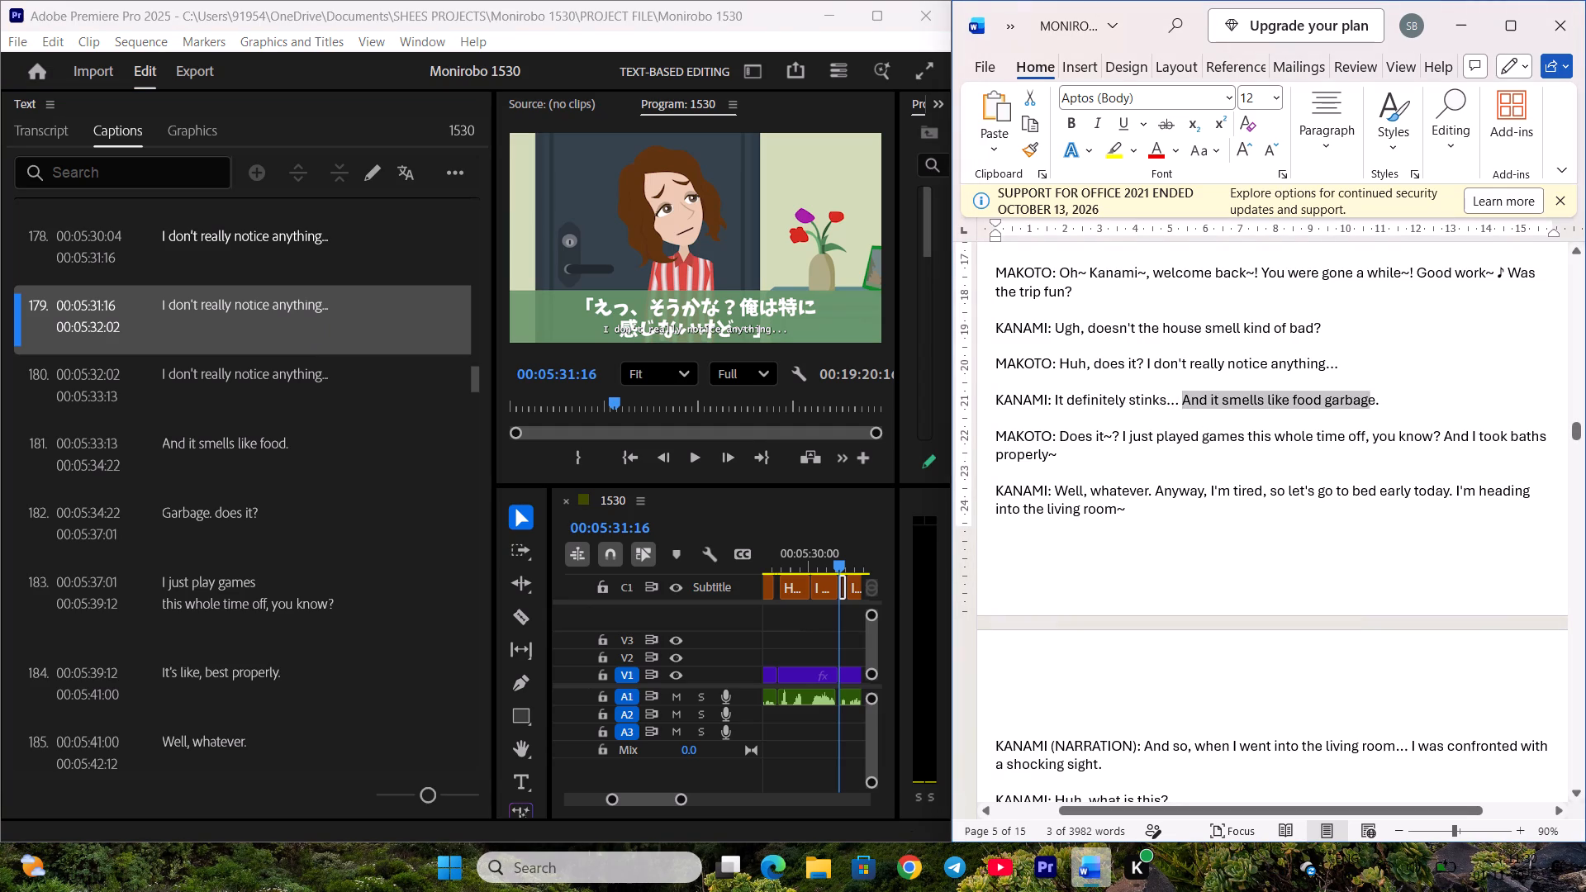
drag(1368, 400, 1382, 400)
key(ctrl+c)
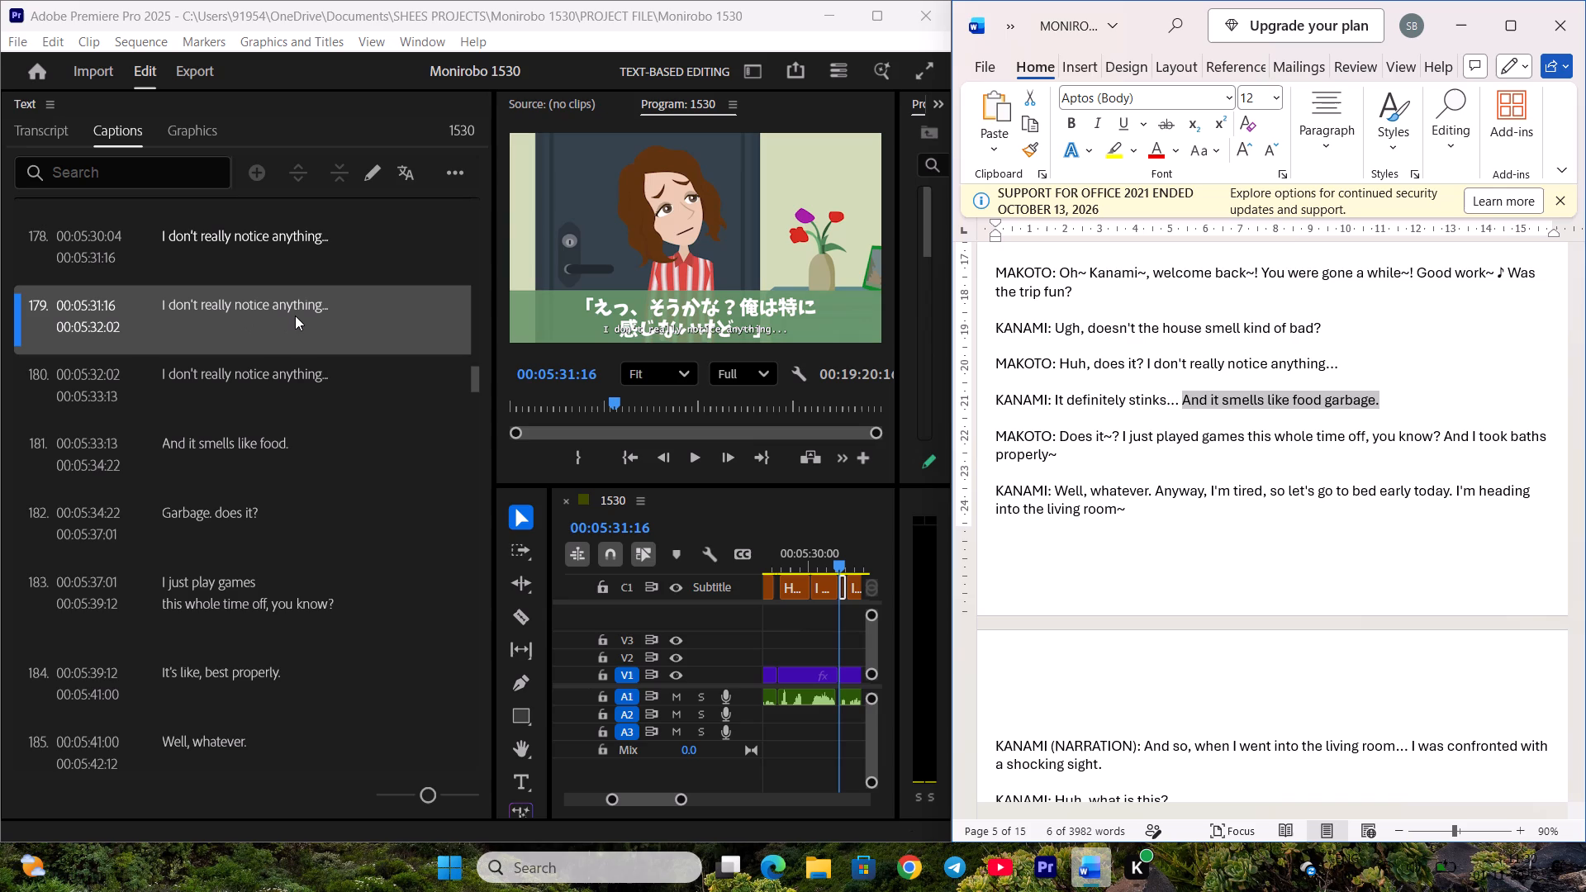
Play back captions 178 to 180 to check their timing, and delete the short duplicate caption spanning 00:05:31:16 to 00:05:32:02.
click(295, 316)
key(space)
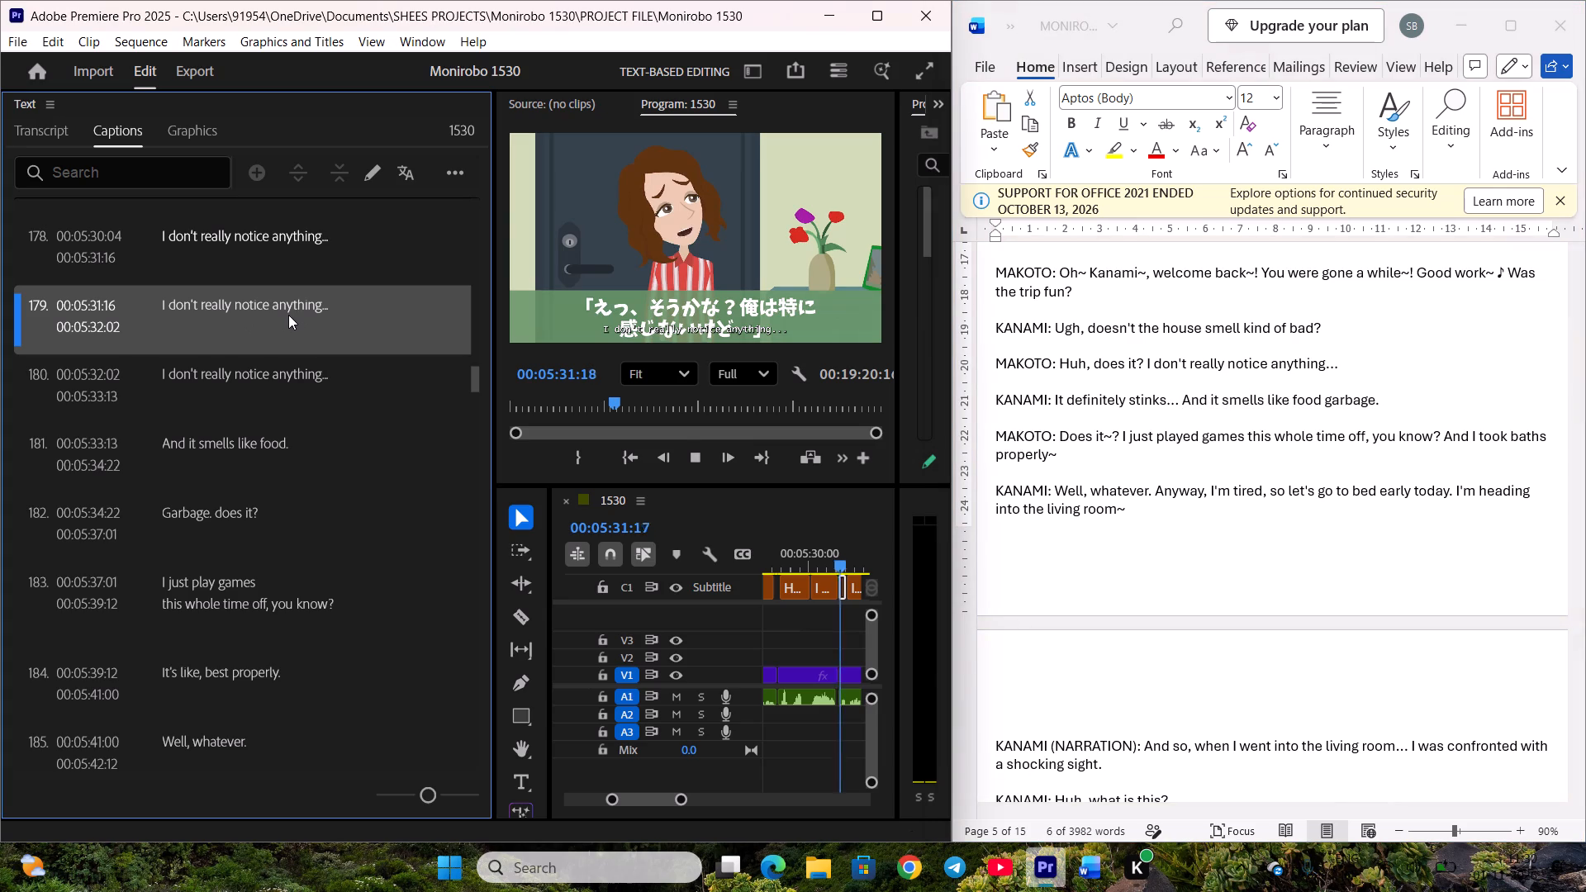
key(space)
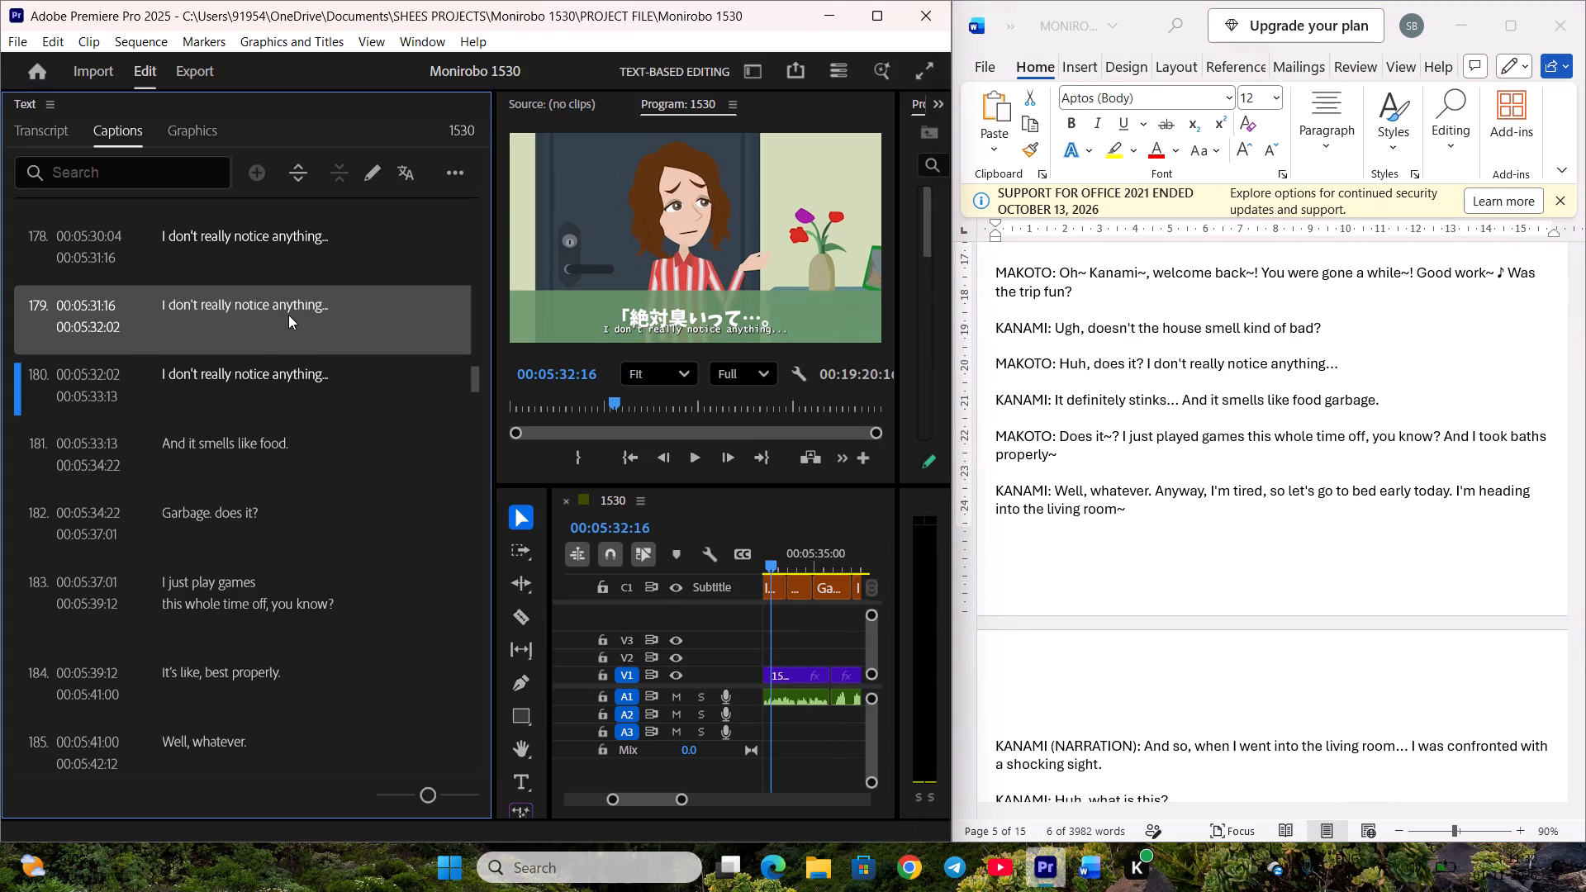
click(268, 249)
key(space)
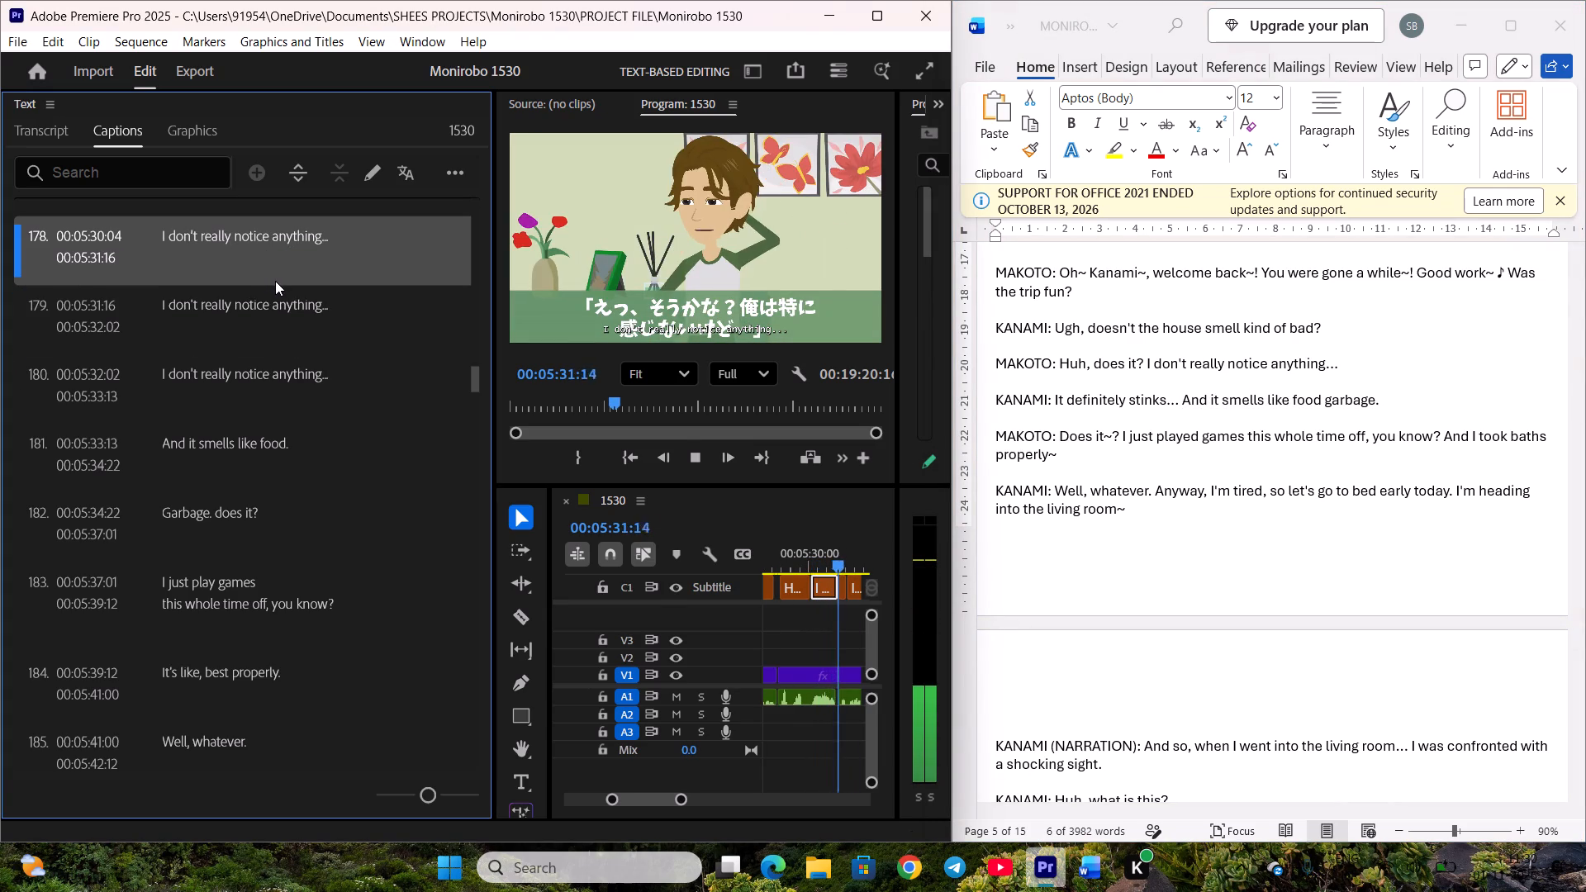
key(space)
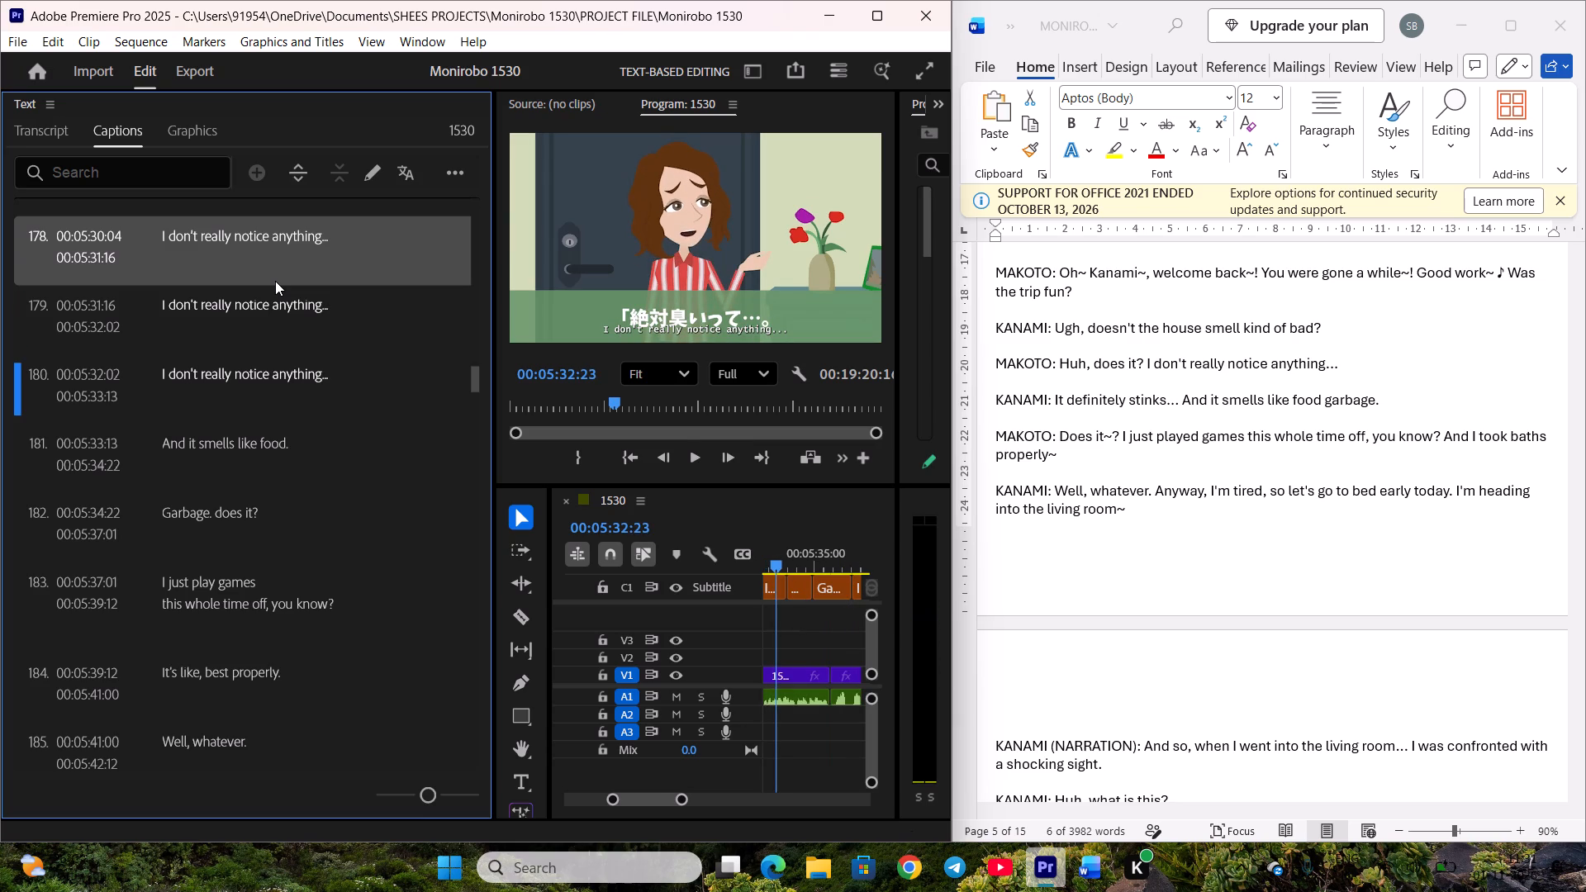
click(1132, 382)
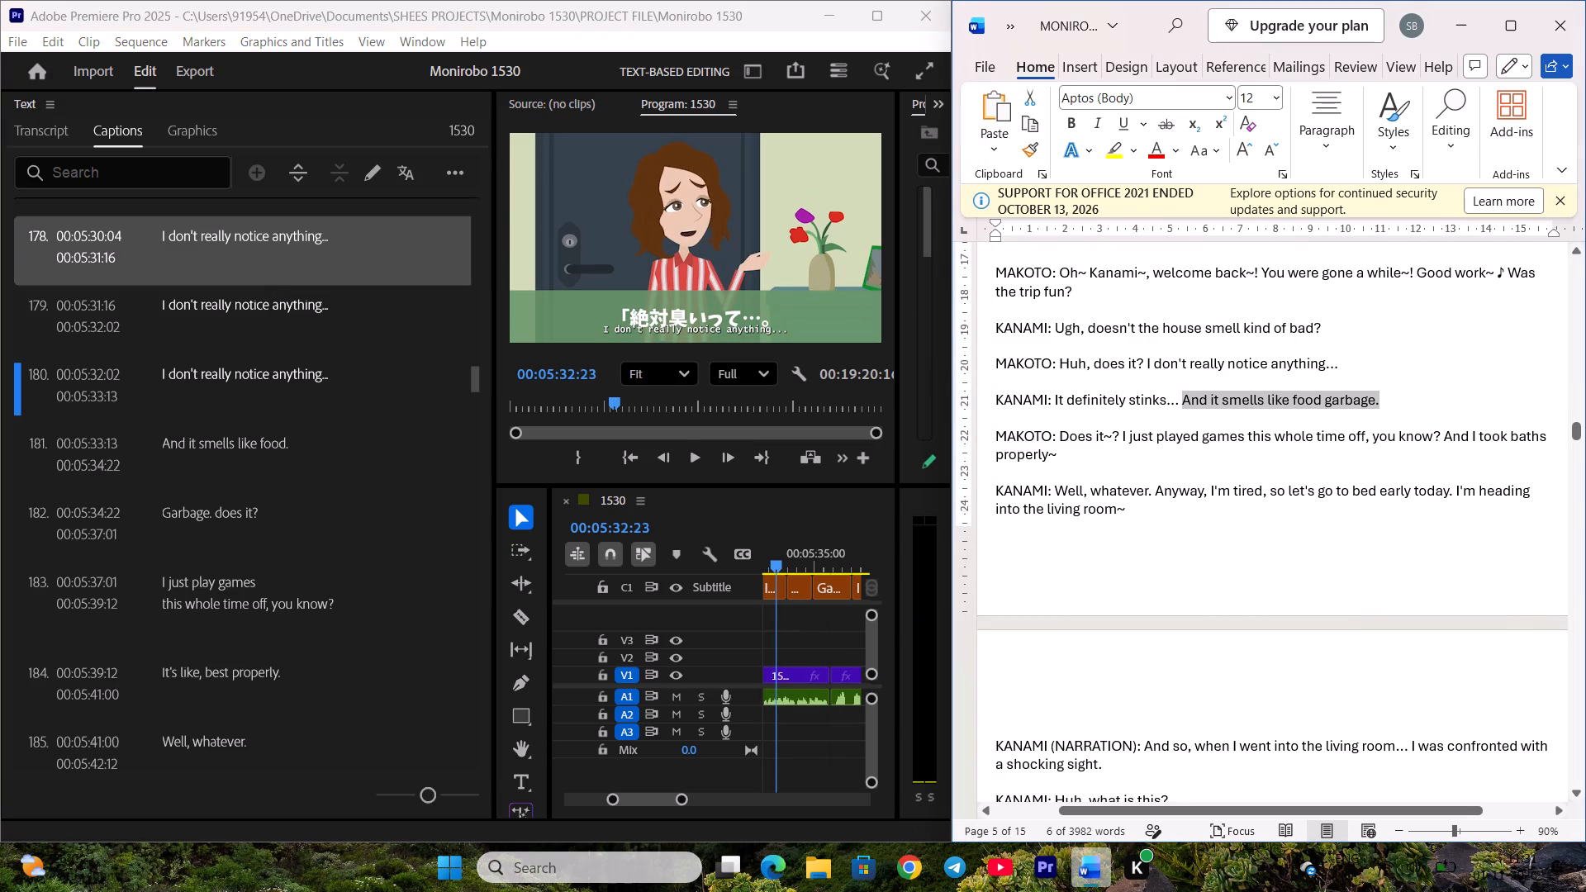
click(1129, 399)
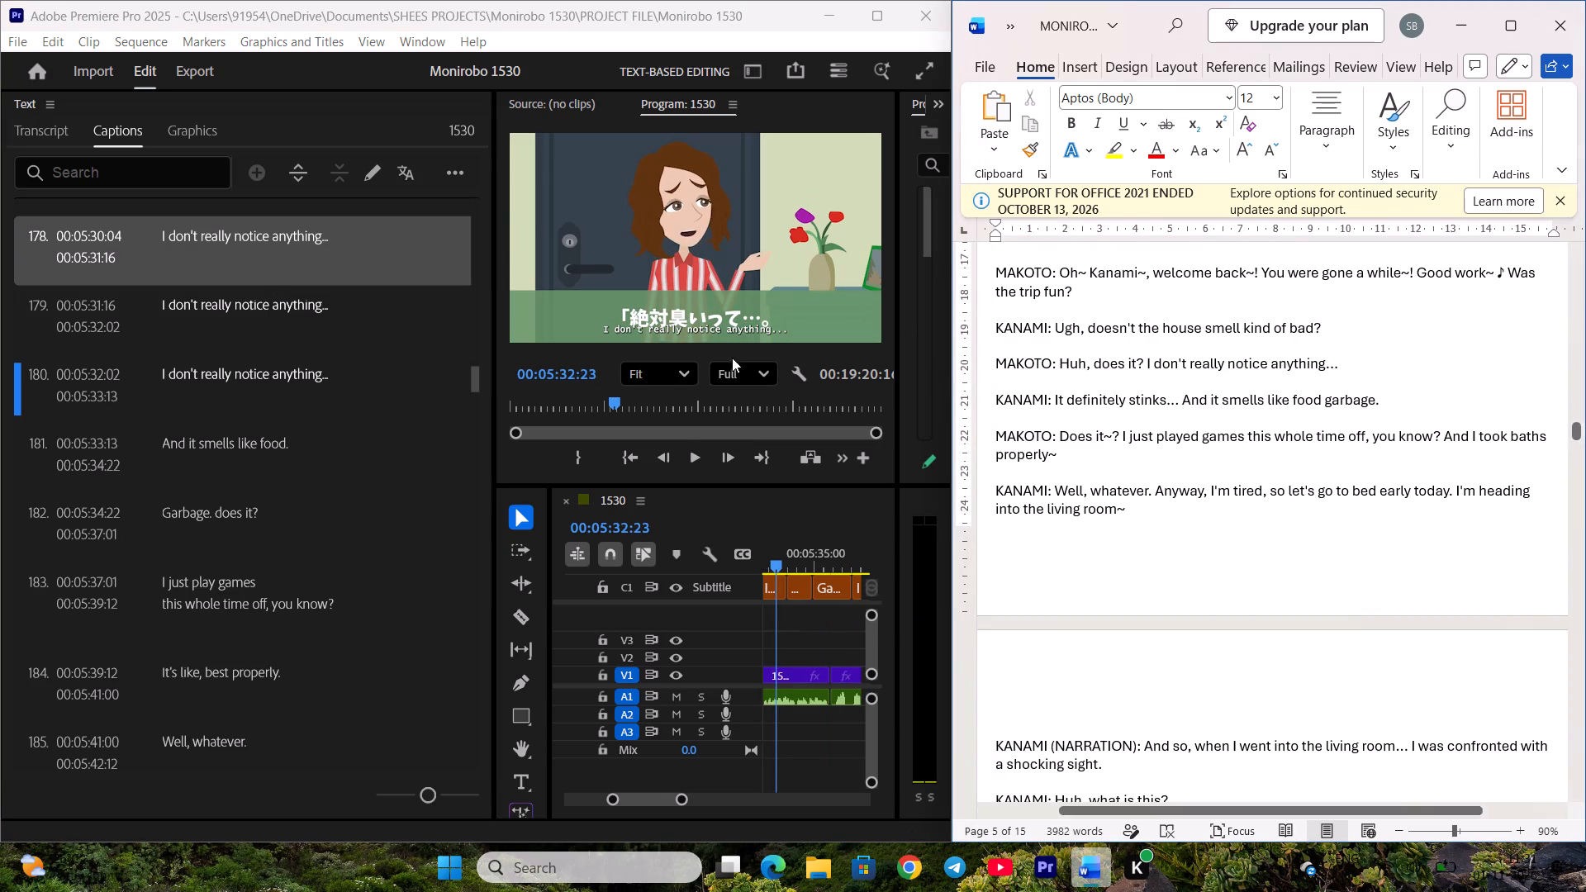
click(349, 311)
key(space)
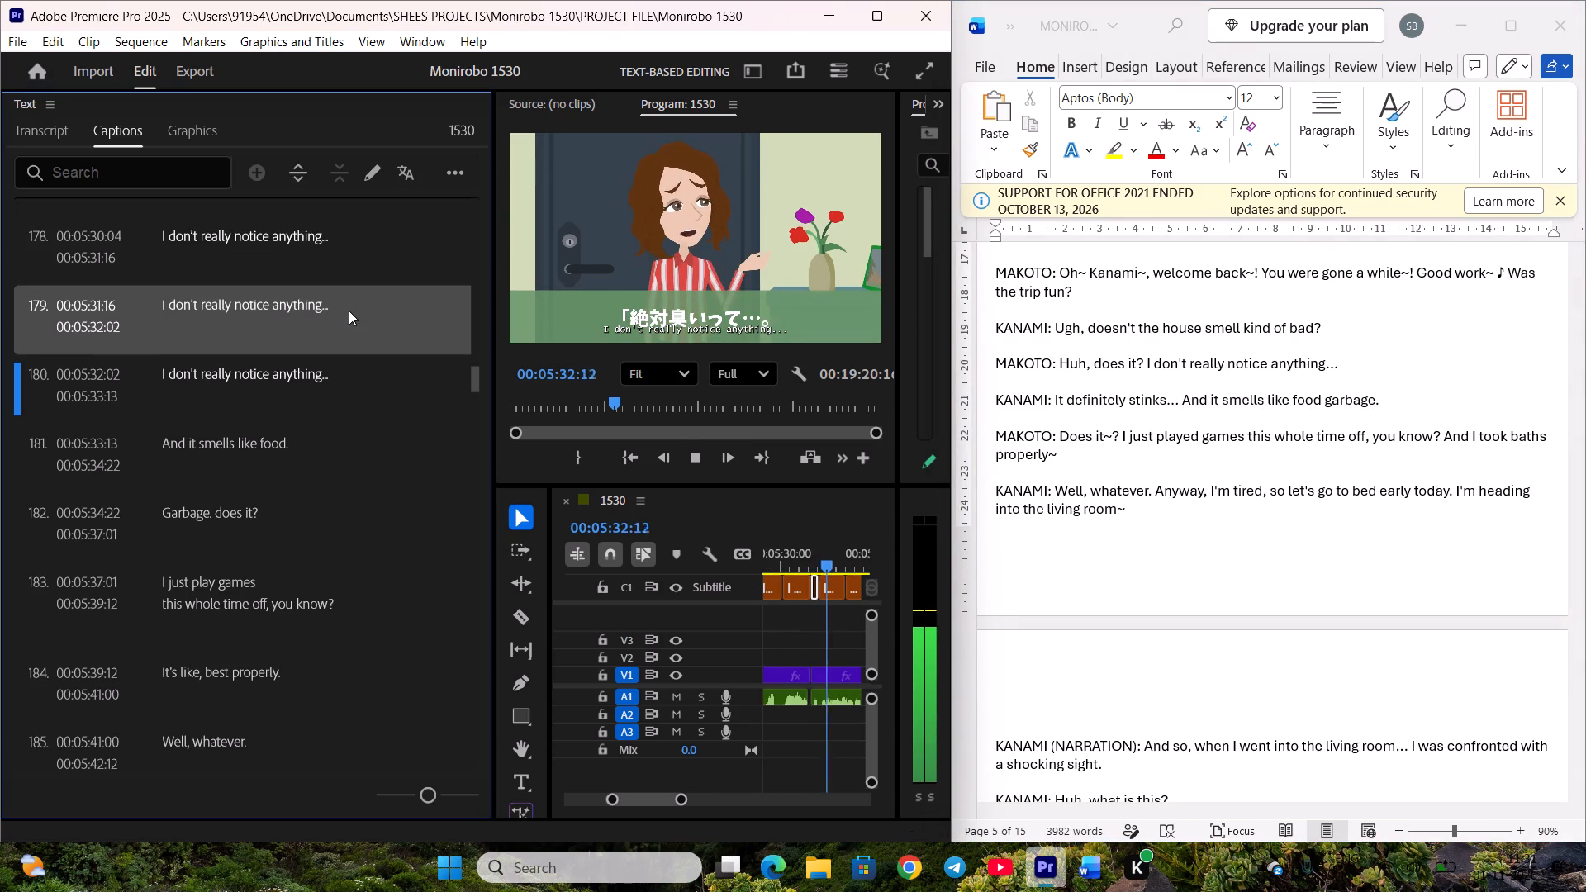
key(space)
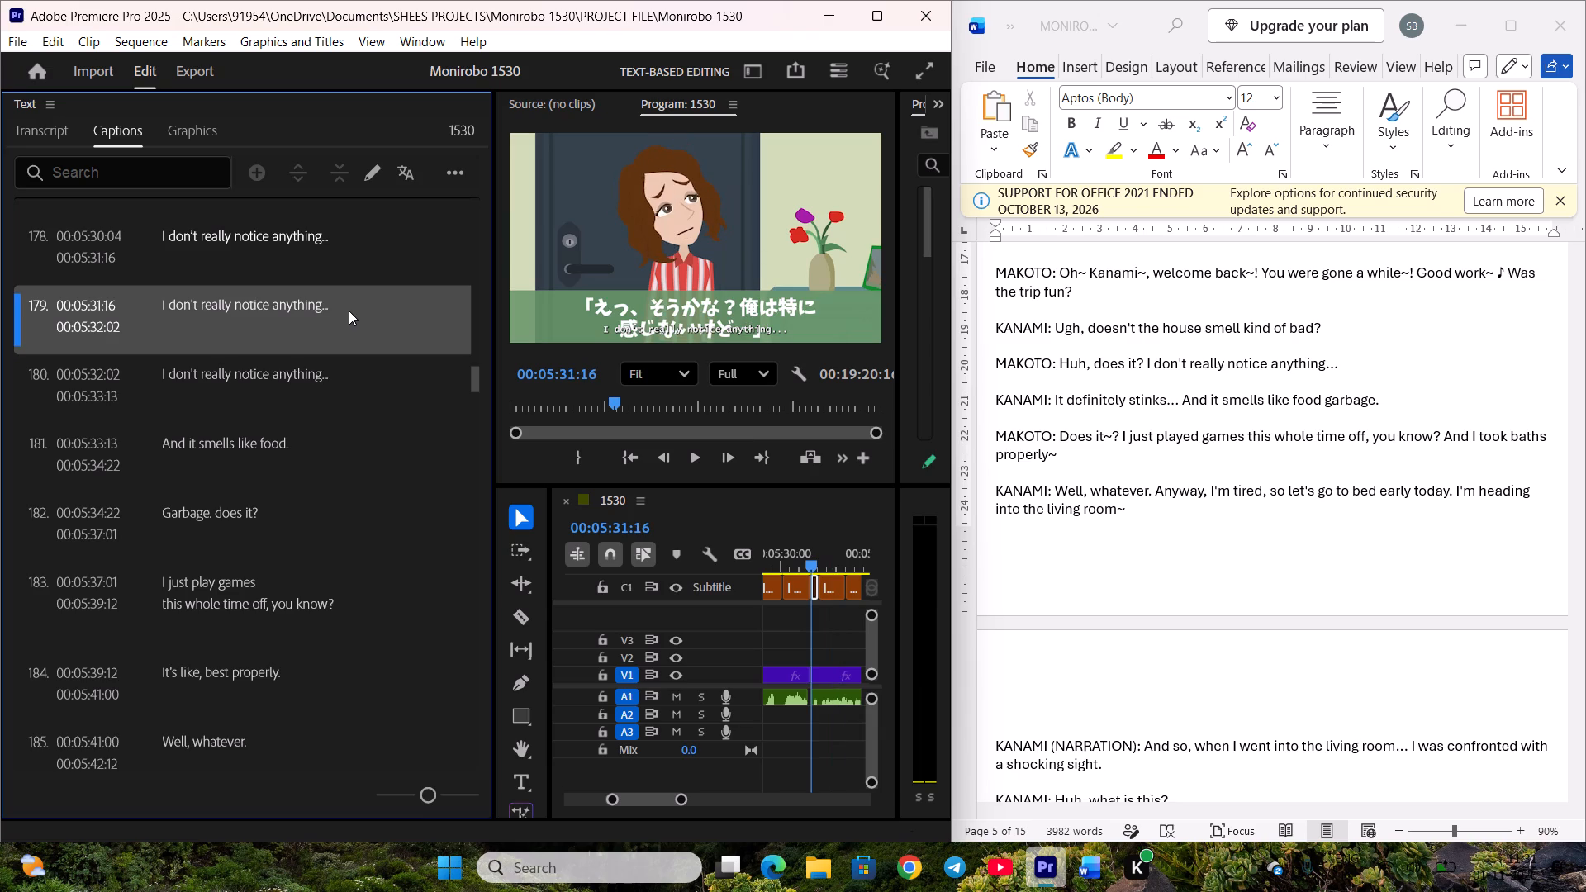
key(BackSpace)
click(342, 312)
key(space)
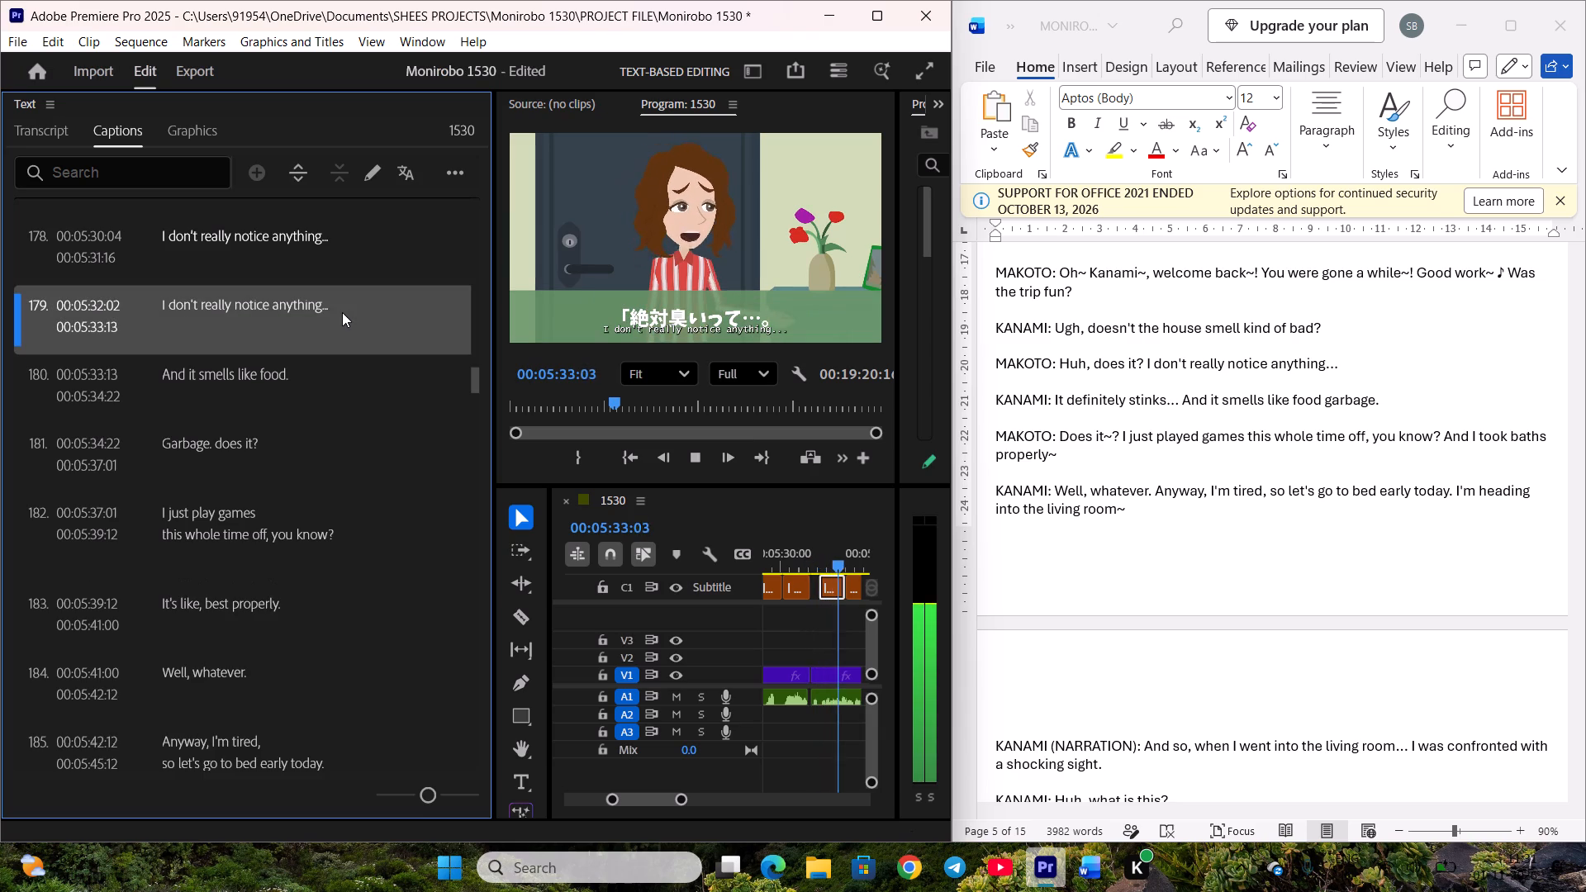
key(space)
Replace caption 179's text with Kanami's line "It definitely stinks..." from the script and save the project.
click(1227, 350)
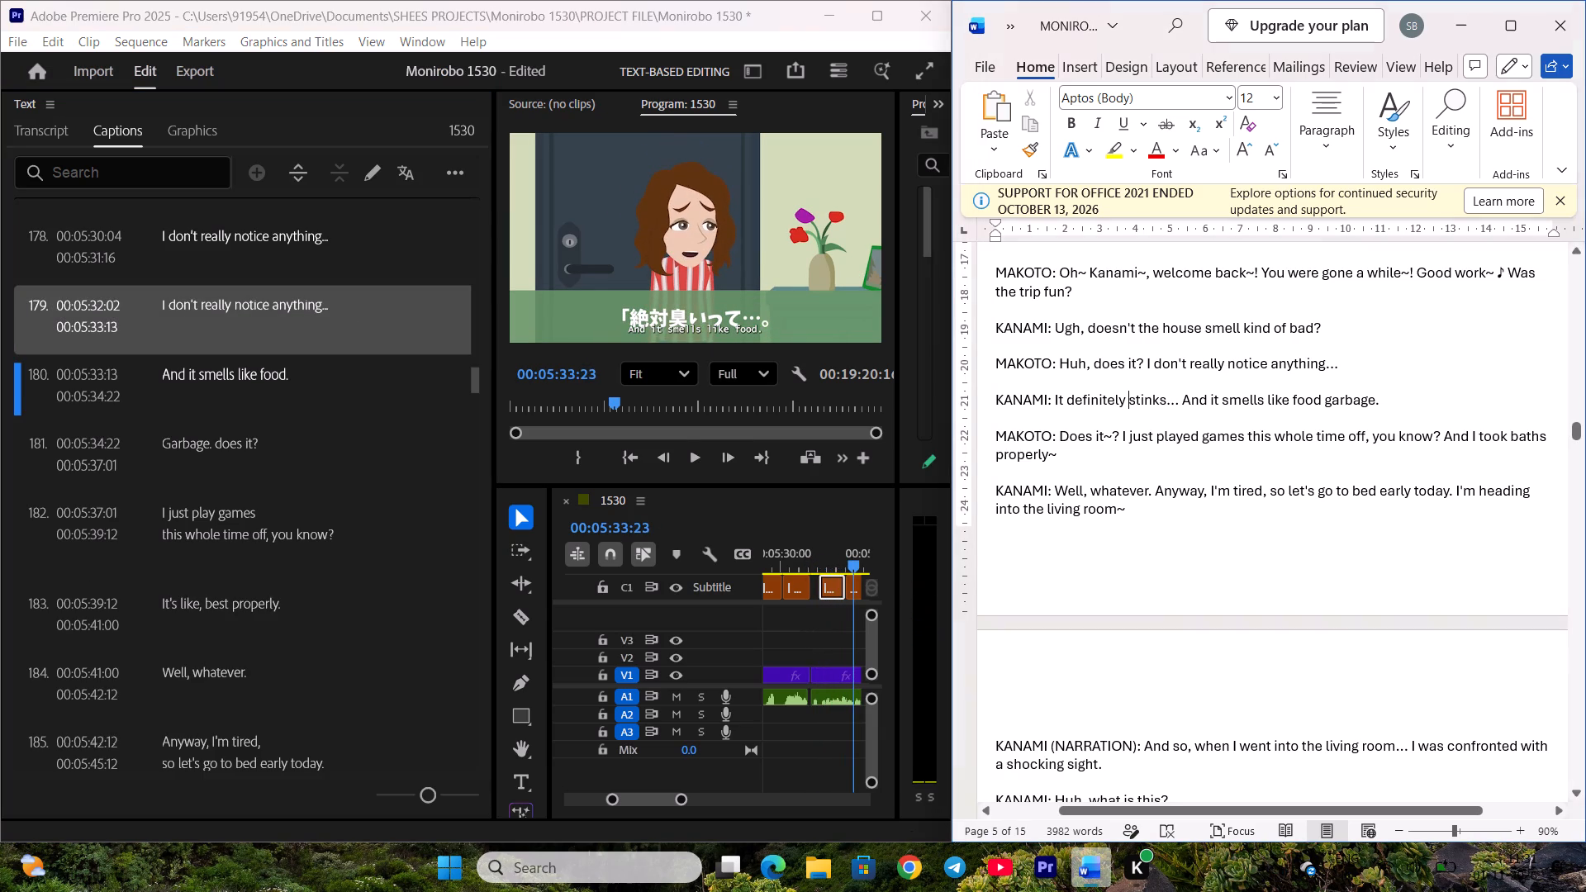
click(1052, 404)
drag(1056, 401, 1133, 403)
drag(1133, 403, 1175, 403)
key(ctrl+c)
double_click(287, 308)
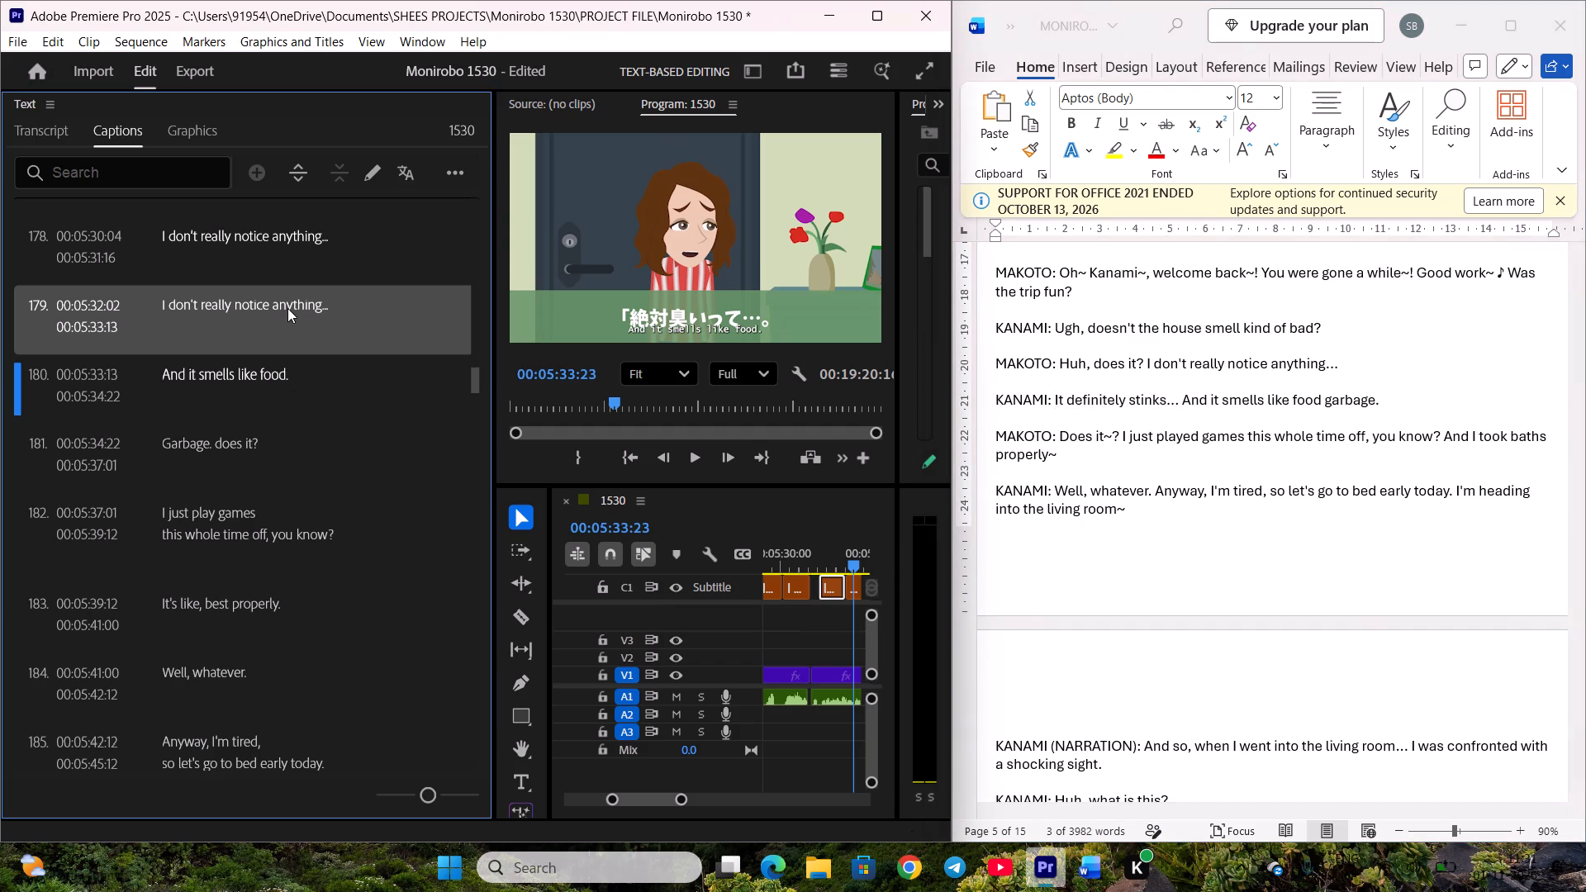
key(ctrl+v)
click(324, 433)
scroll(313, 397, down, 4)
key(ctrl+s)
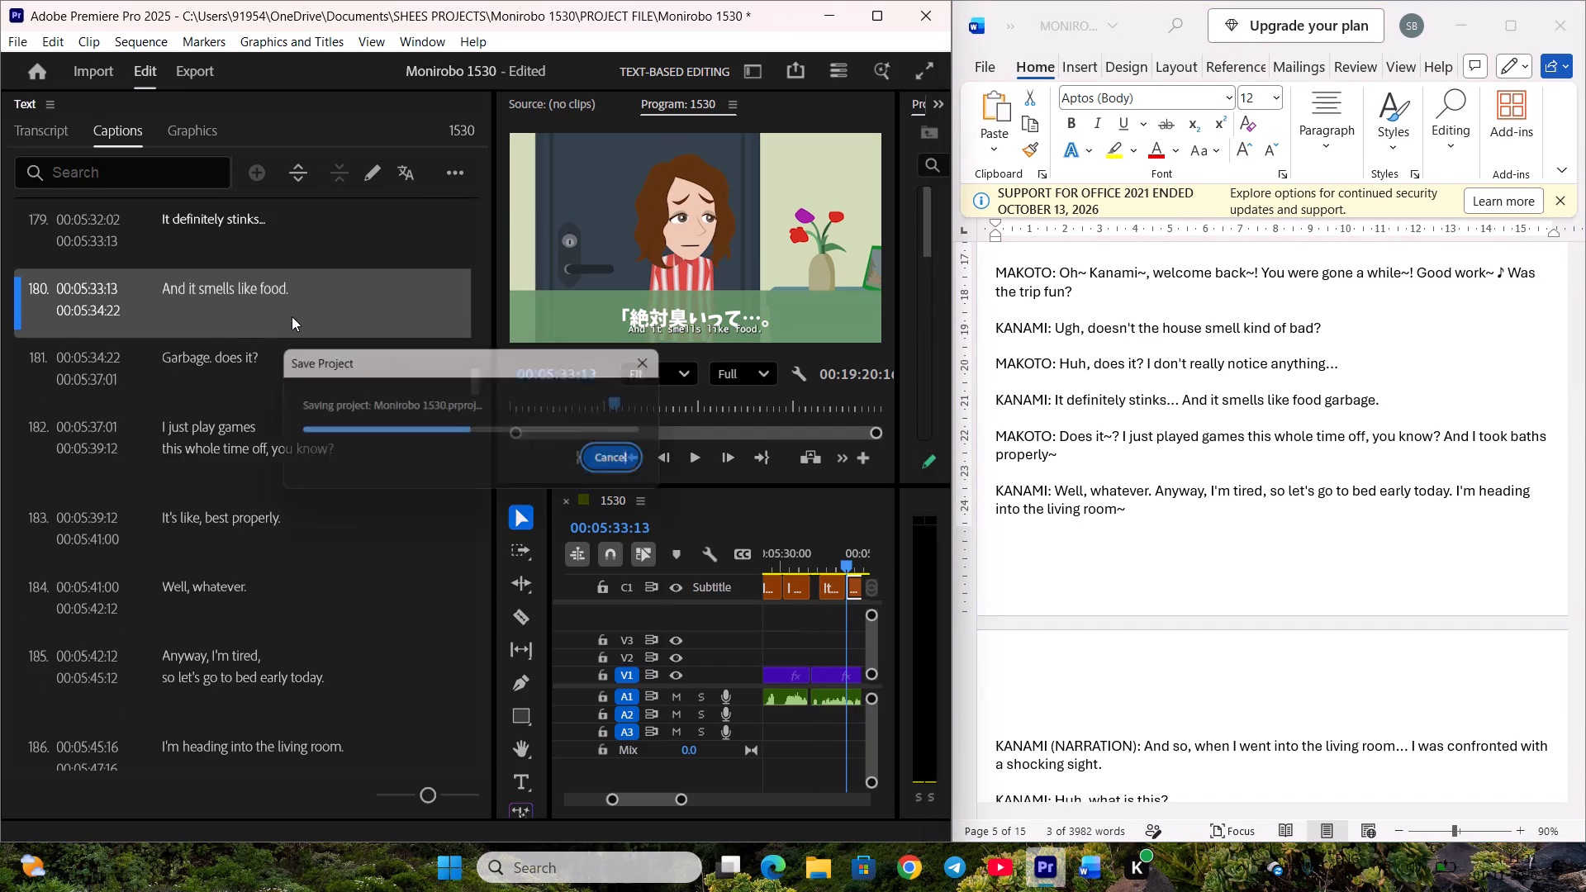
Replace caption 180's text with "And it smells like food garbage." from the script.
click(1405, 392)
drag(1183, 400, 1243, 400)
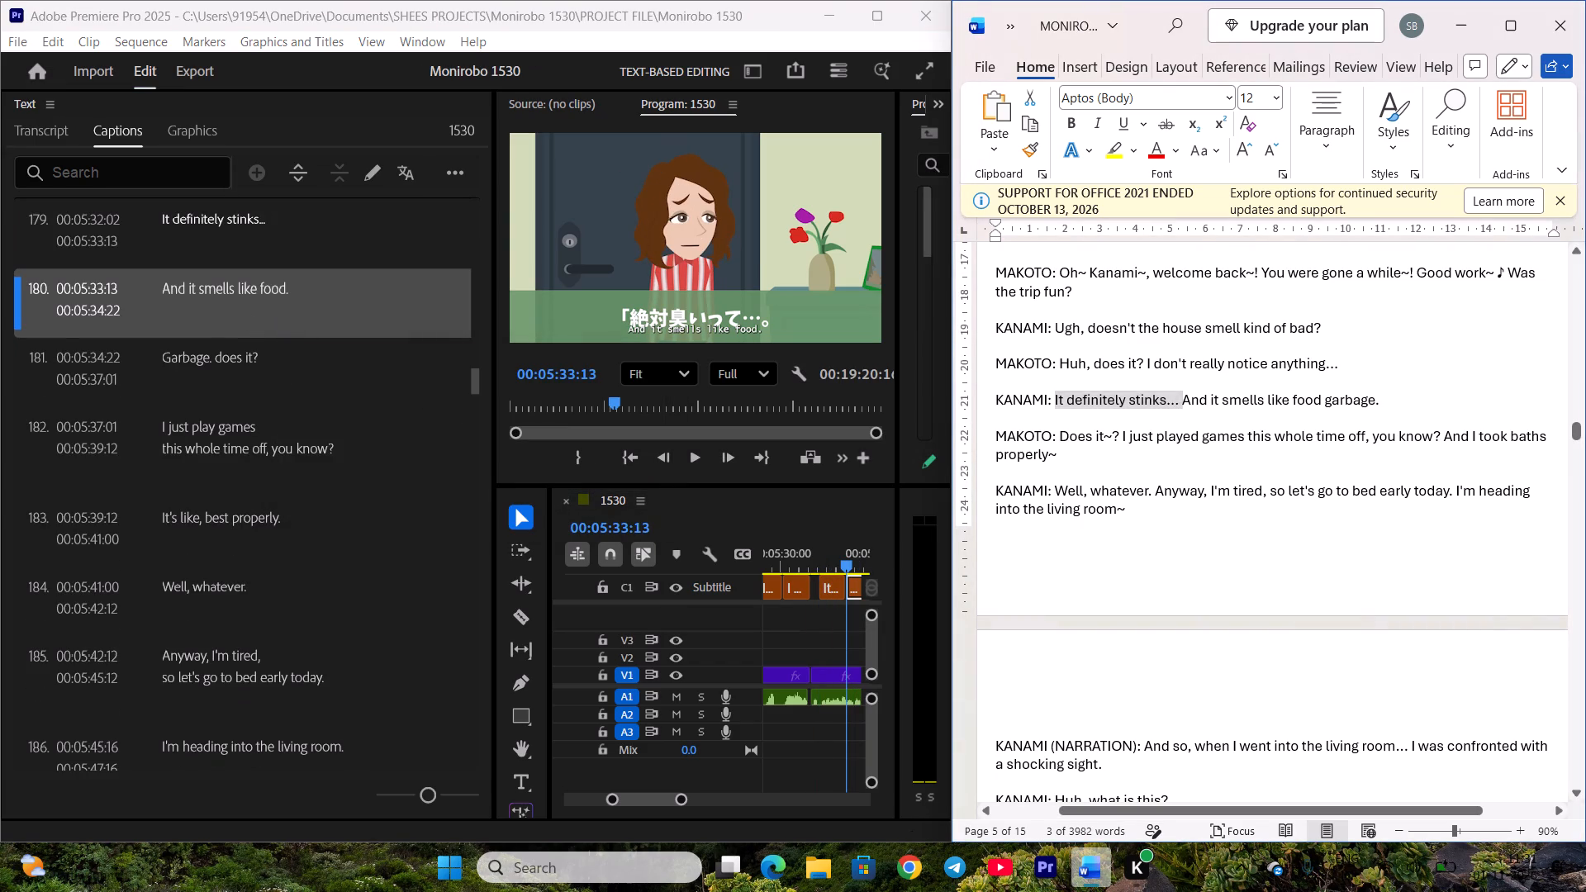
drag(1243, 400, 1379, 400)
key(ctrl+c)
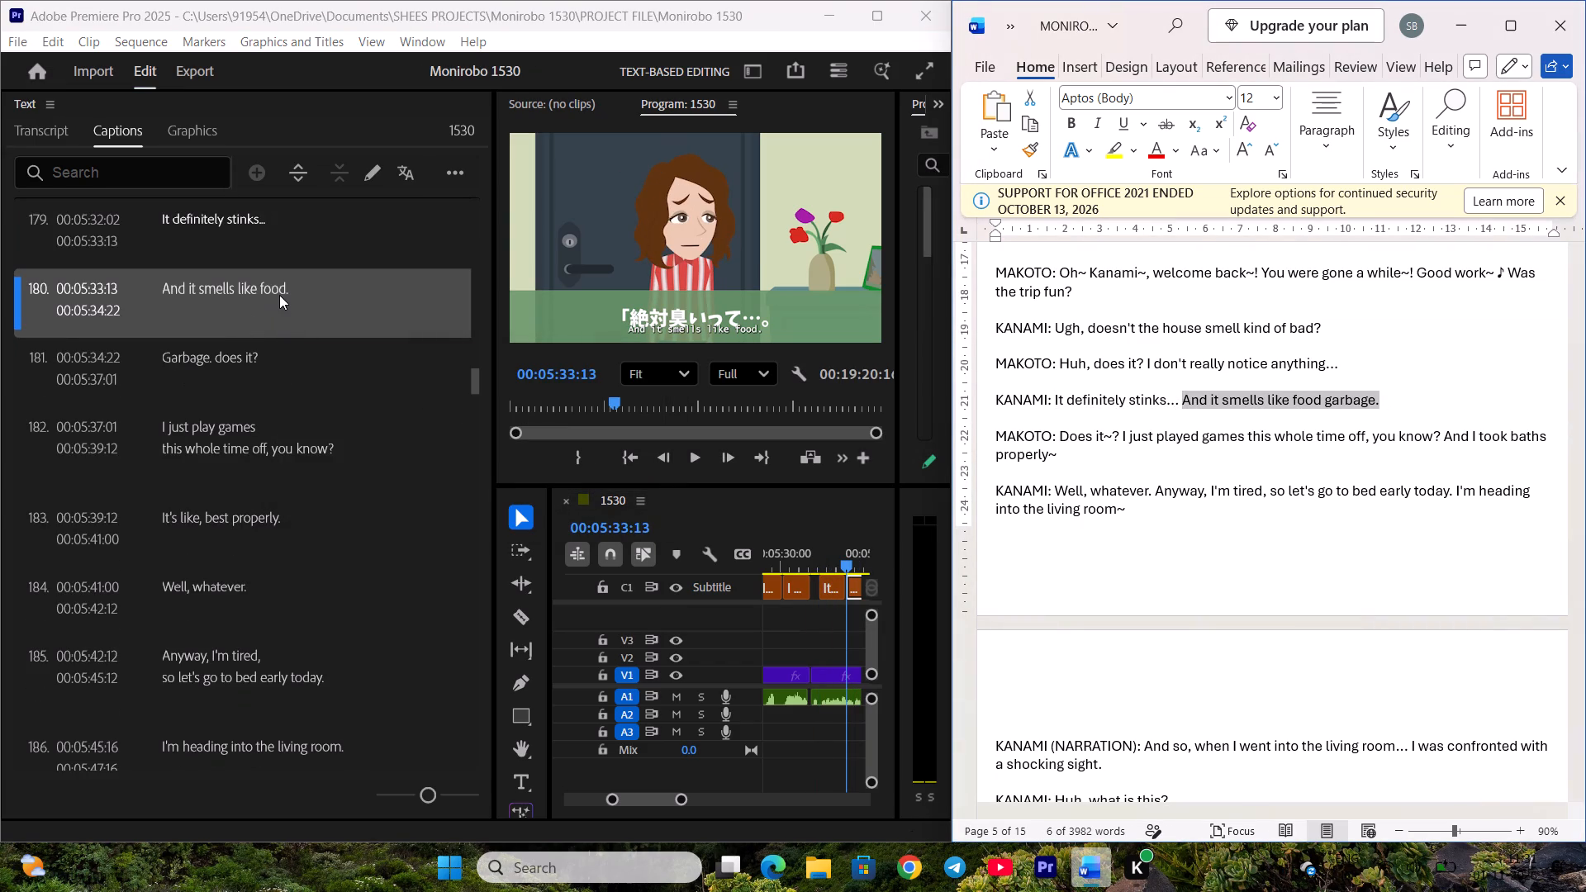
double_click(279, 295)
key(ctrl+v)
click(282, 406)
scroll(284, 388, down, 2)
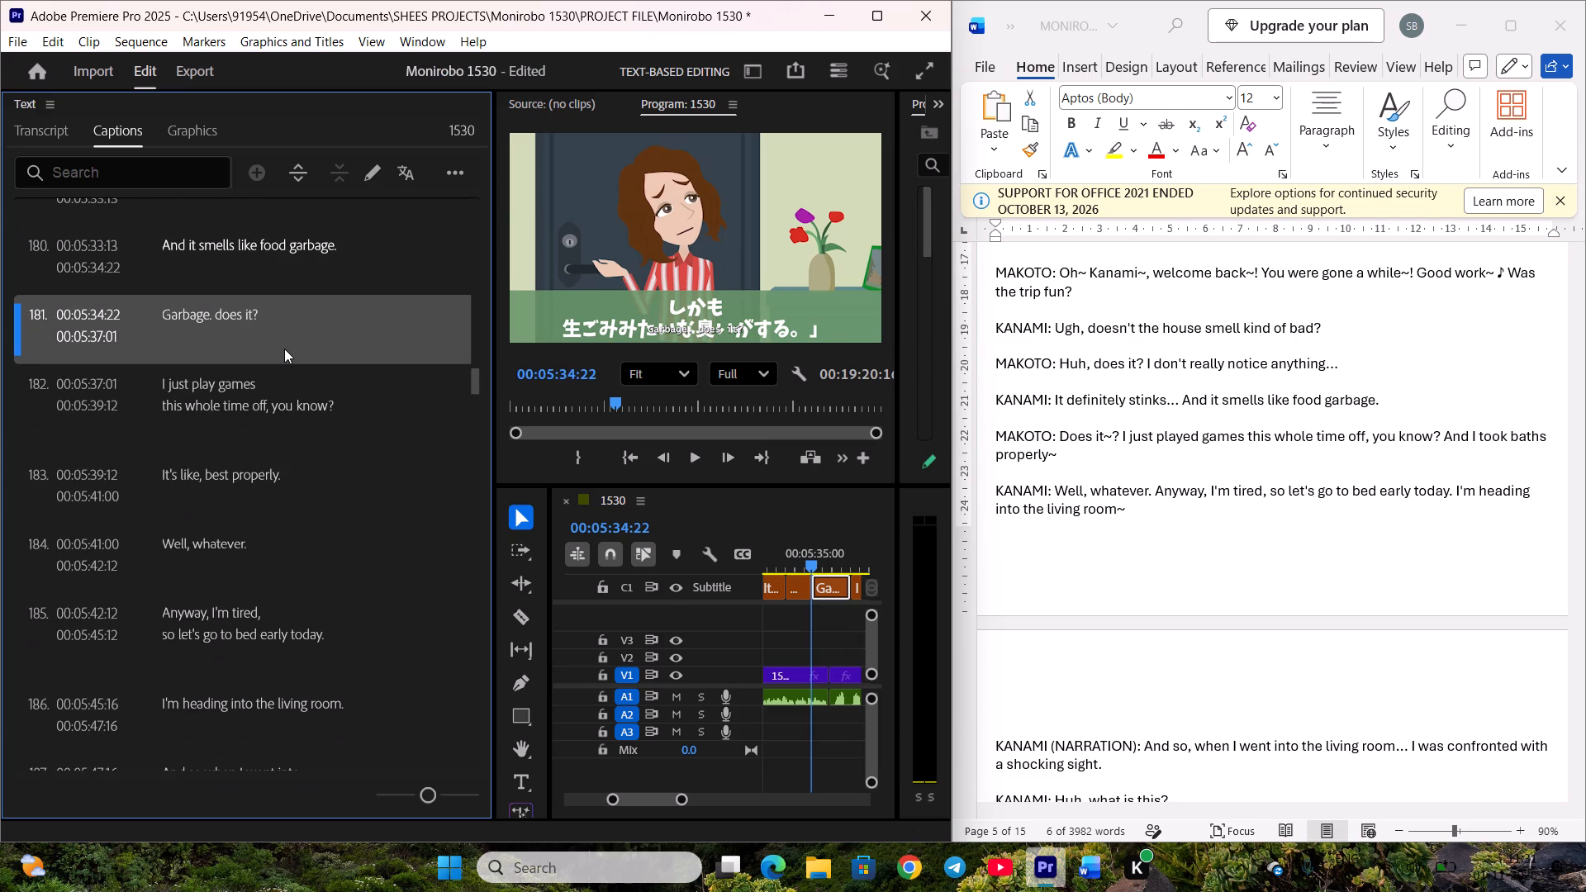
Replace caption 181's text with Makoto's line "Does it~?" from the script and save the project.
click(1114, 439)
drag(1056, 442, 1089, 439)
click(1078, 439)
drag(1059, 438, 1120, 433)
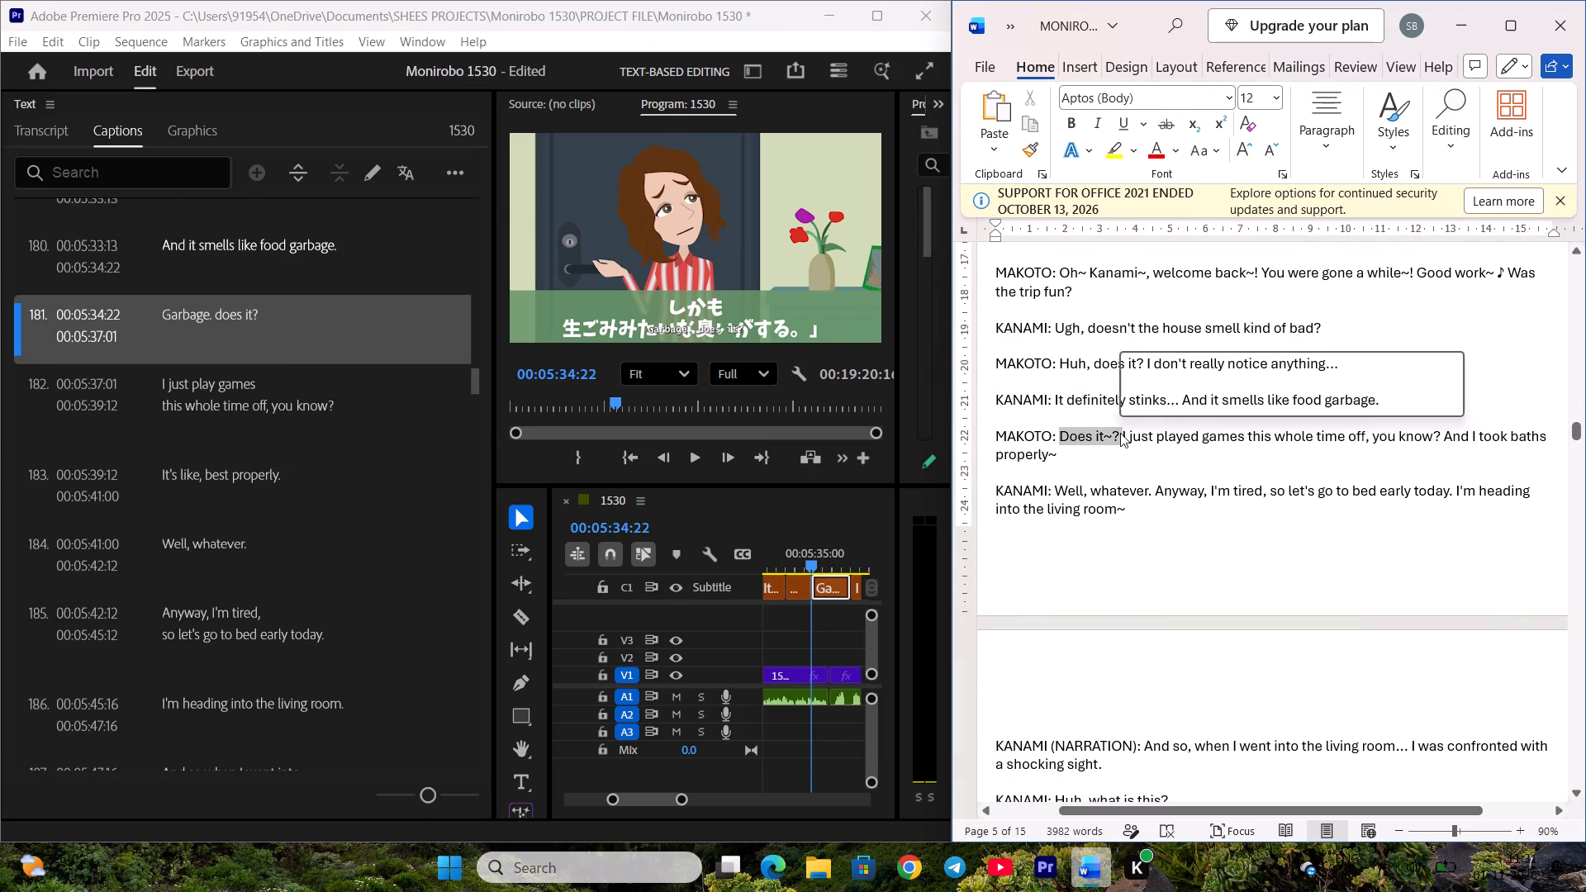
key(ctrl+c)
double_click(353, 337)
key(ctrl+v)
click(340, 428)
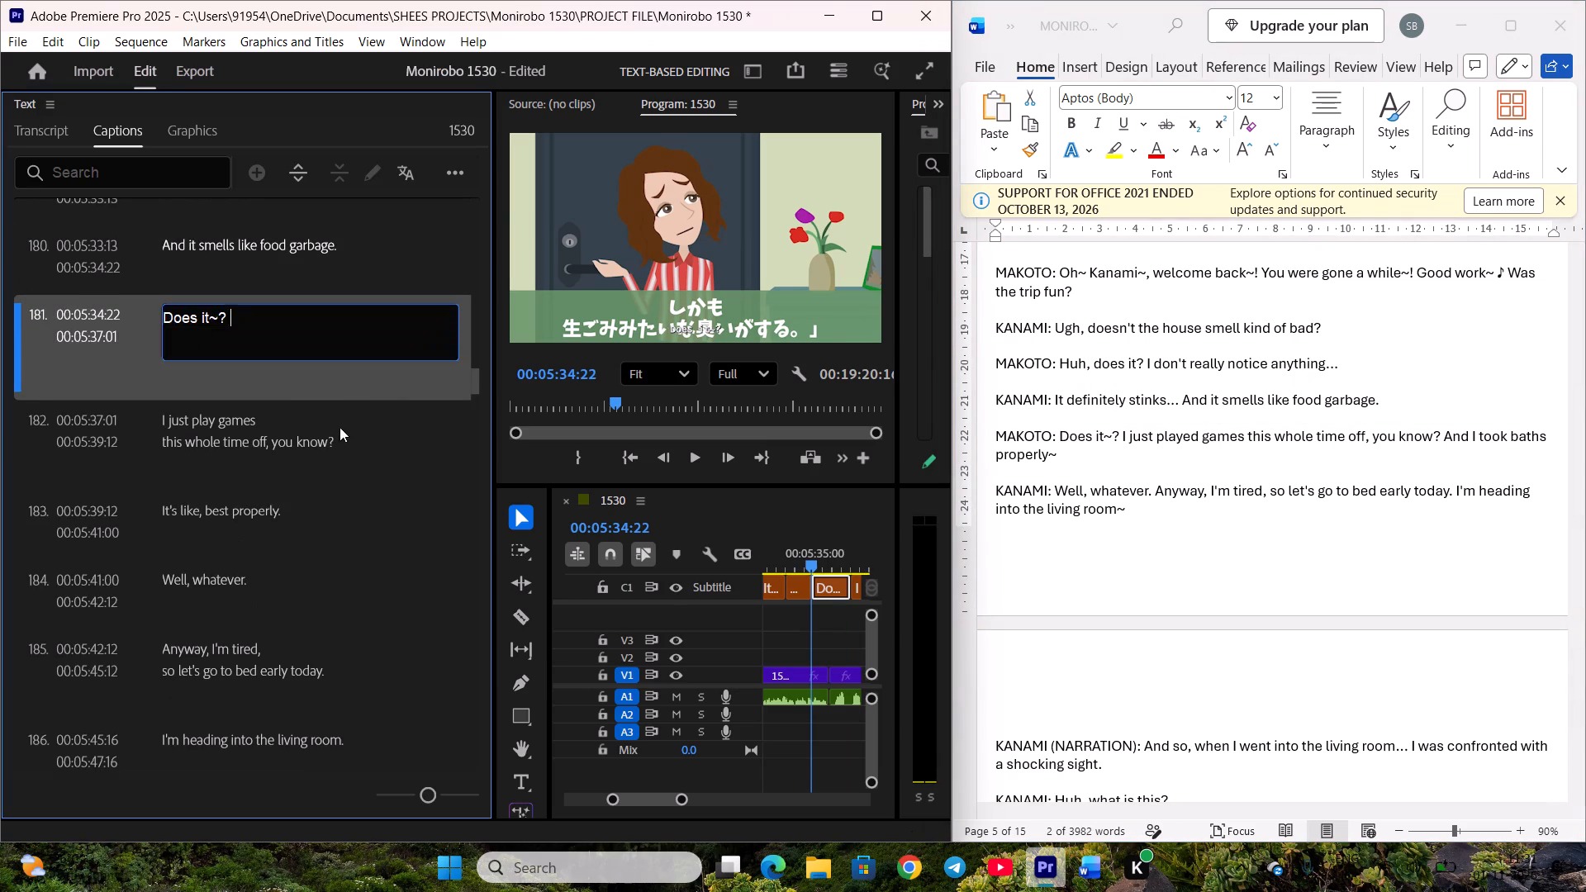
scroll(340, 407, down, 2)
key(ctrl+s)
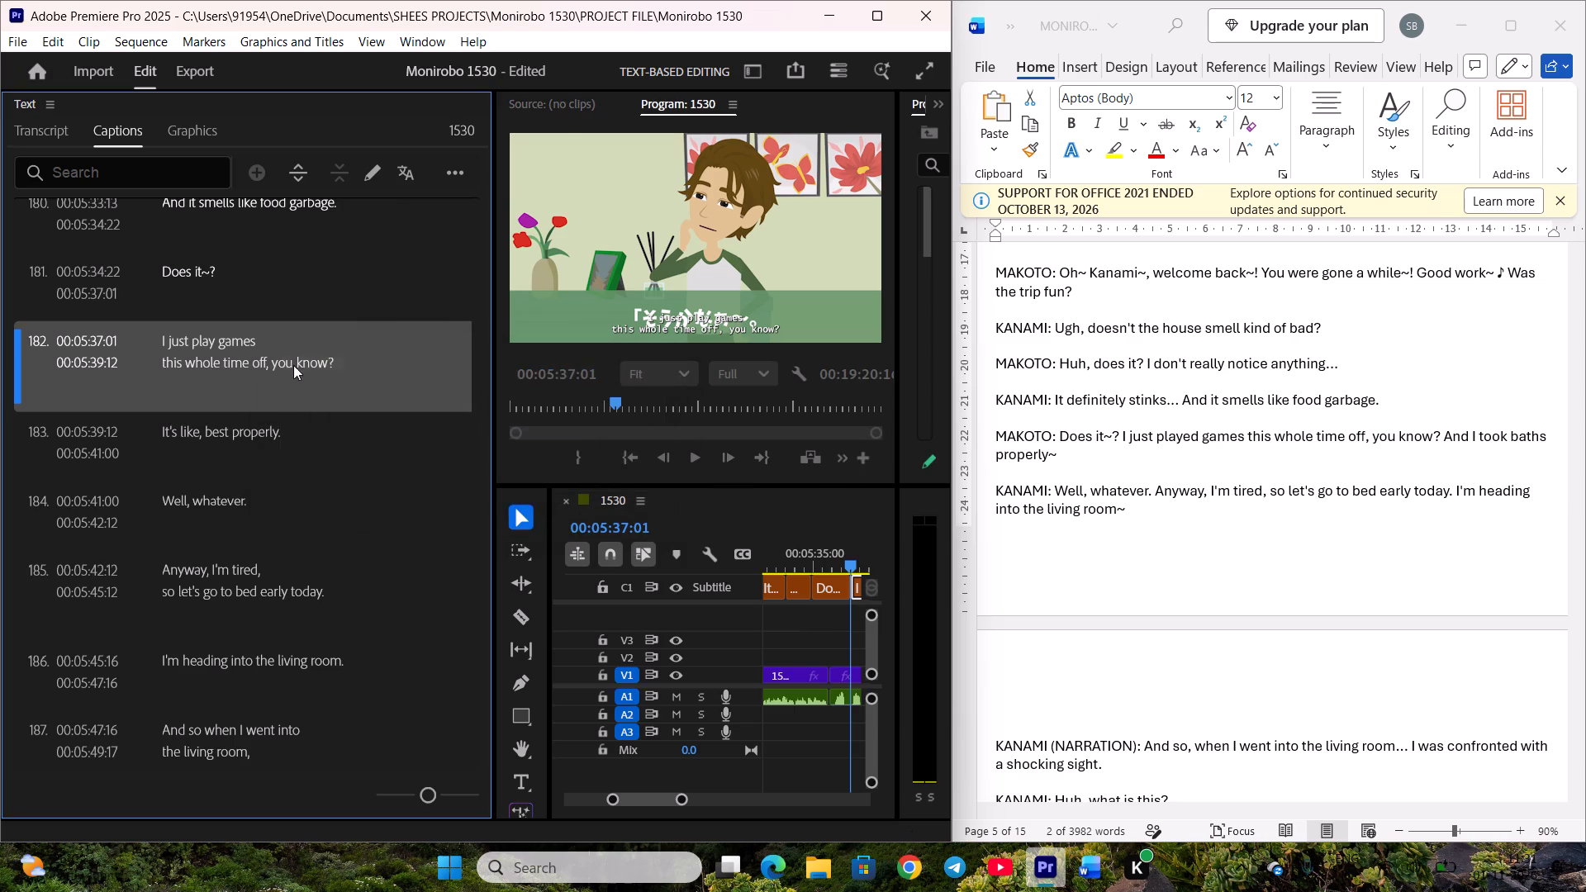
Replace caption 182's text with Makoto's line "I just played games this whole time off, you know?" from the script and save the project.
click(1462, 377)
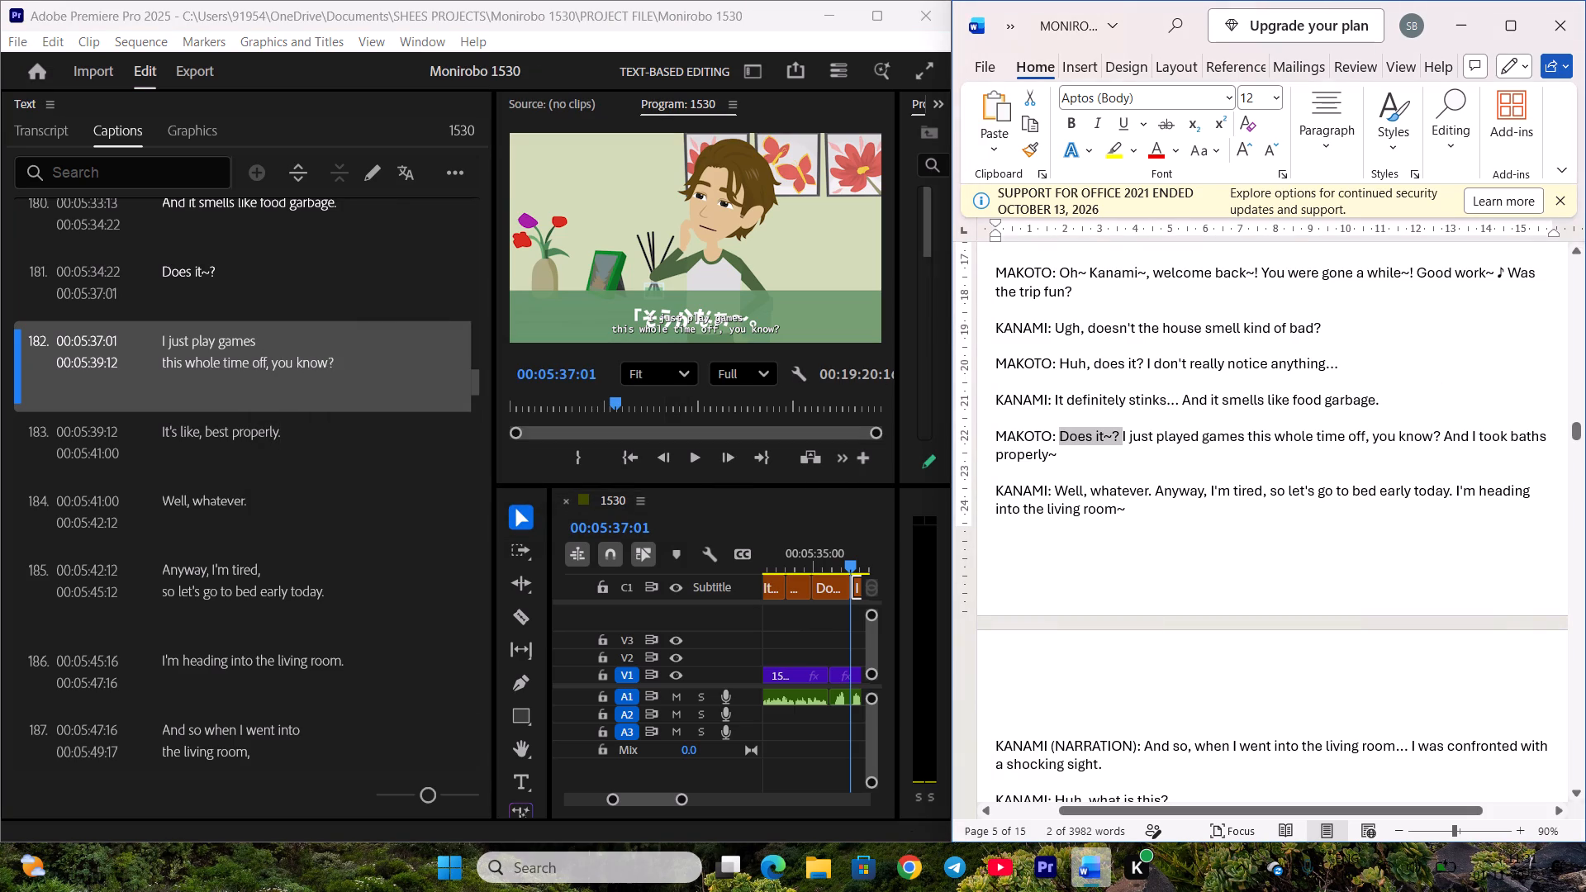
drag(1123, 435, 1368, 439)
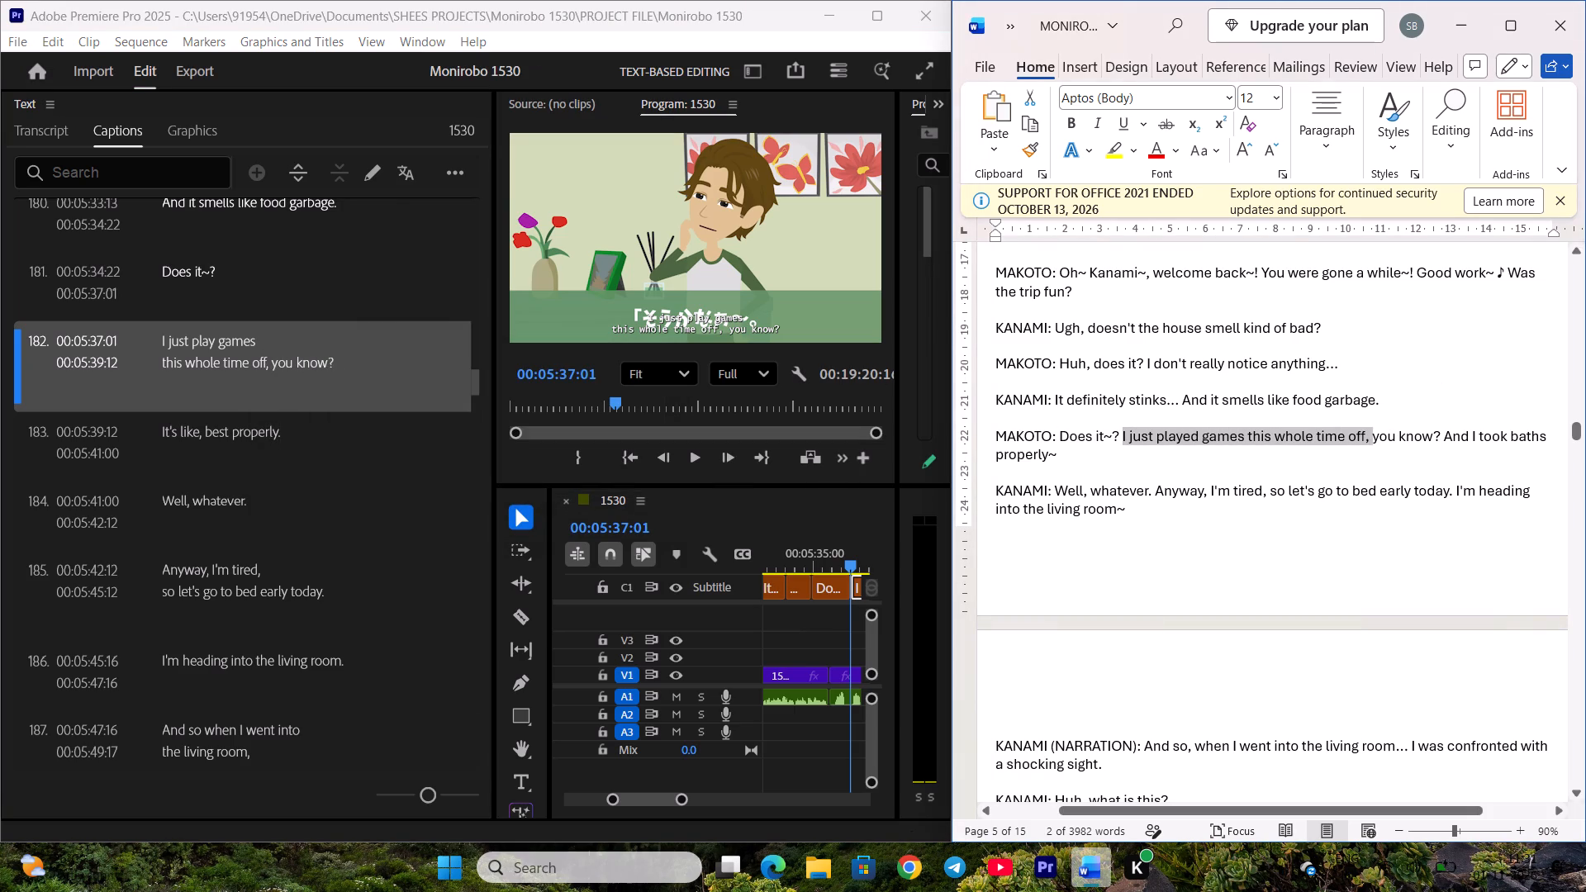
drag(1368, 439, 1436, 439)
drag(1436, 439, 1440, 439)
key(ctrl+c)
double_click(294, 358)
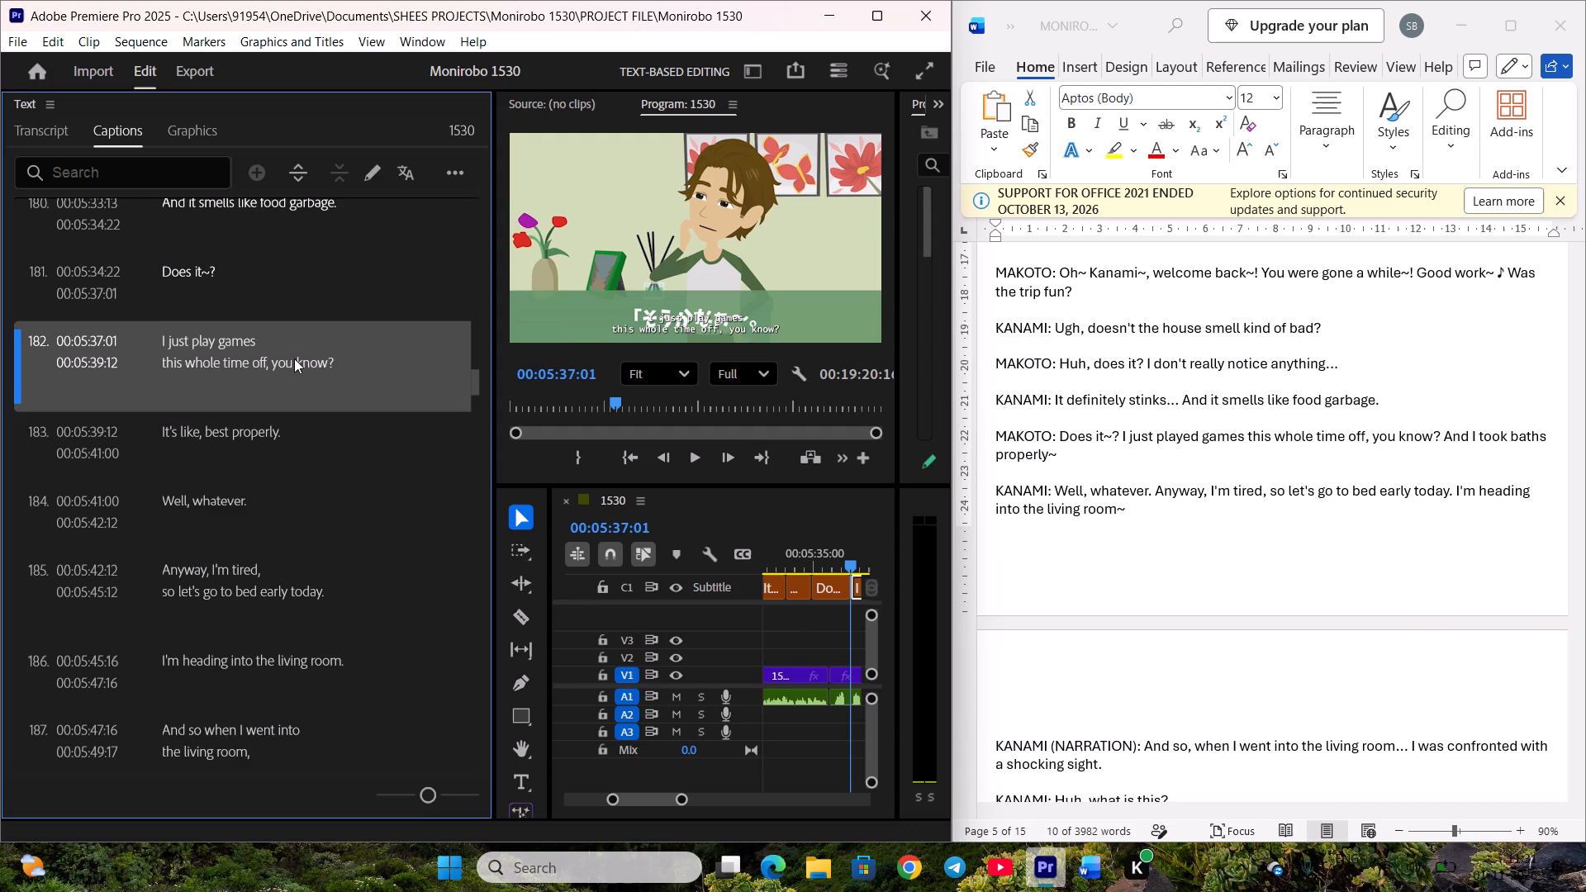
key(ctrl+v)
click(318, 463)
scroll(332, 423, down, 4)
key(ctrl+s)
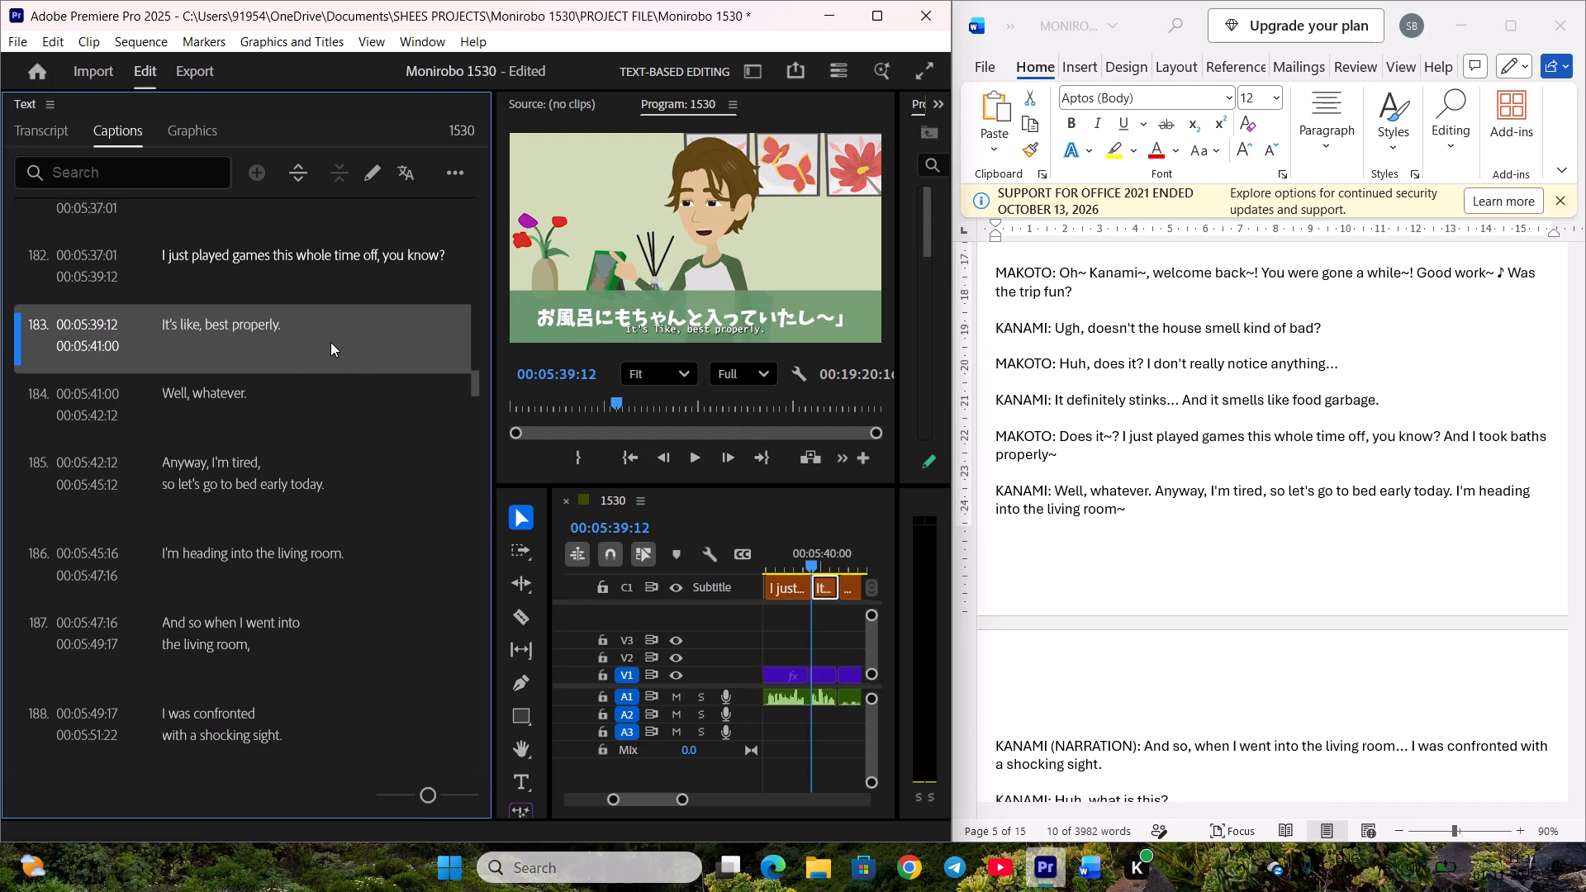
Replace caption 183's text with "And I took baths properly~" from the script and save the project.
click(1186, 380)
scroll(1237, 368, down, 1)
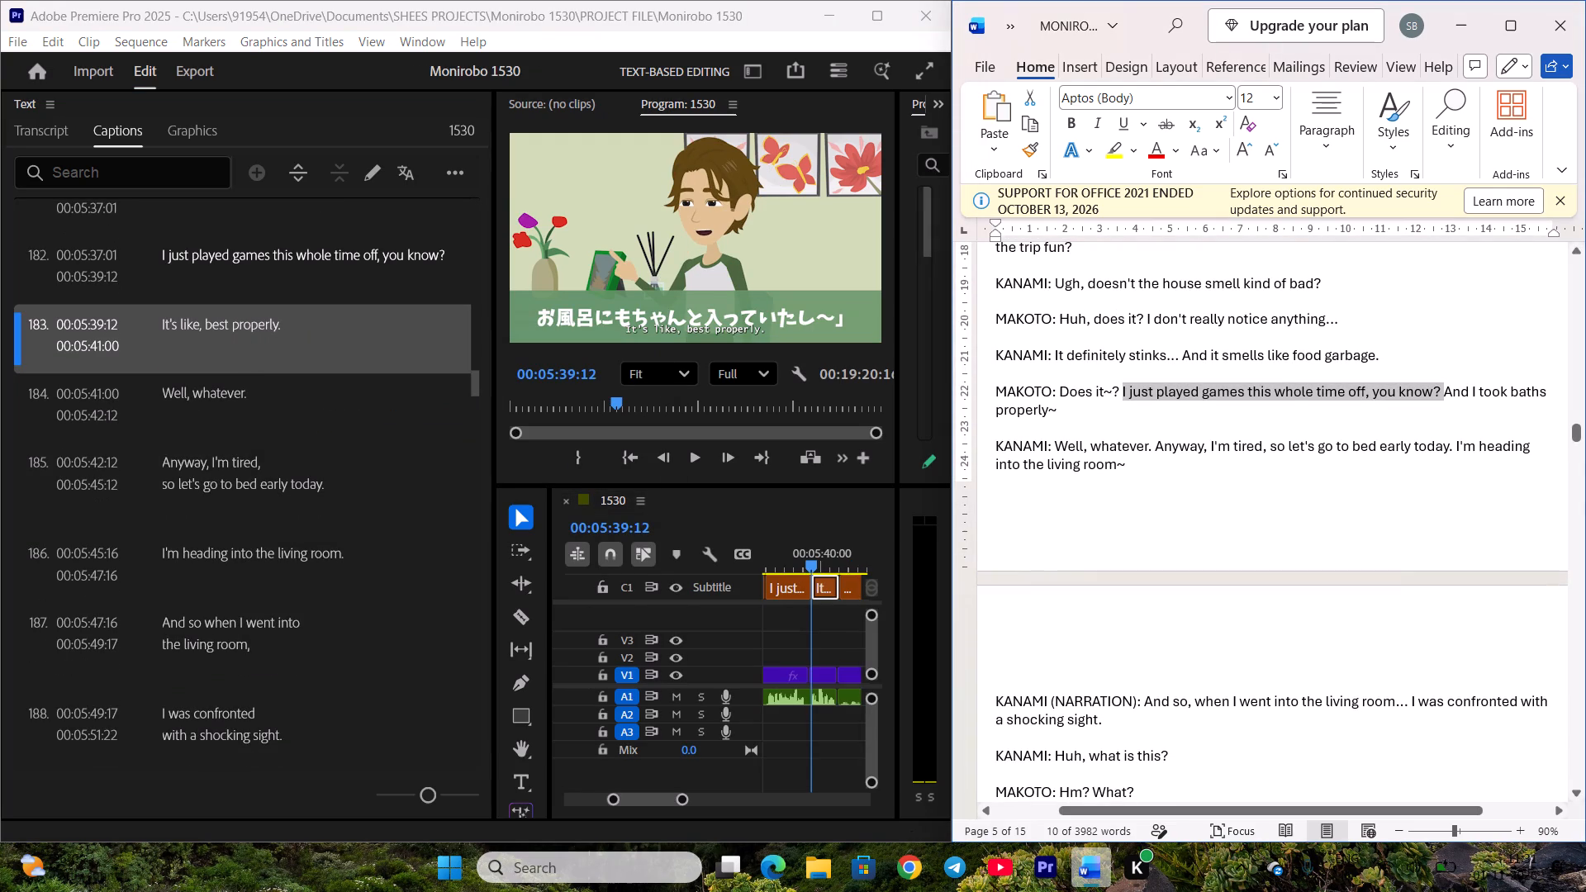
drag(1446, 391, 1464, 414)
key(ctrl+c)
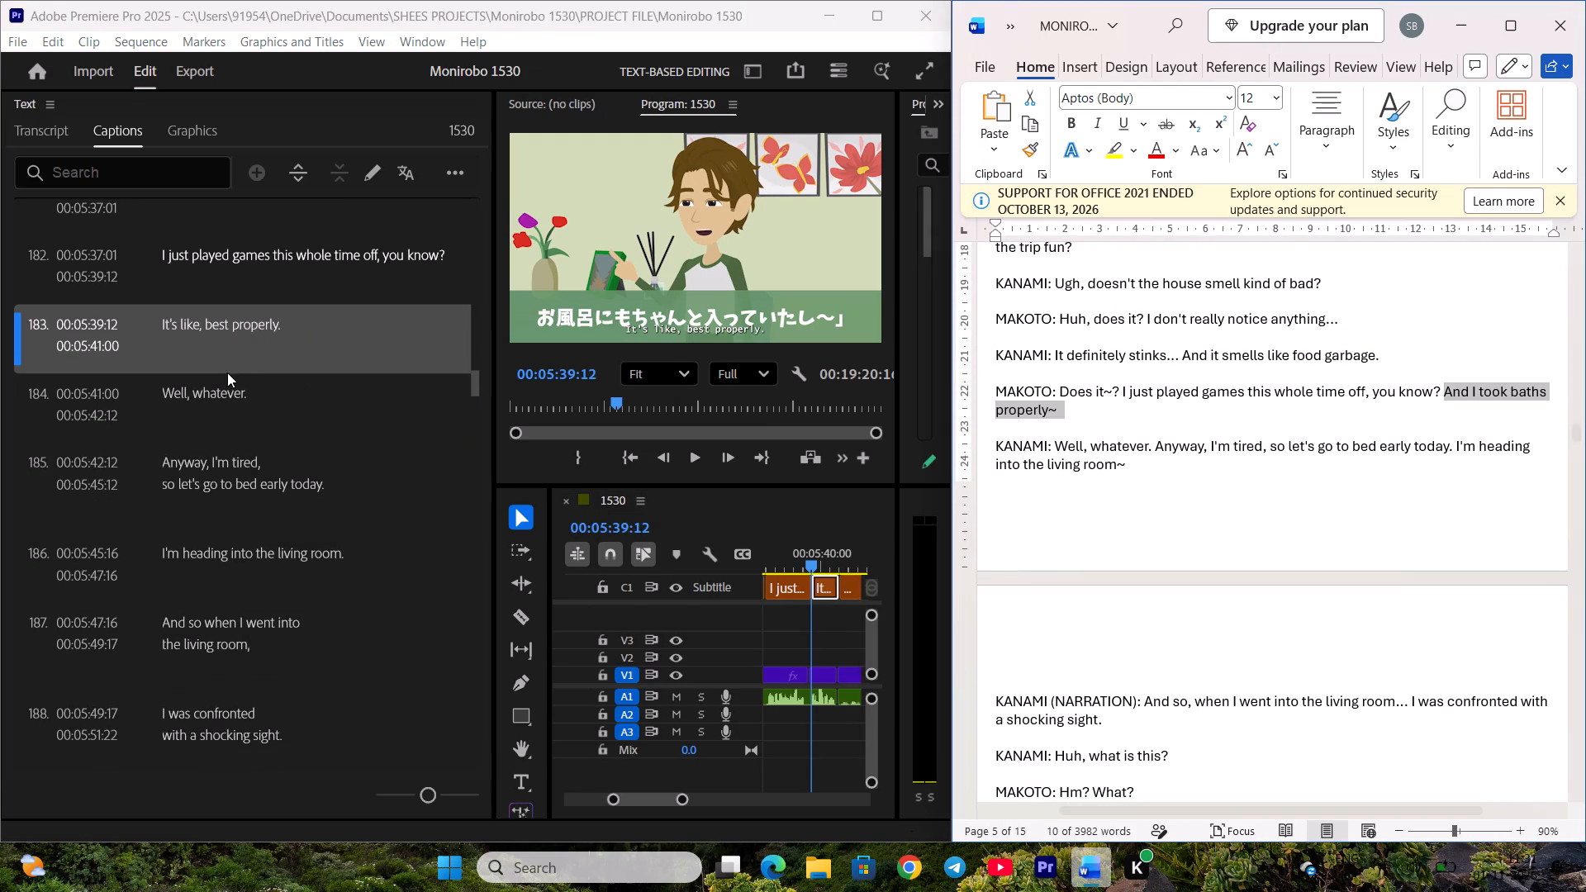
double_click(280, 334)
key(ctrl+v)
click(306, 402)
scroll(306, 396, down, 3)
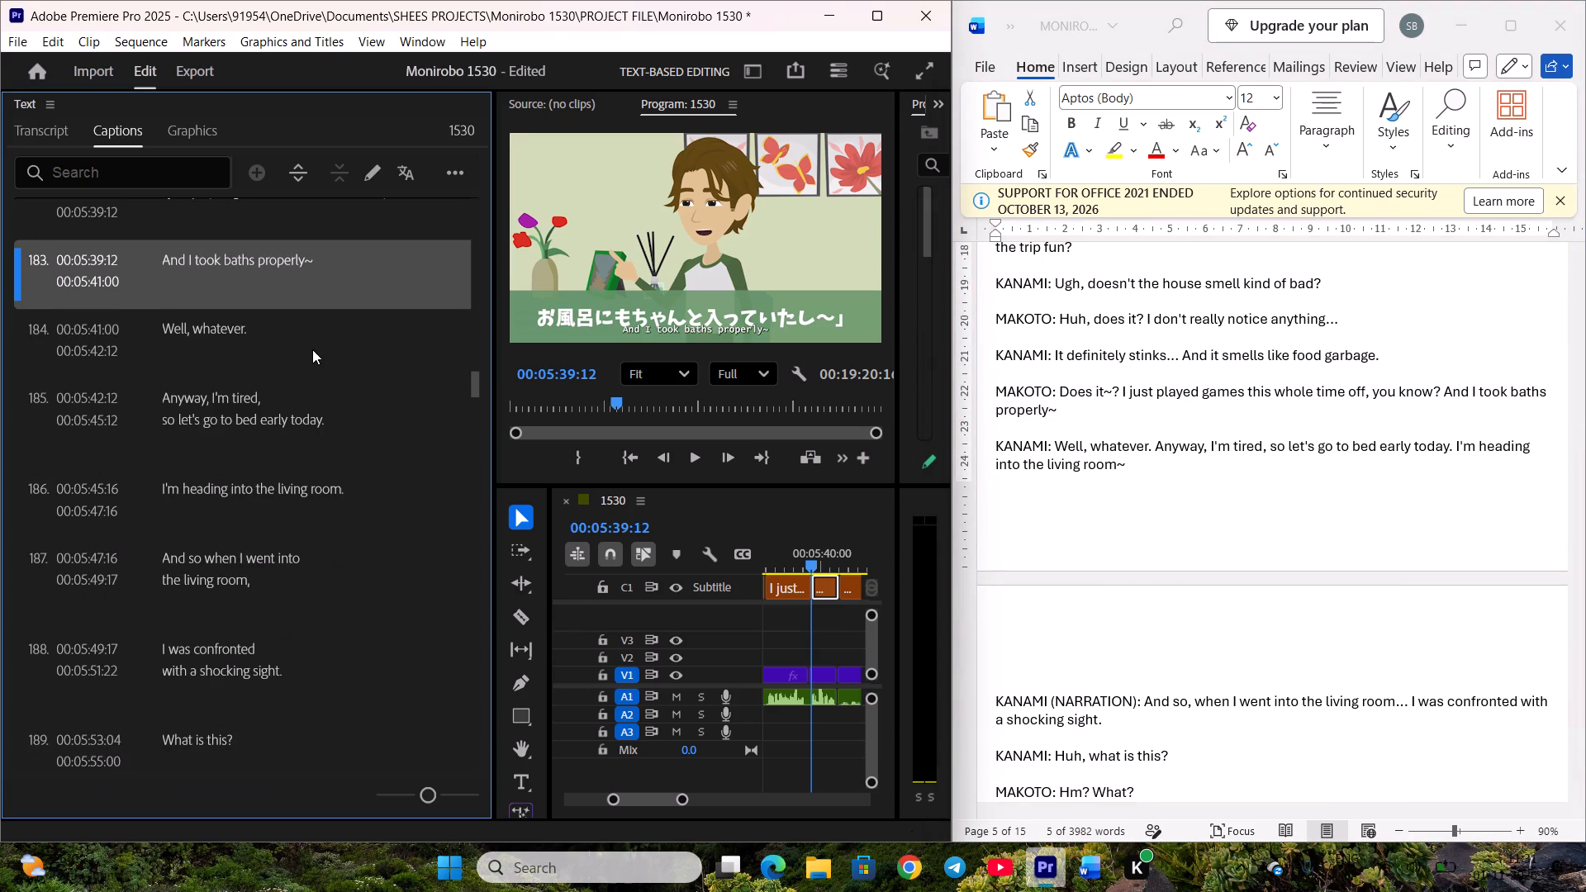
click(278, 336)
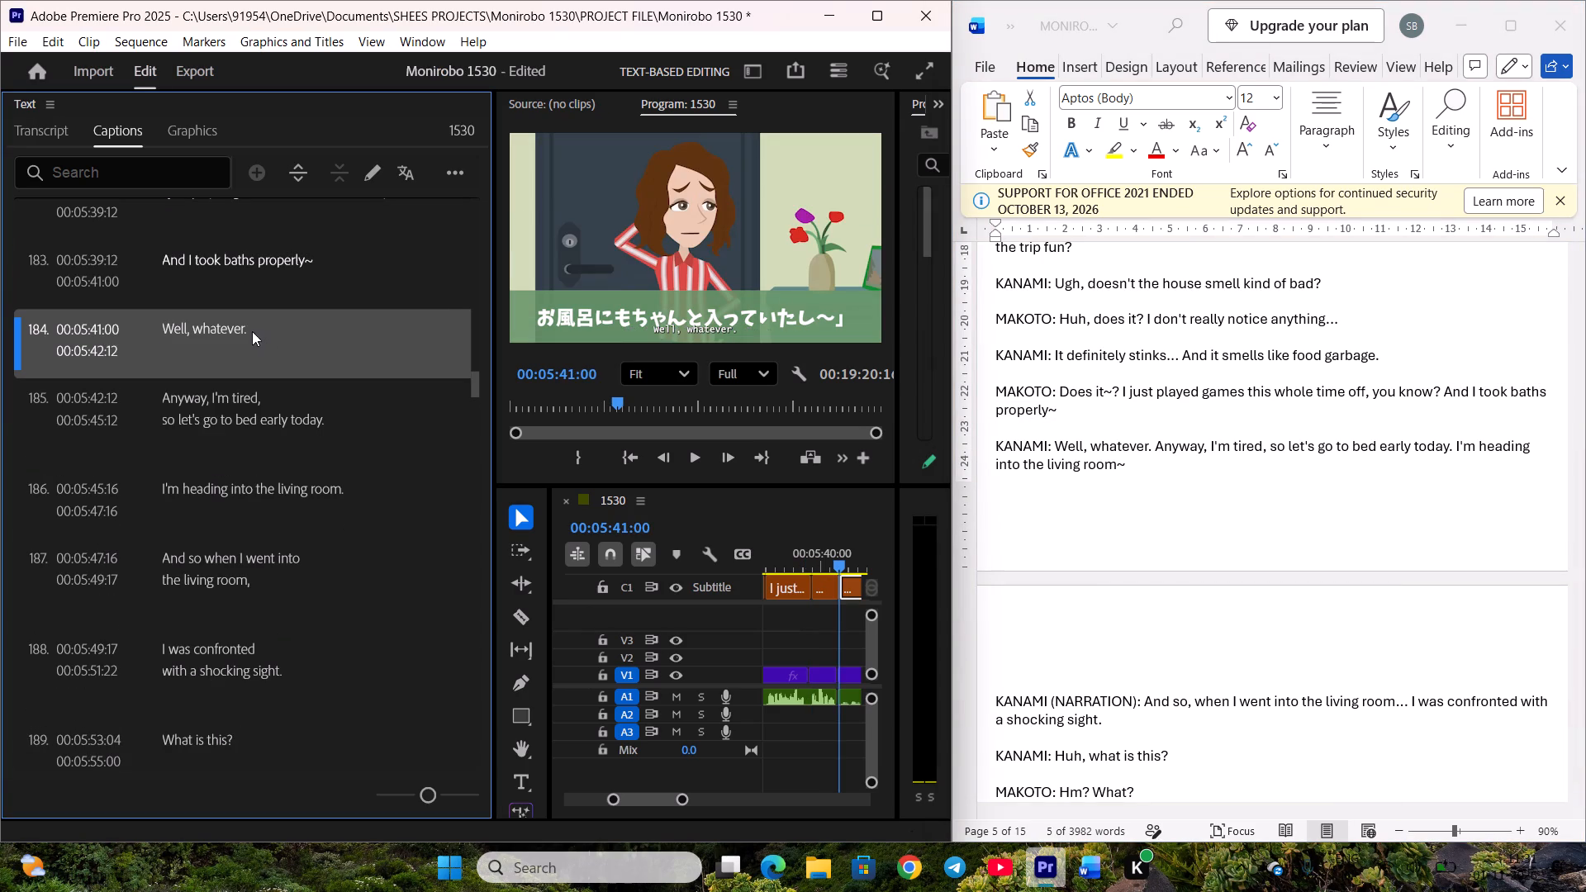
key(ctrl+s)
Replace caption 184's text with Kanami's line "Well, whatever." from the script and save the project.
click(1235, 389)
scroll(1222, 388, down, 1)
drag(1055, 396, 1148, 399)
click(1148, 399)
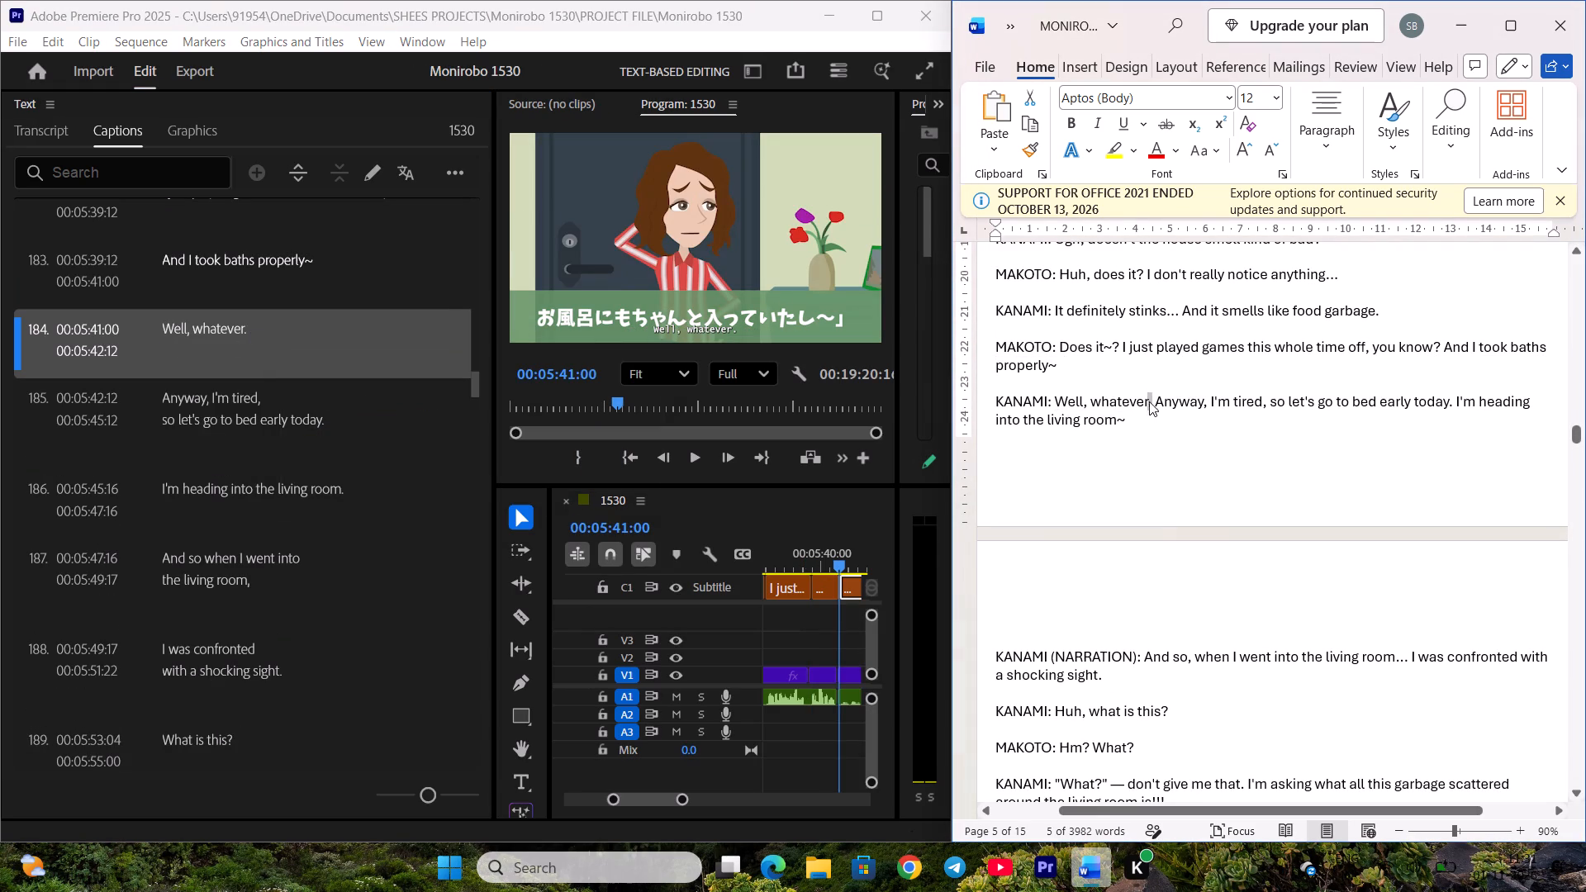
drag(1054, 398, 1137, 397)
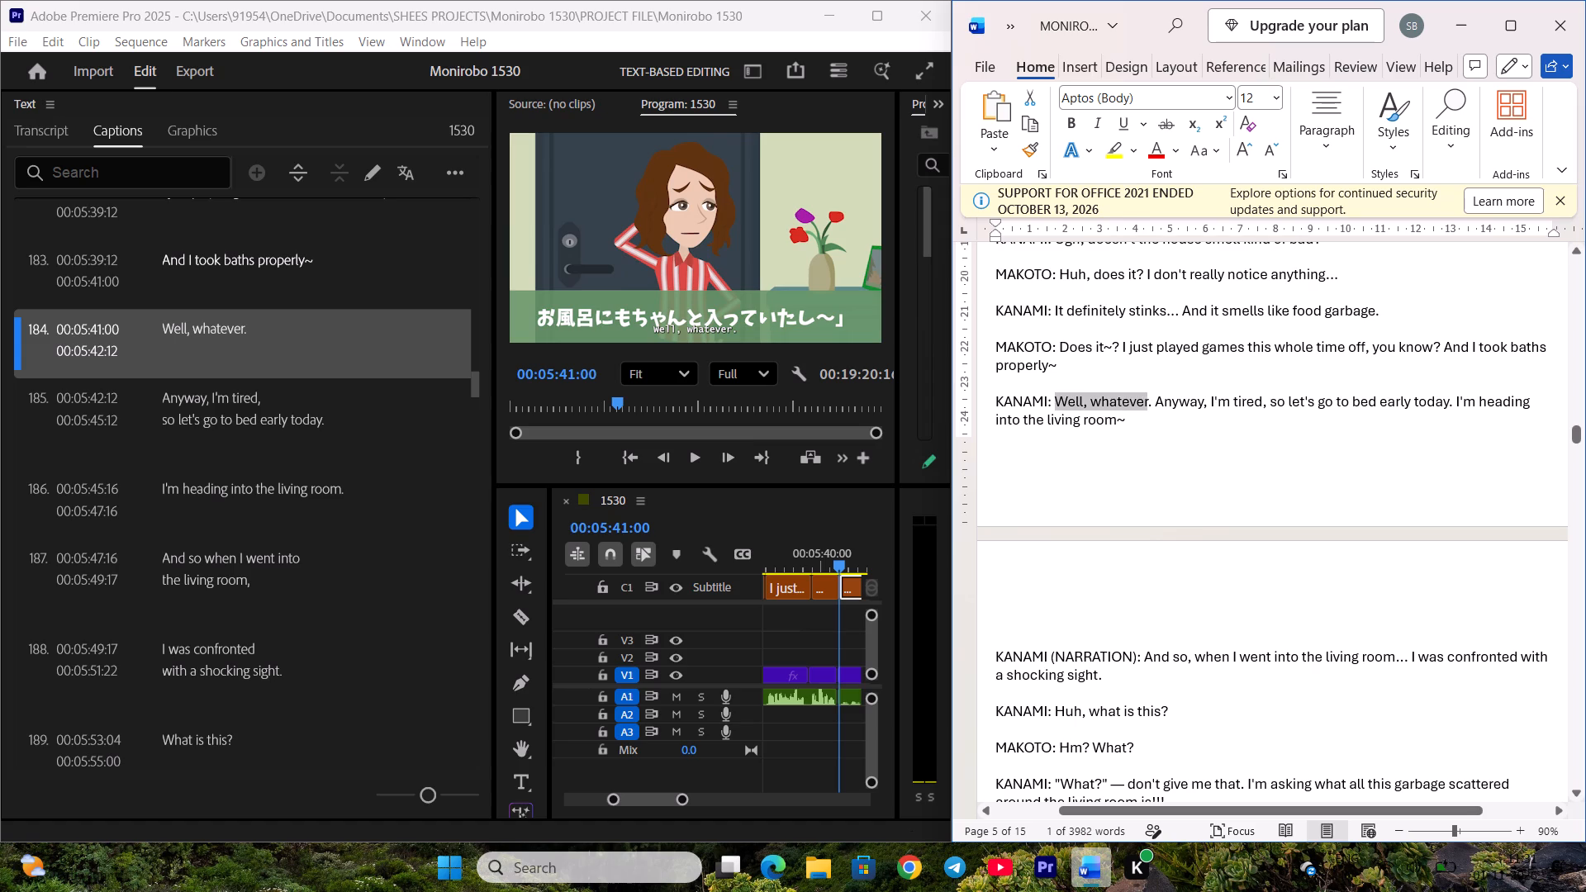
drag(1137, 397, 1152, 398)
key(ctrl+c)
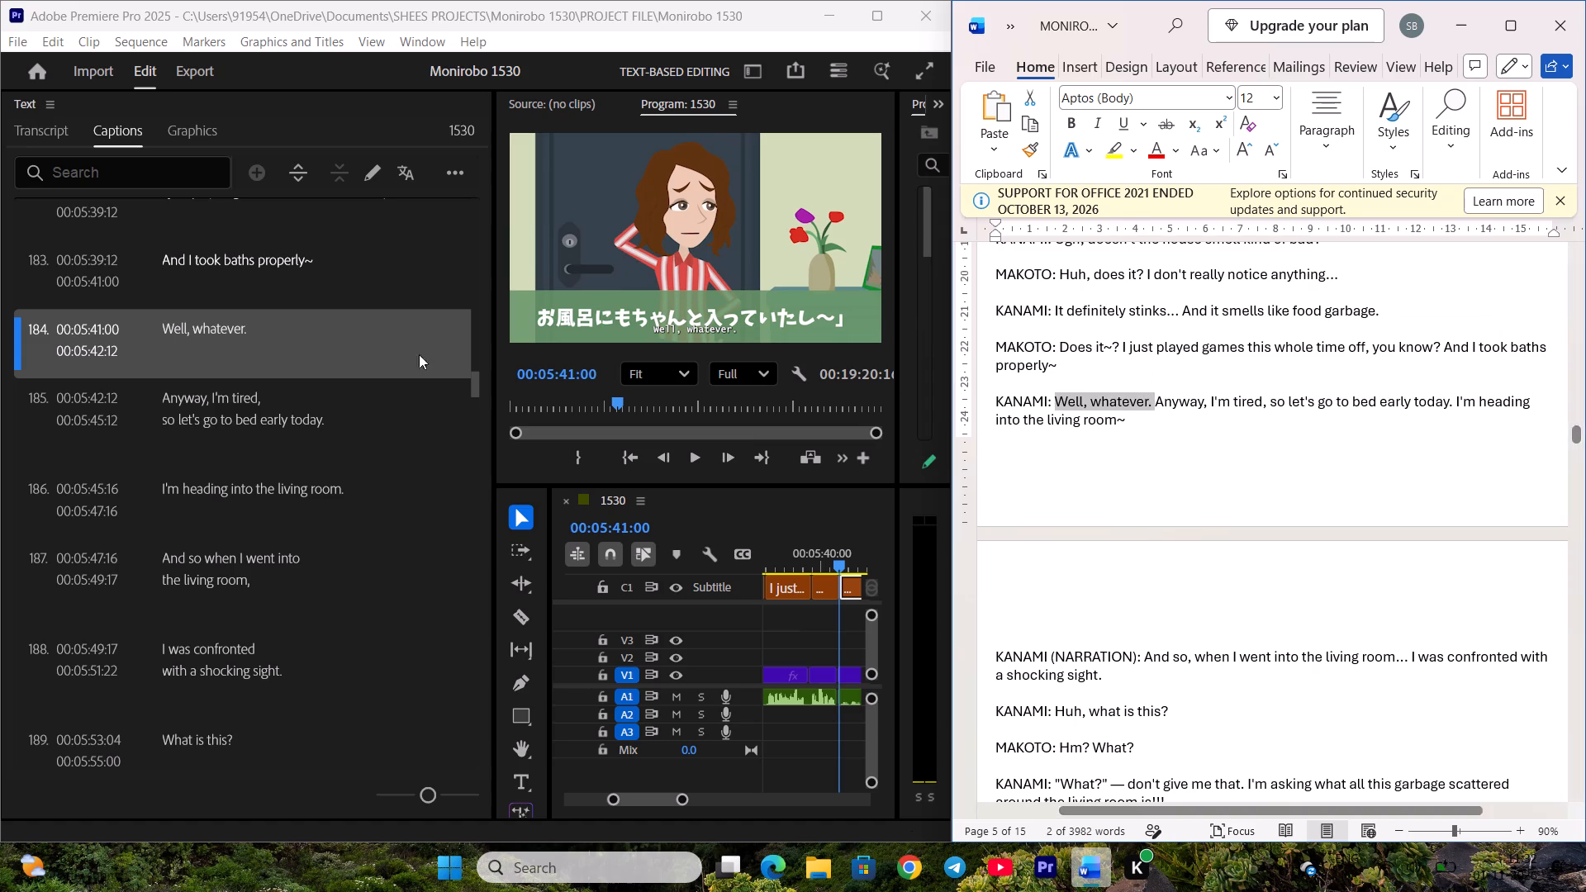
double_click(292, 324)
key(ctrl+v)
click(308, 425)
scroll(311, 415, down, 3)
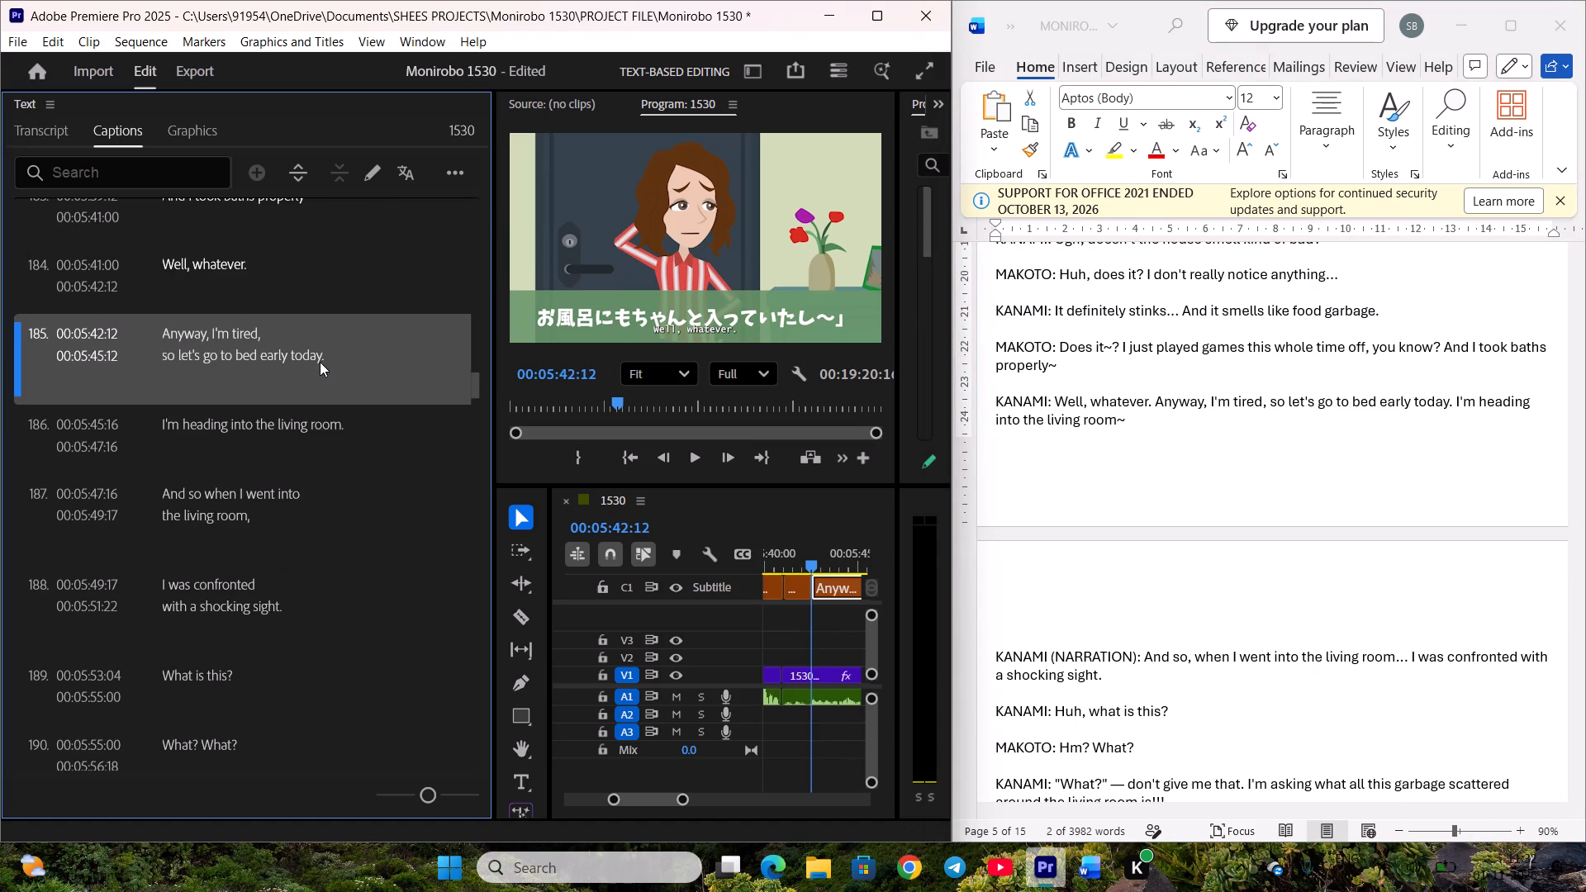
key(ctrl+s)
Replace caption 185's text with "Anyway, I'm tired, so let's go to bed early today." from the script and save the project.
click(1318, 396)
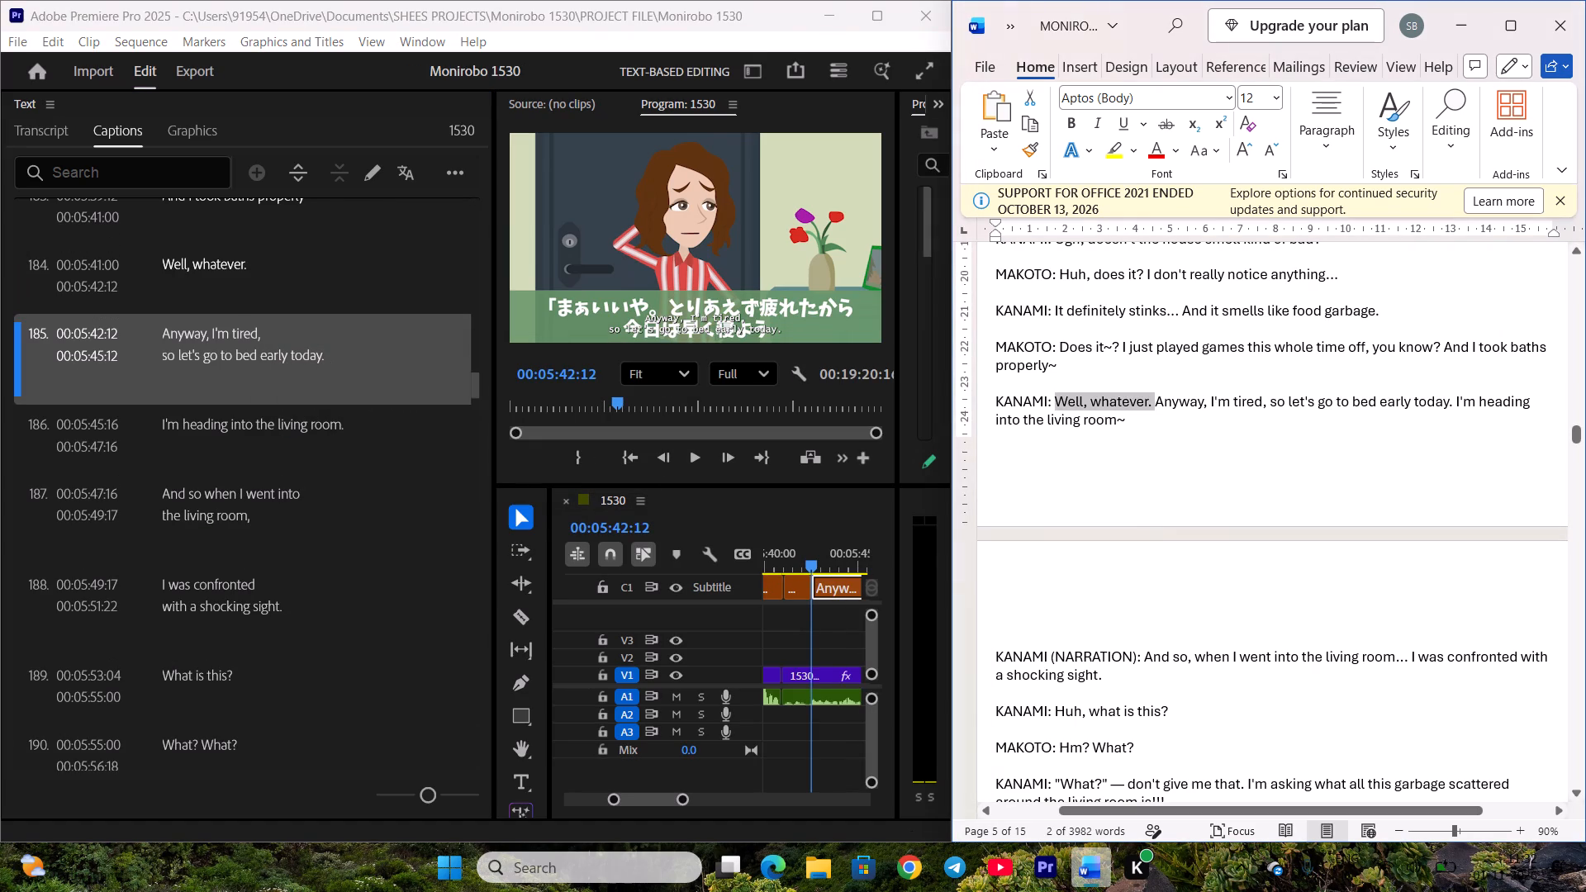
drag(1157, 399, 1288, 397)
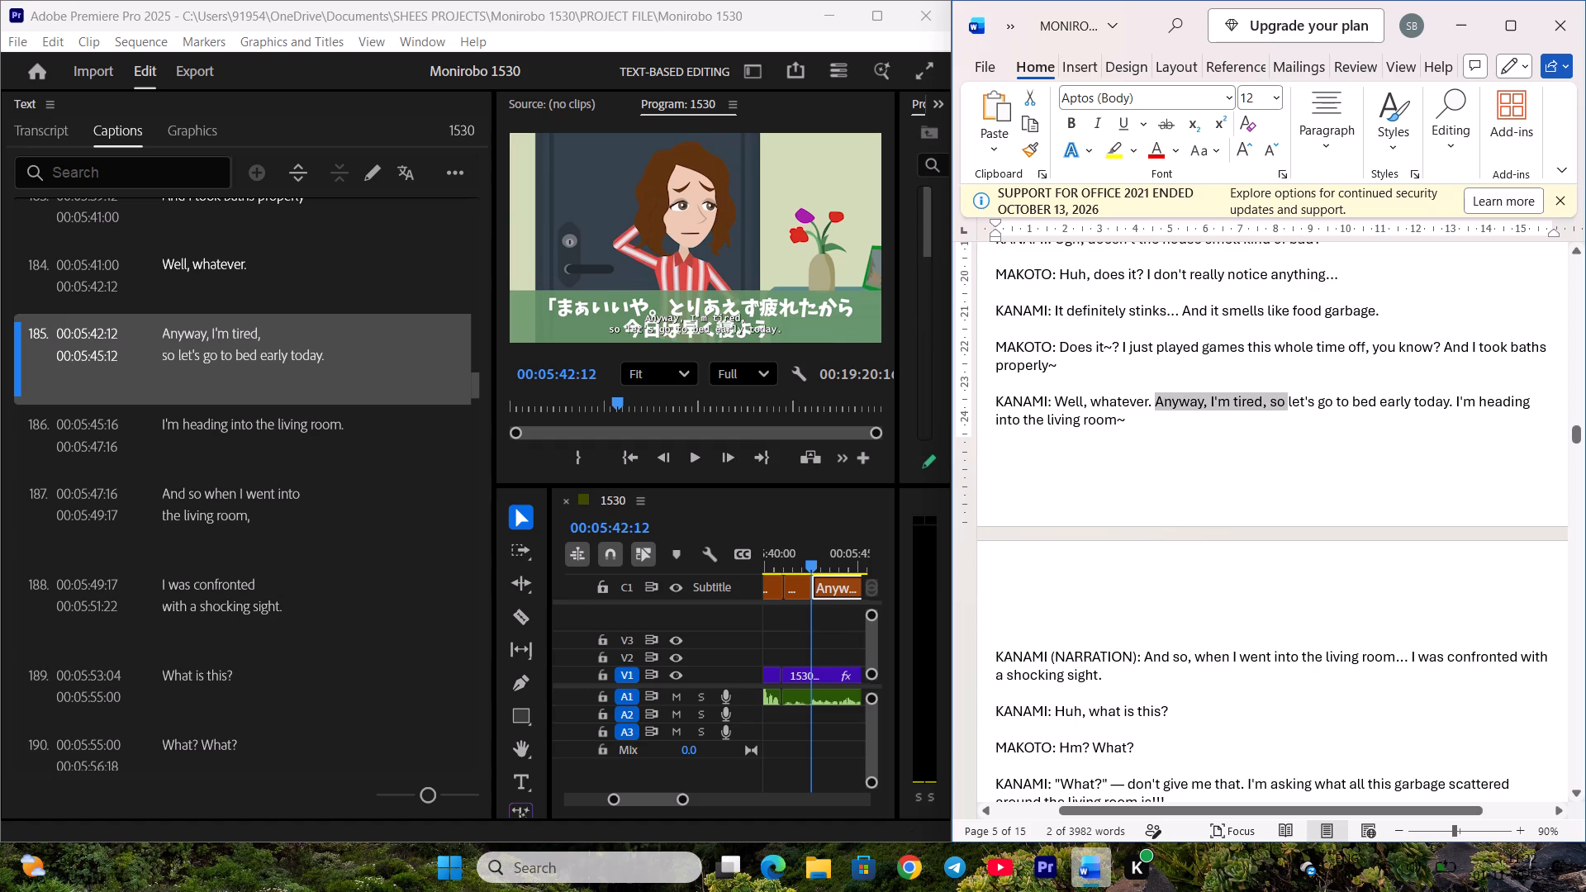
drag(1288, 397, 1455, 398)
key(ctrl+c)
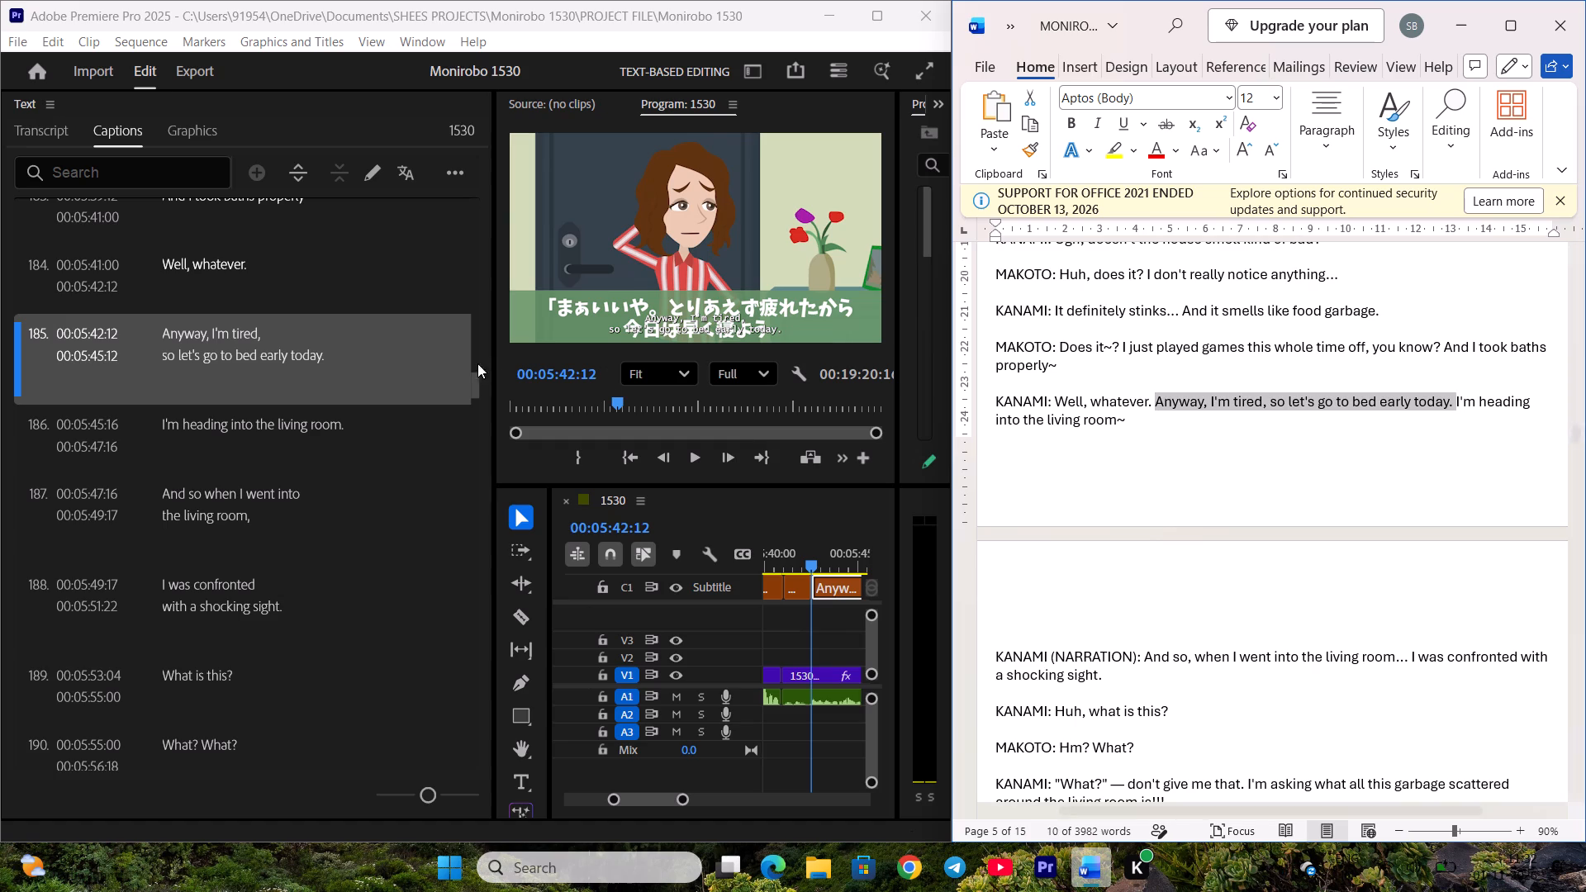
double_click(370, 345)
key(ctrl+v)
click(362, 437)
scroll(364, 424, down, 3)
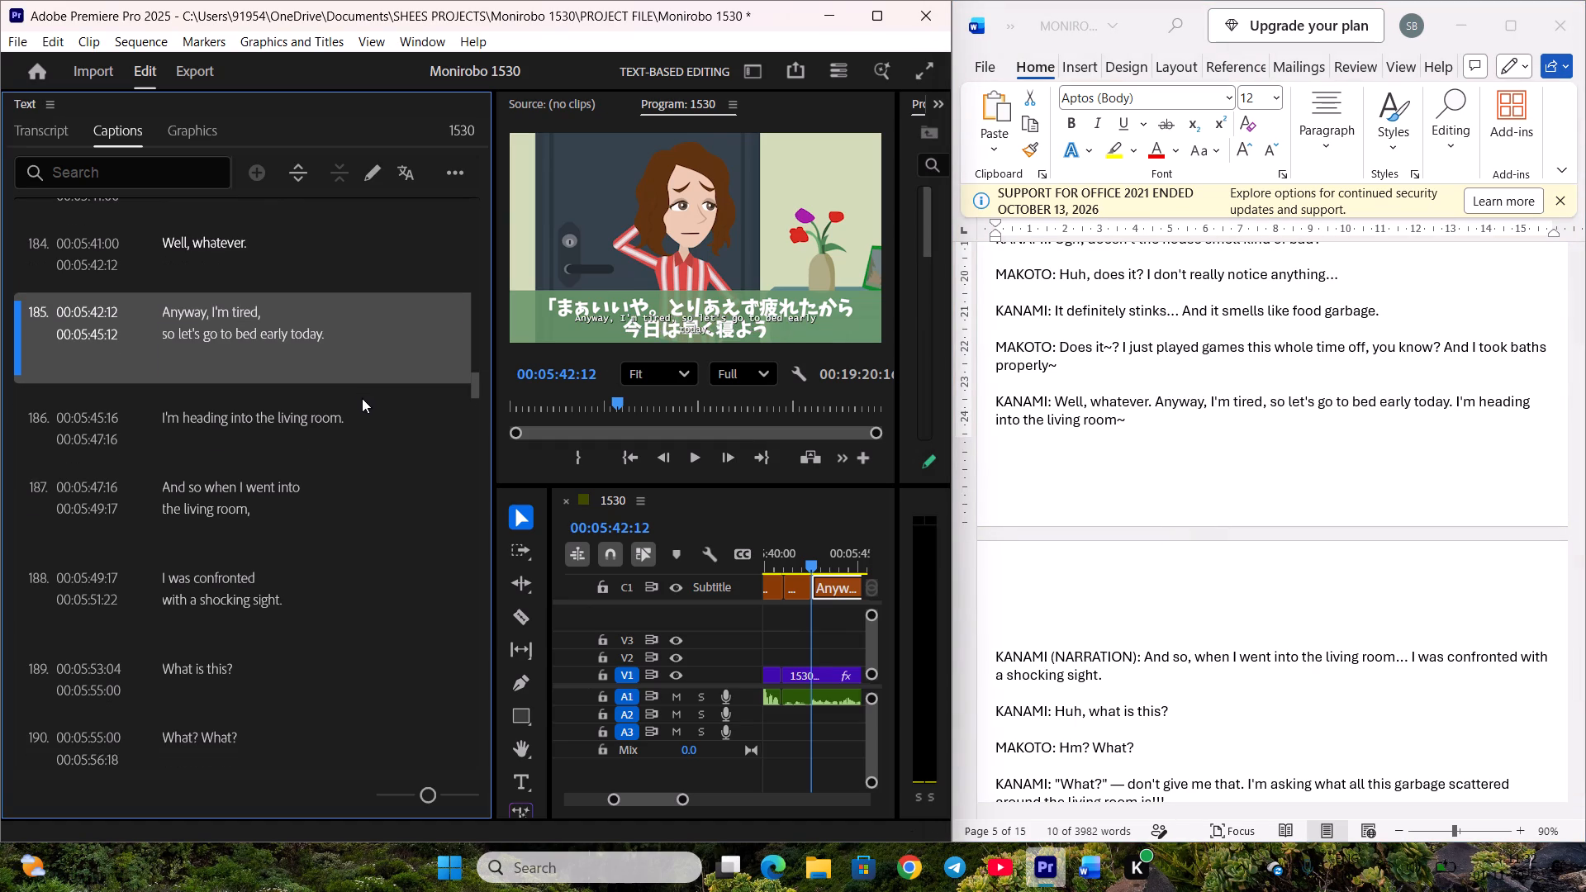
key(ctrl+s)
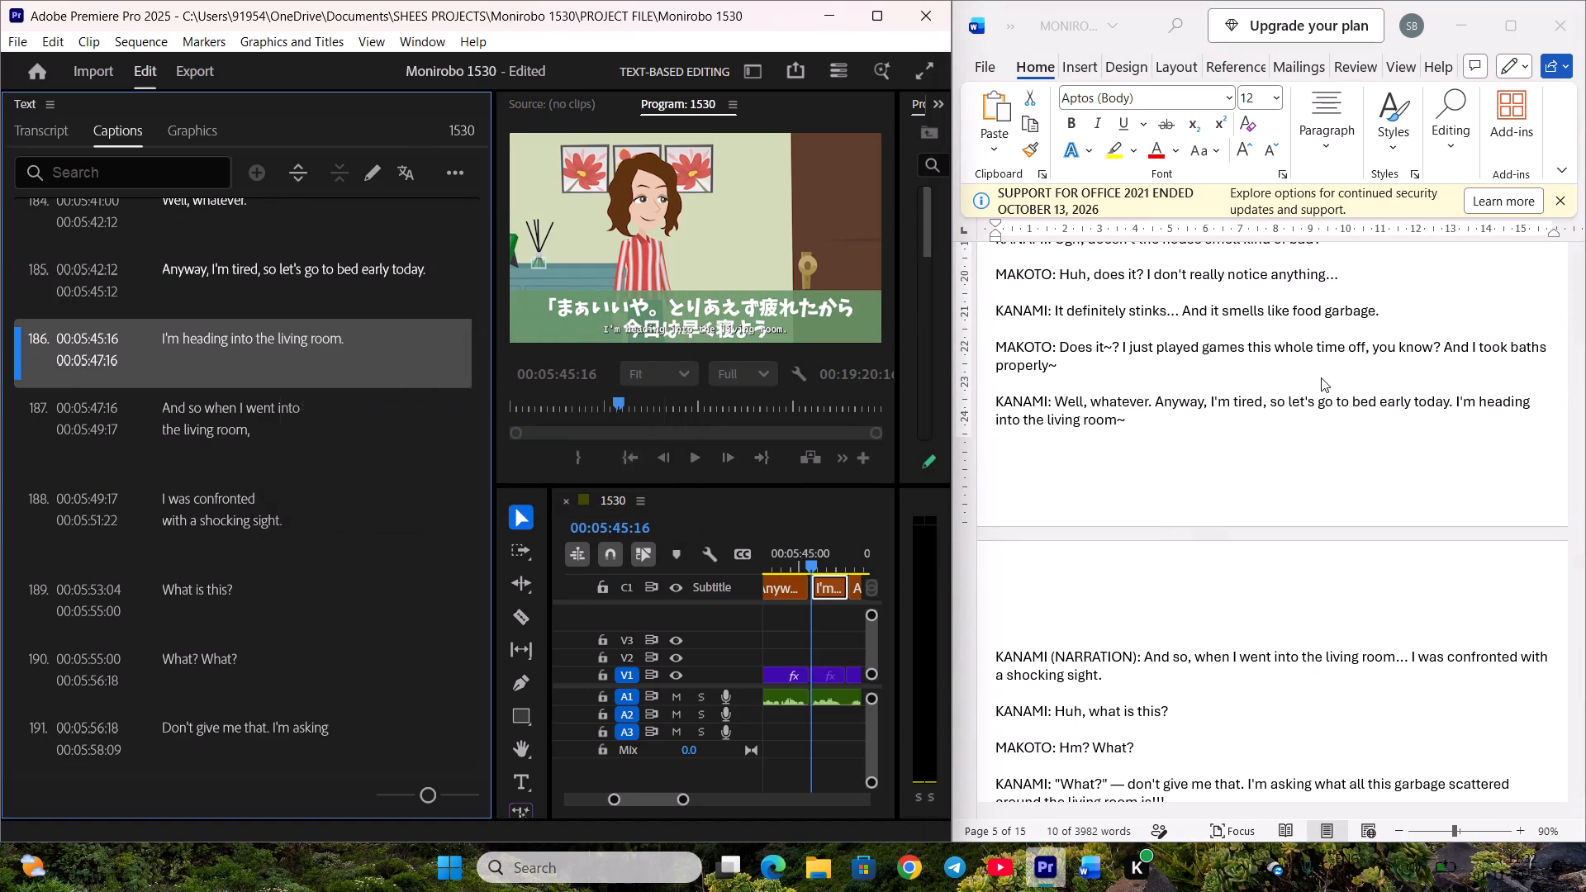
Replace caption 186's text with "I'm heading into the living room~" from the script and save the project.
click(1386, 387)
drag(1456, 399, 1460, 408)
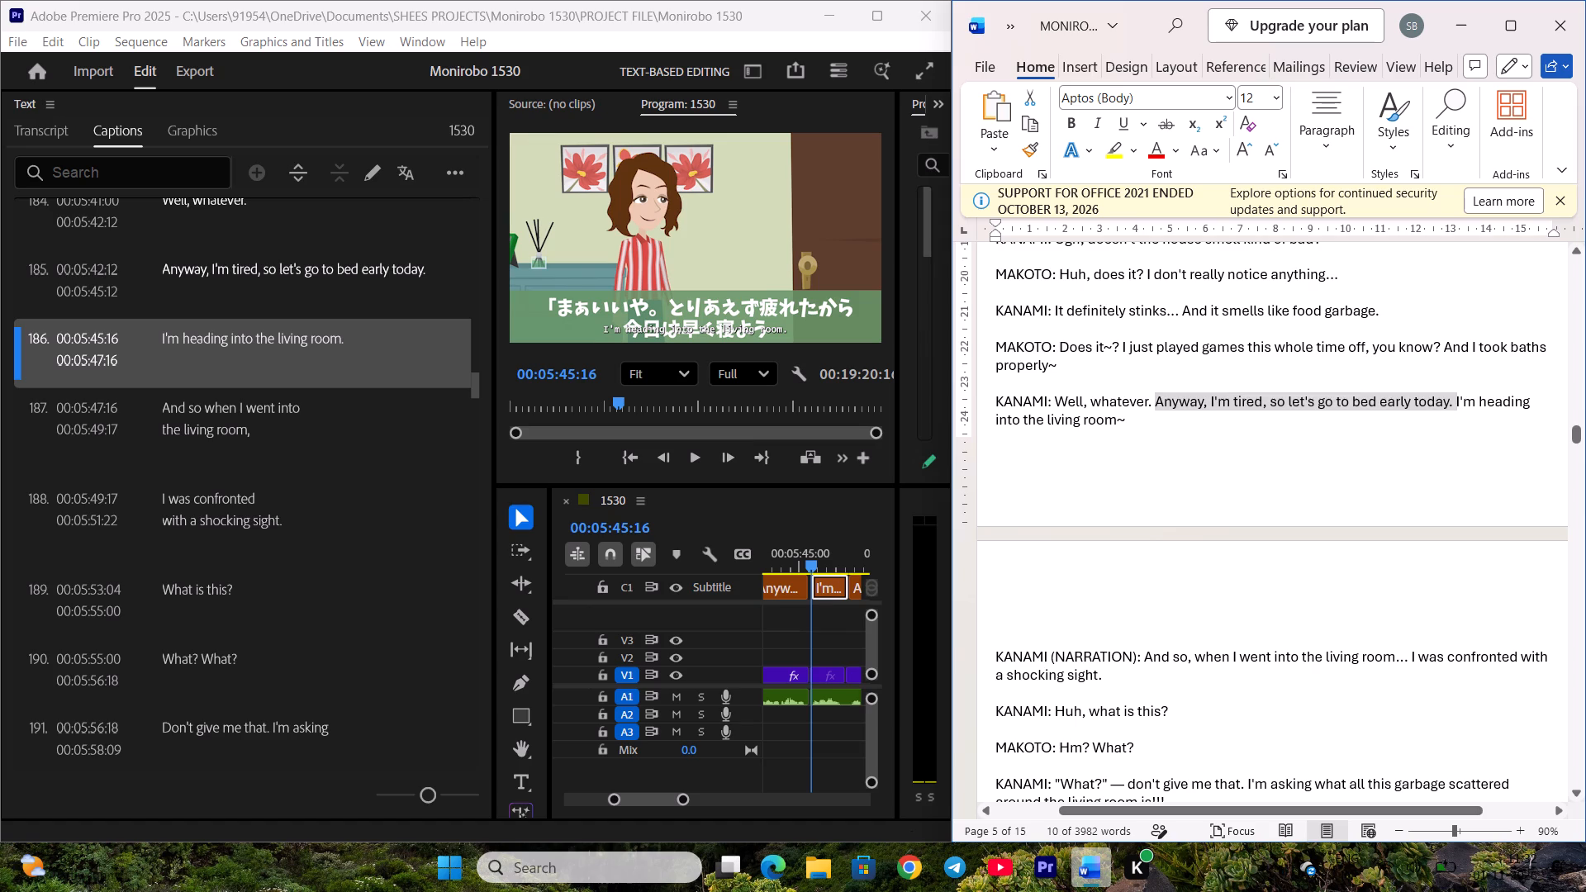
drag(1460, 408, 1465, 420)
key(ctrl+c)
double_click(287, 361)
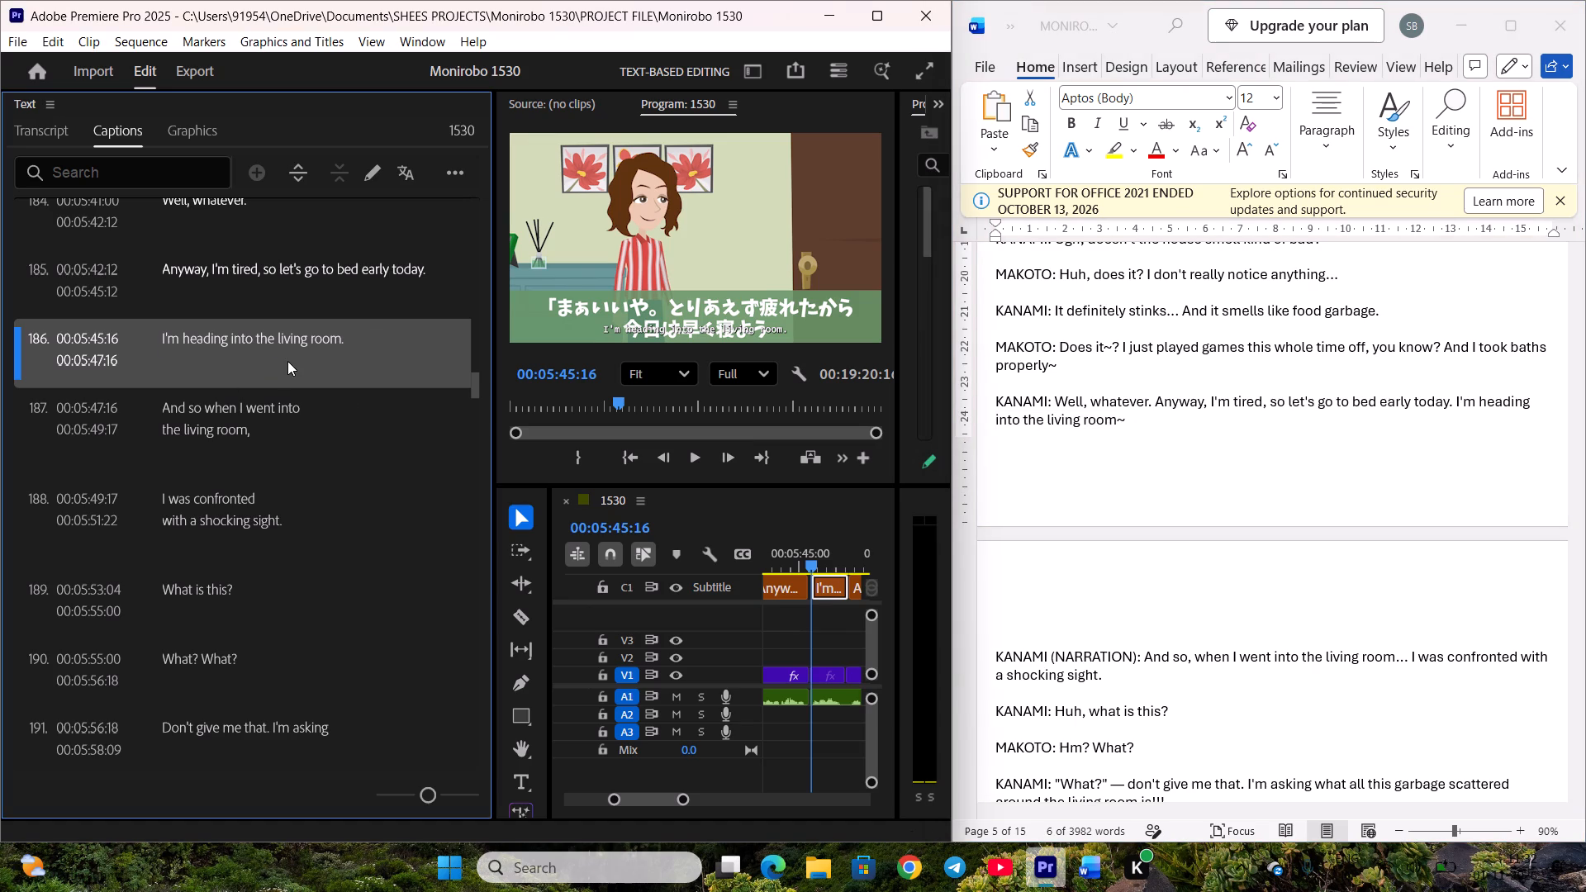
key(ctrl+v)
click(322, 440)
scroll(324, 434, down, 3)
key(ctrl+s)
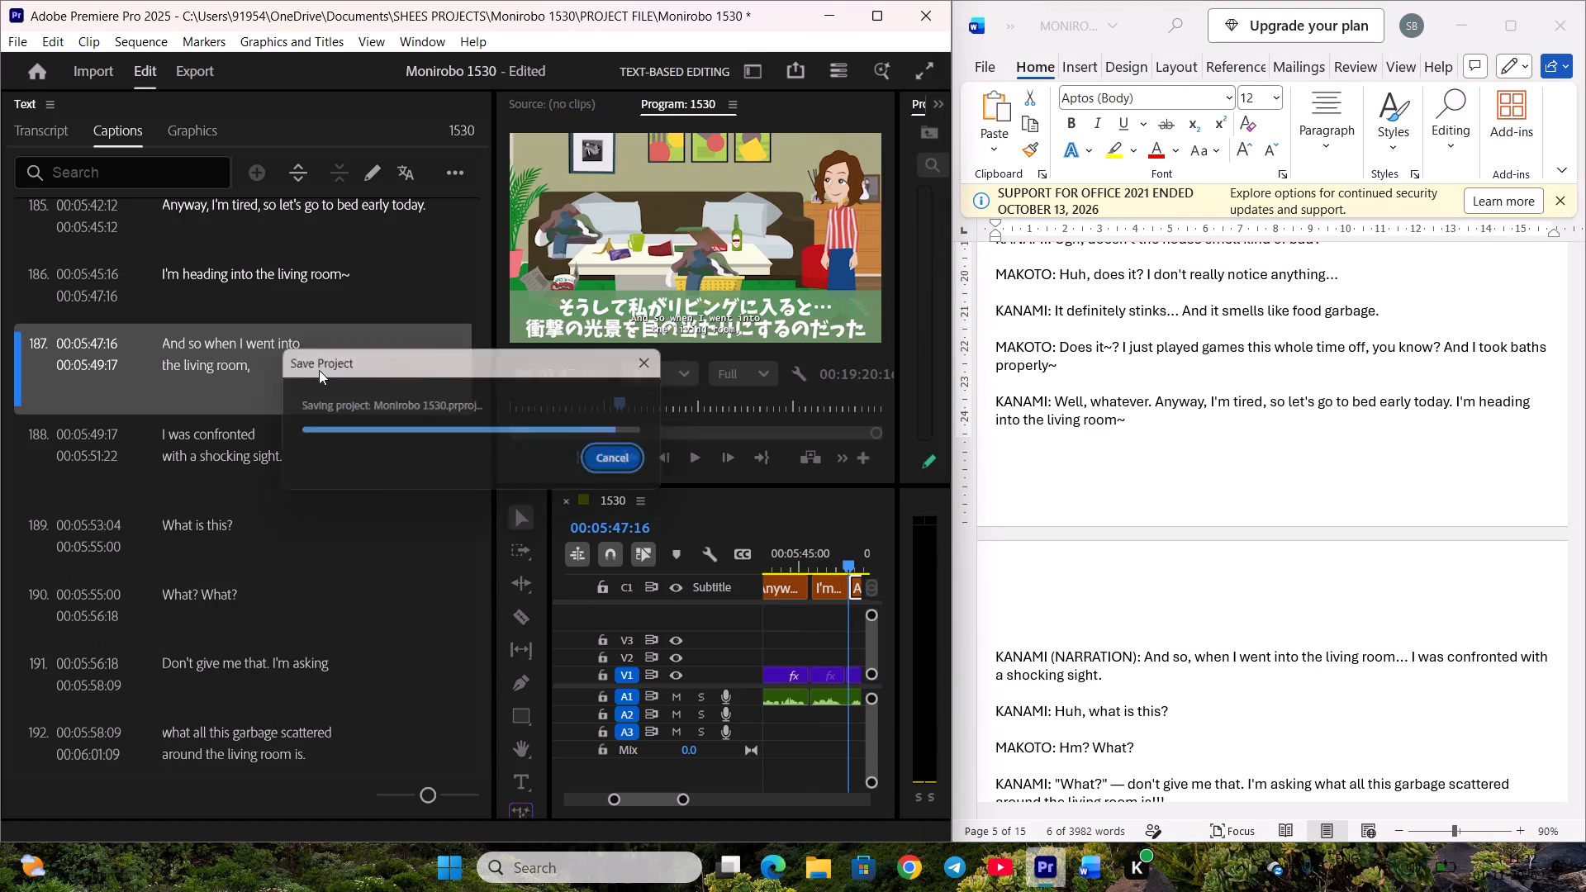
scroll(1230, 369, down, 6)
Replace caption 187's text with Kanami's narration "And so, when I went into the living room..." from the script and save the project.
click(1171, 397)
scroll(1190, 399, down, 1)
drag(1144, 344, 1150, 344)
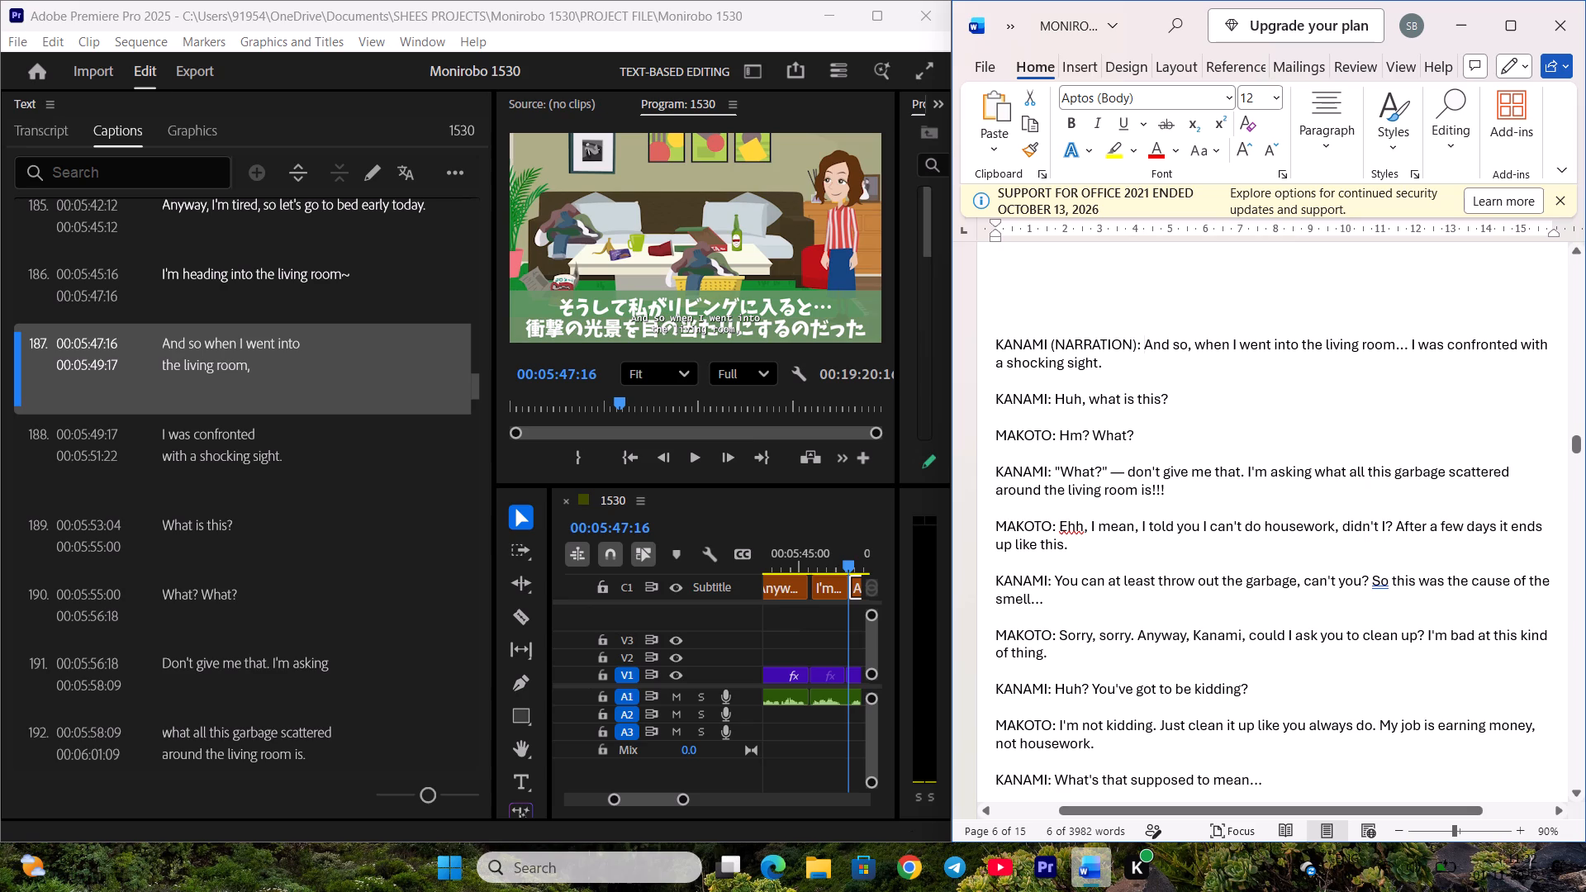
drag(1150, 344, 1399, 340)
key(ctrl+c)
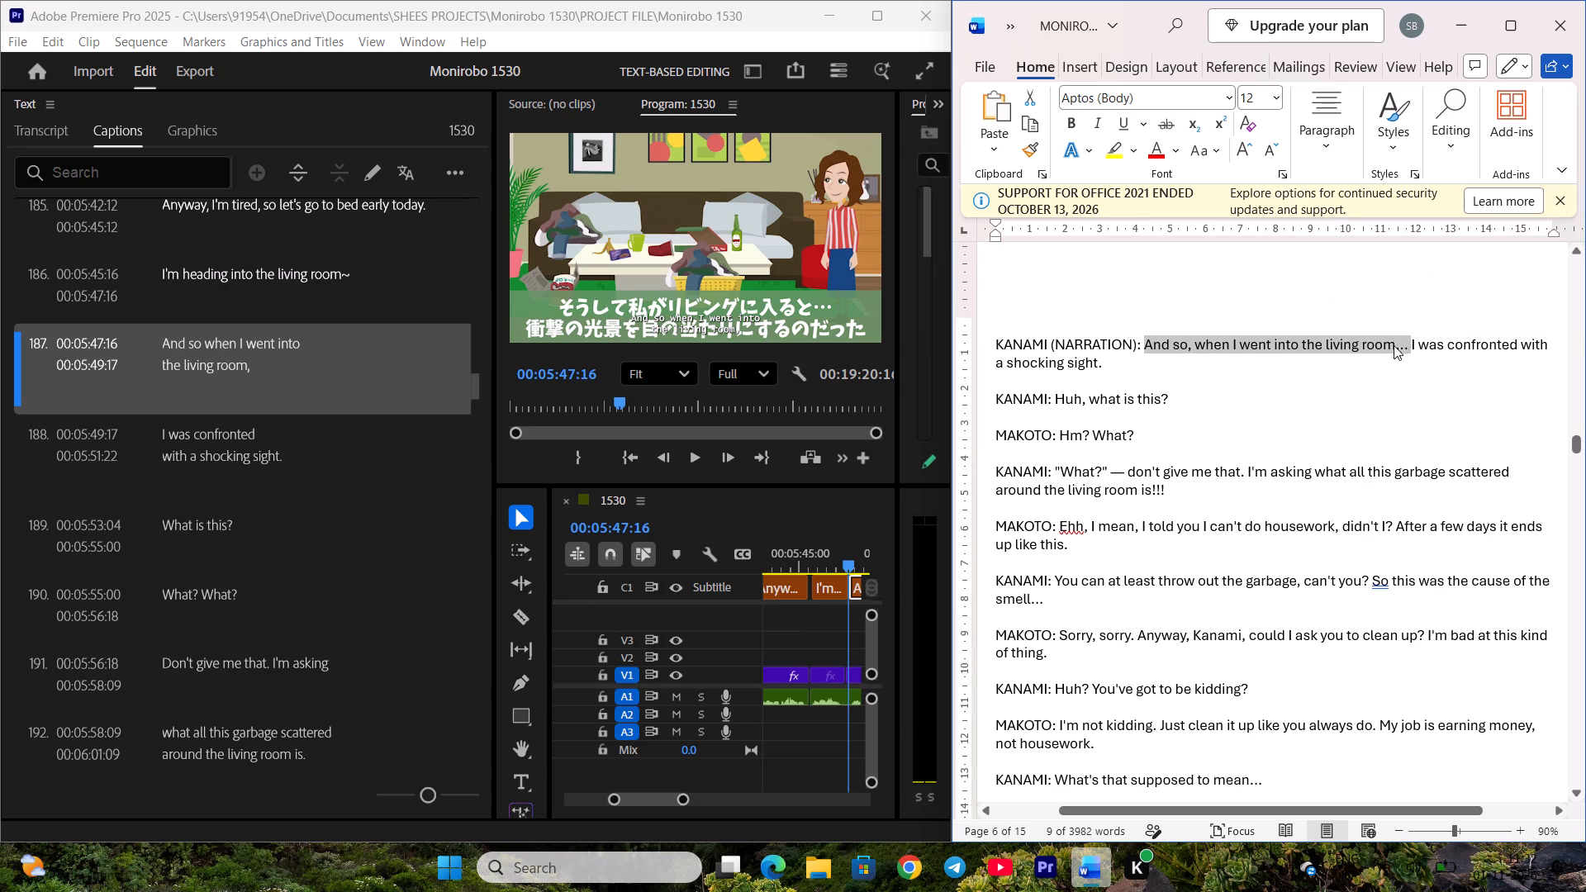
double_click(266, 344)
key(ctrl+v)
click(373, 458)
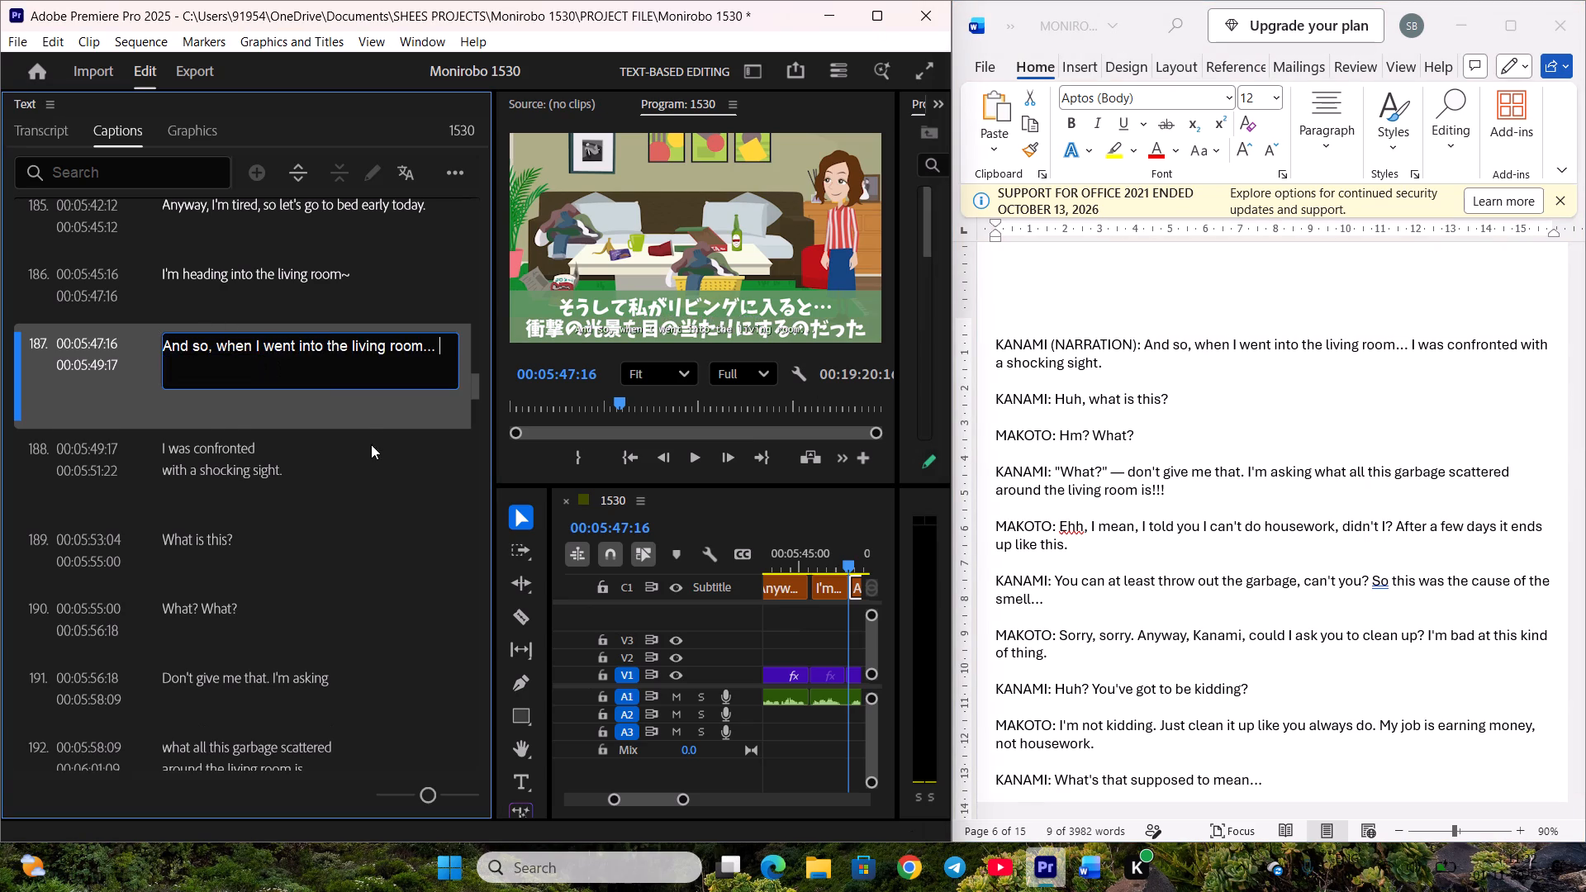
scroll(369, 437, down, 3)
key(ctrl+s)
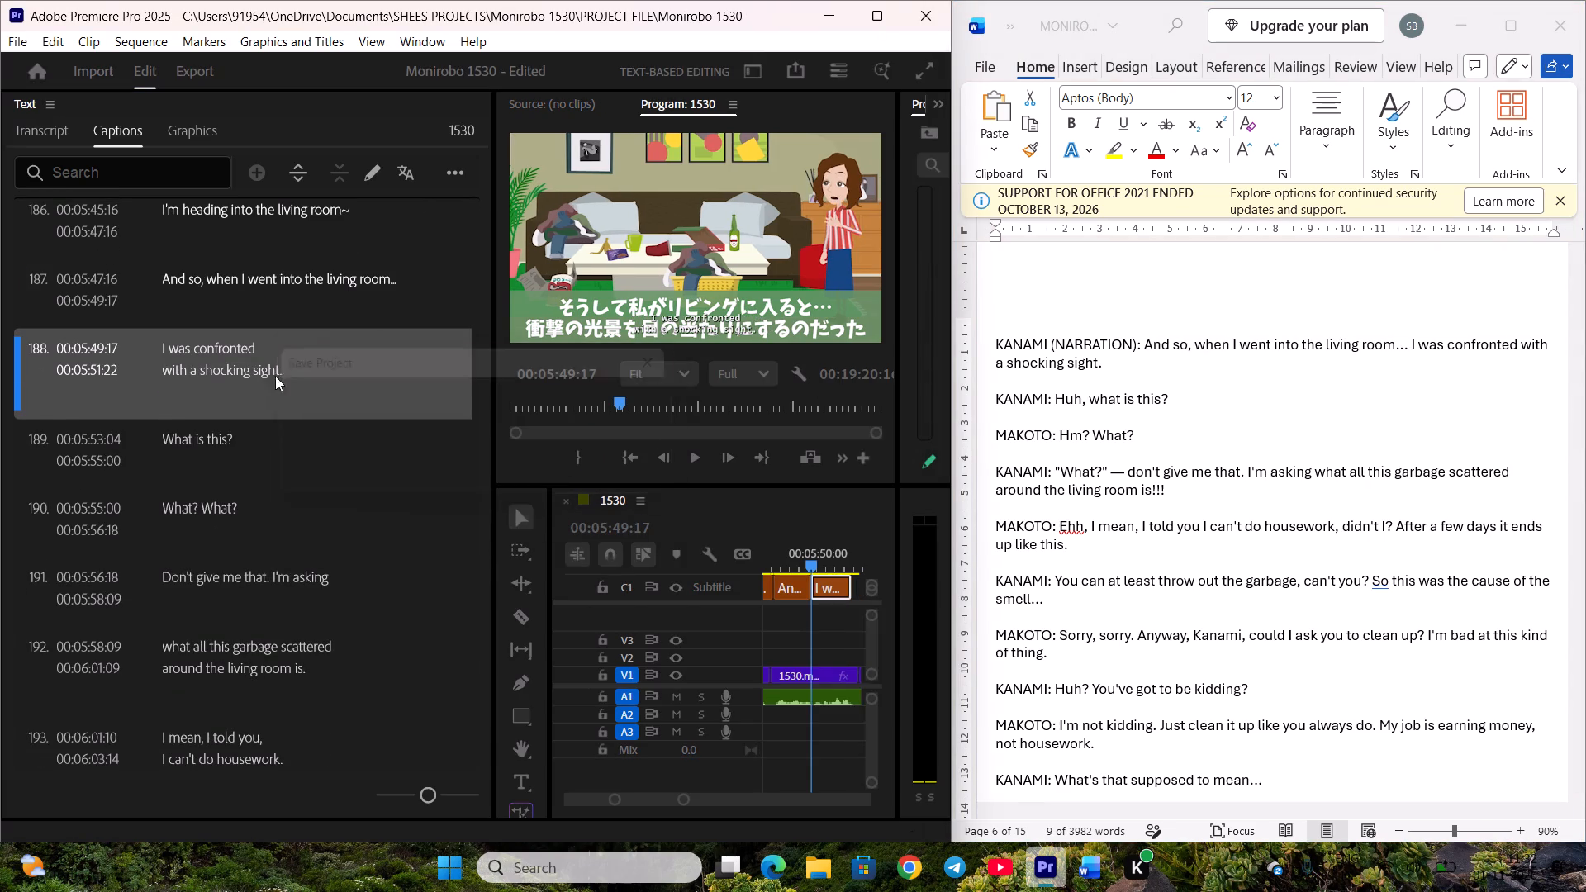
Replace caption 188's text with "I was confronted with a shocking sight." from the script and save the project.
click(1387, 330)
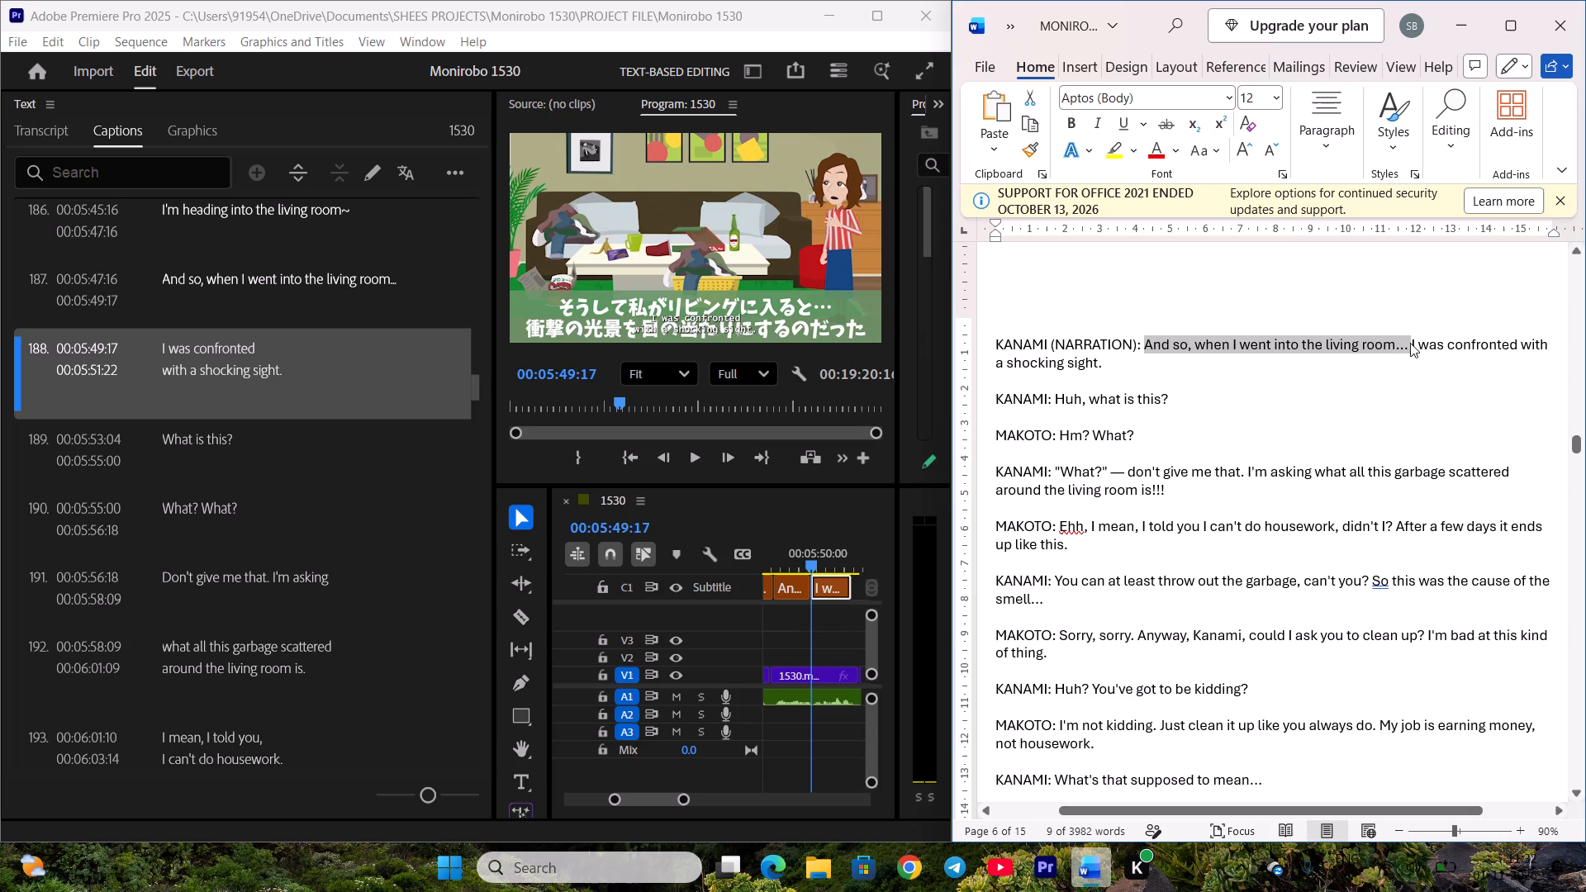
drag(1412, 339, 1416, 354)
key(ctrl+c)
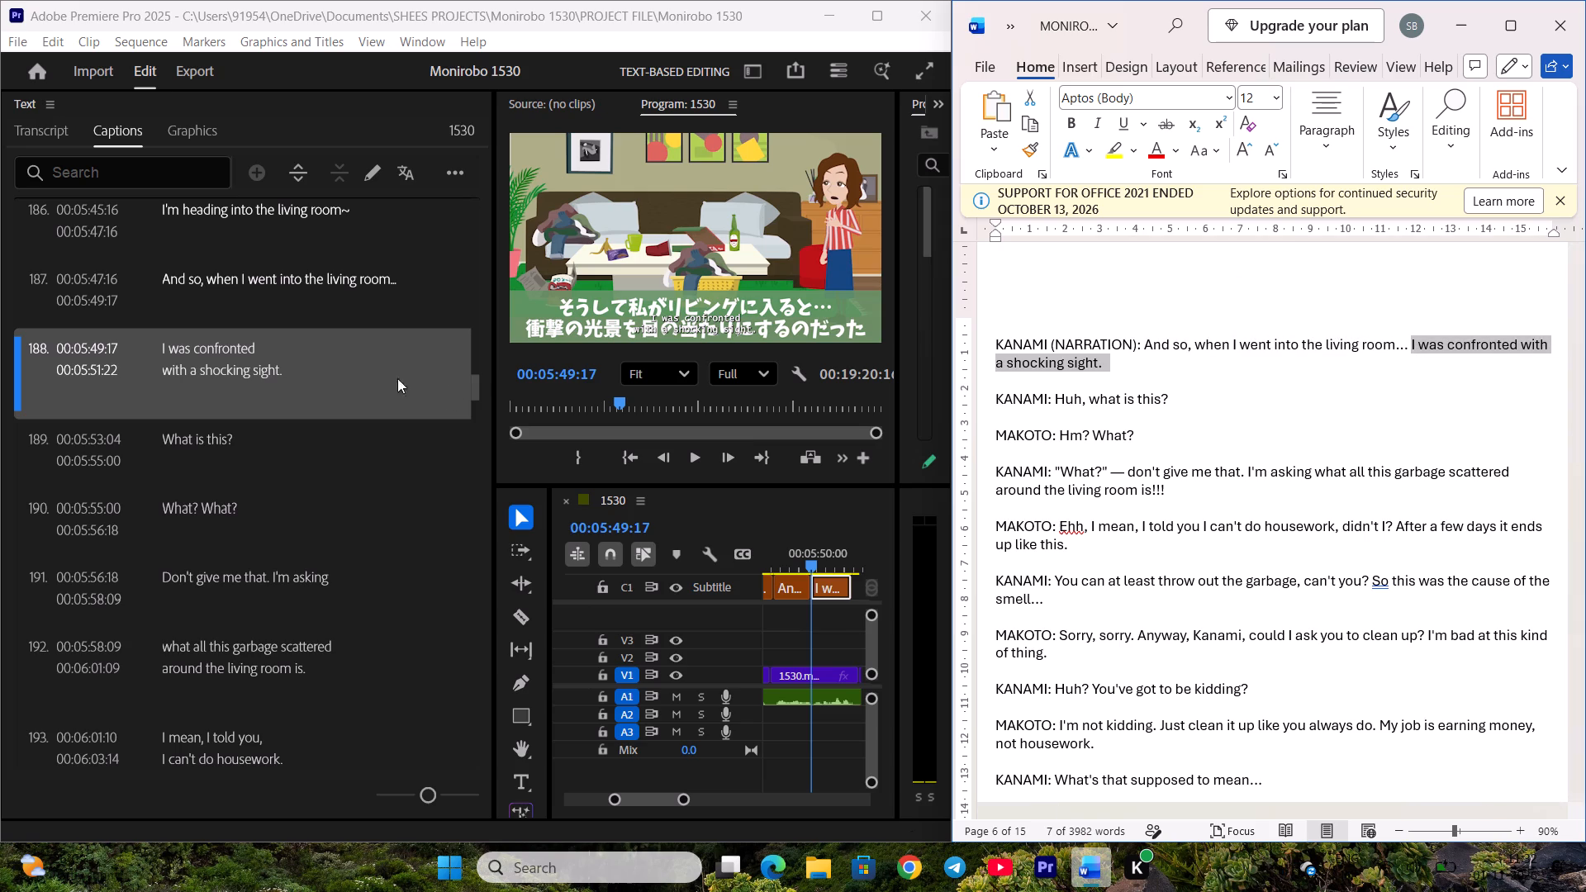
double_click(326, 360)
key(ctrl+v)
click(335, 452)
scroll(340, 420, down, 3)
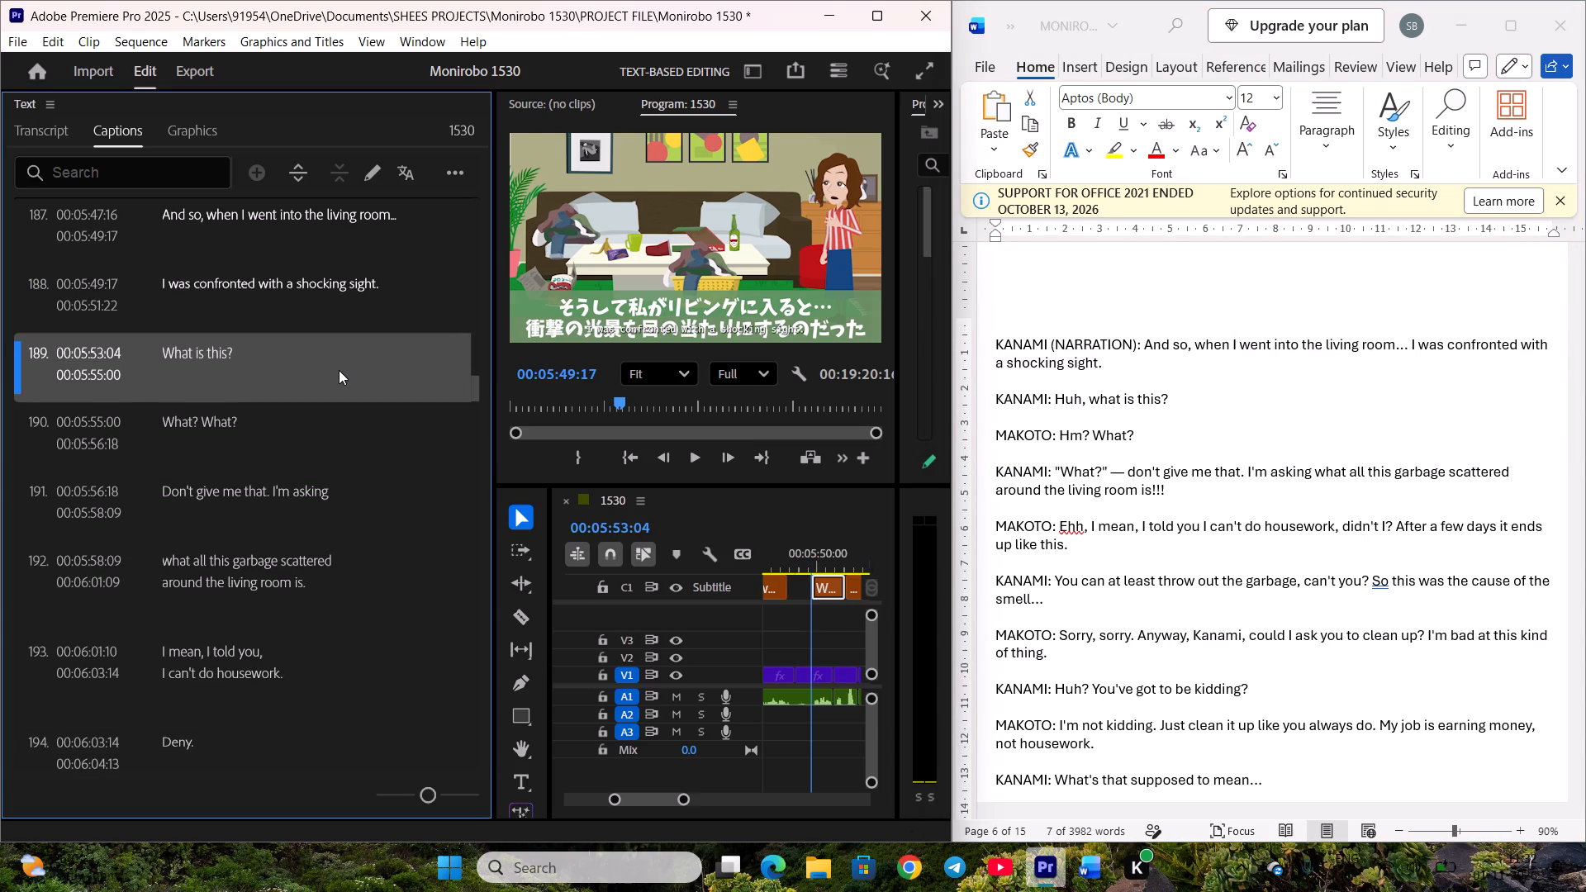
key(ctrl+s)
Replace caption 189's text with Kanami's line "Huh, what is this?" from the script and save the project.
click(1283, 411)
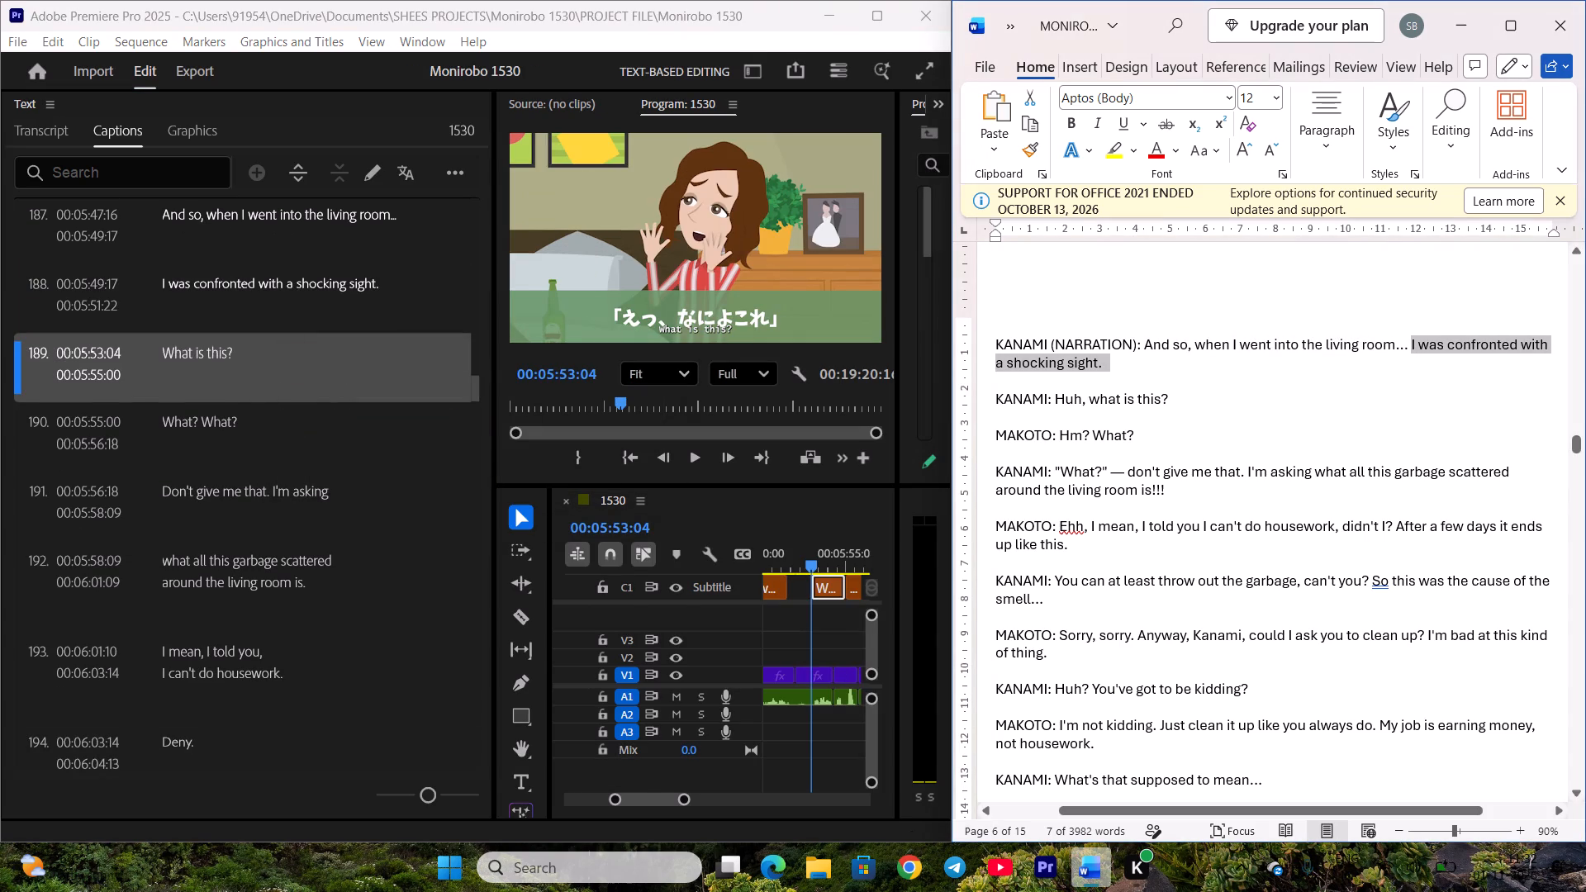
drag(1053, 395, 1166, 396)
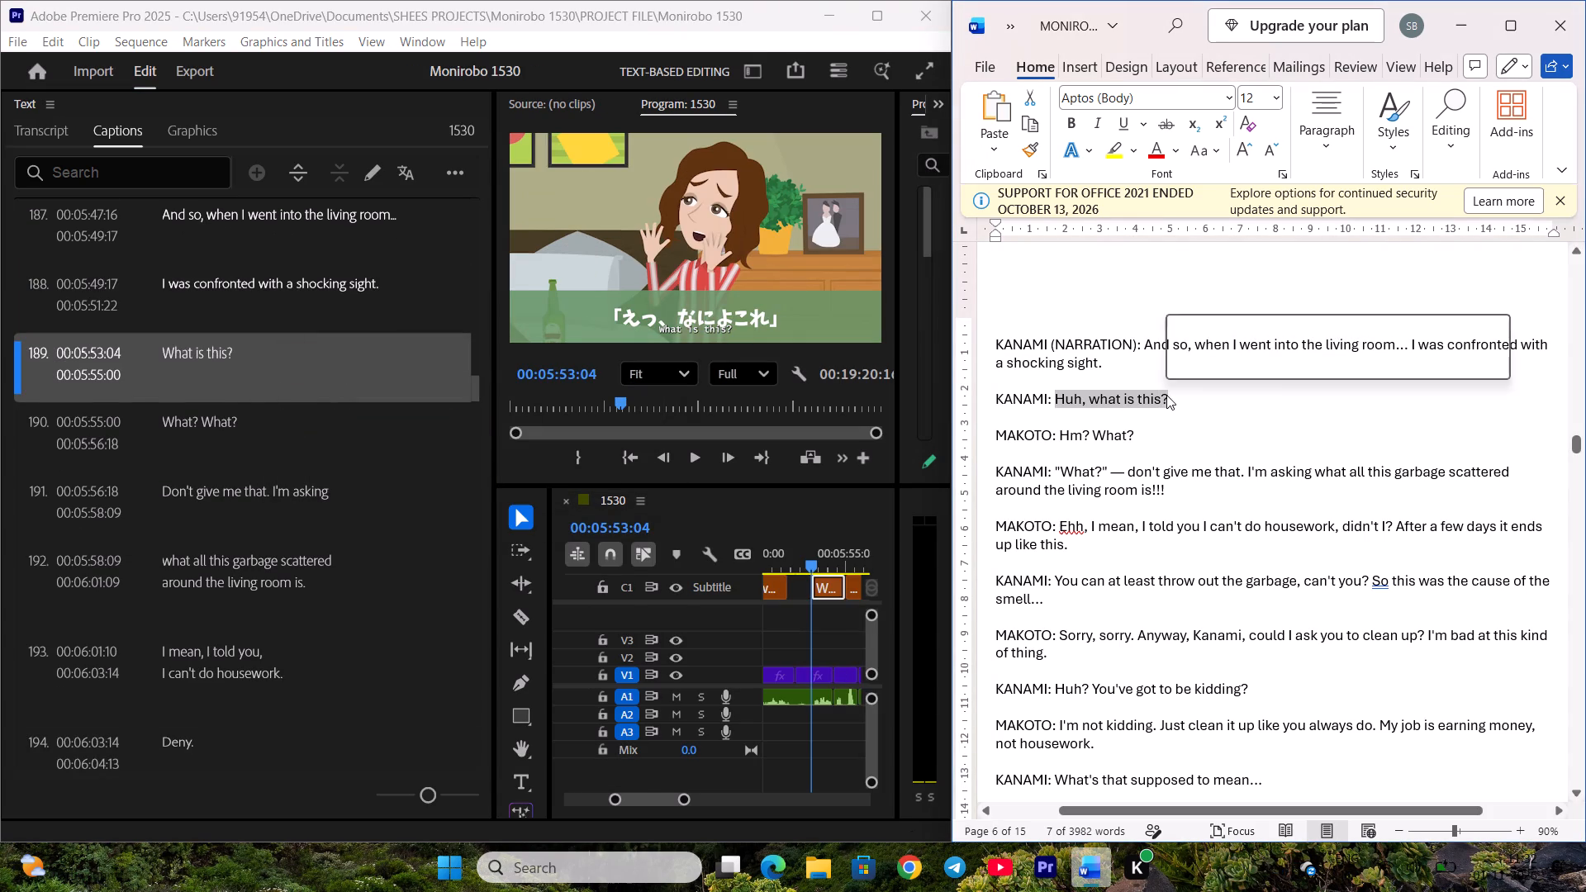
key(ctrl+c)
double_click(308, 363)
key(ctrl+v)
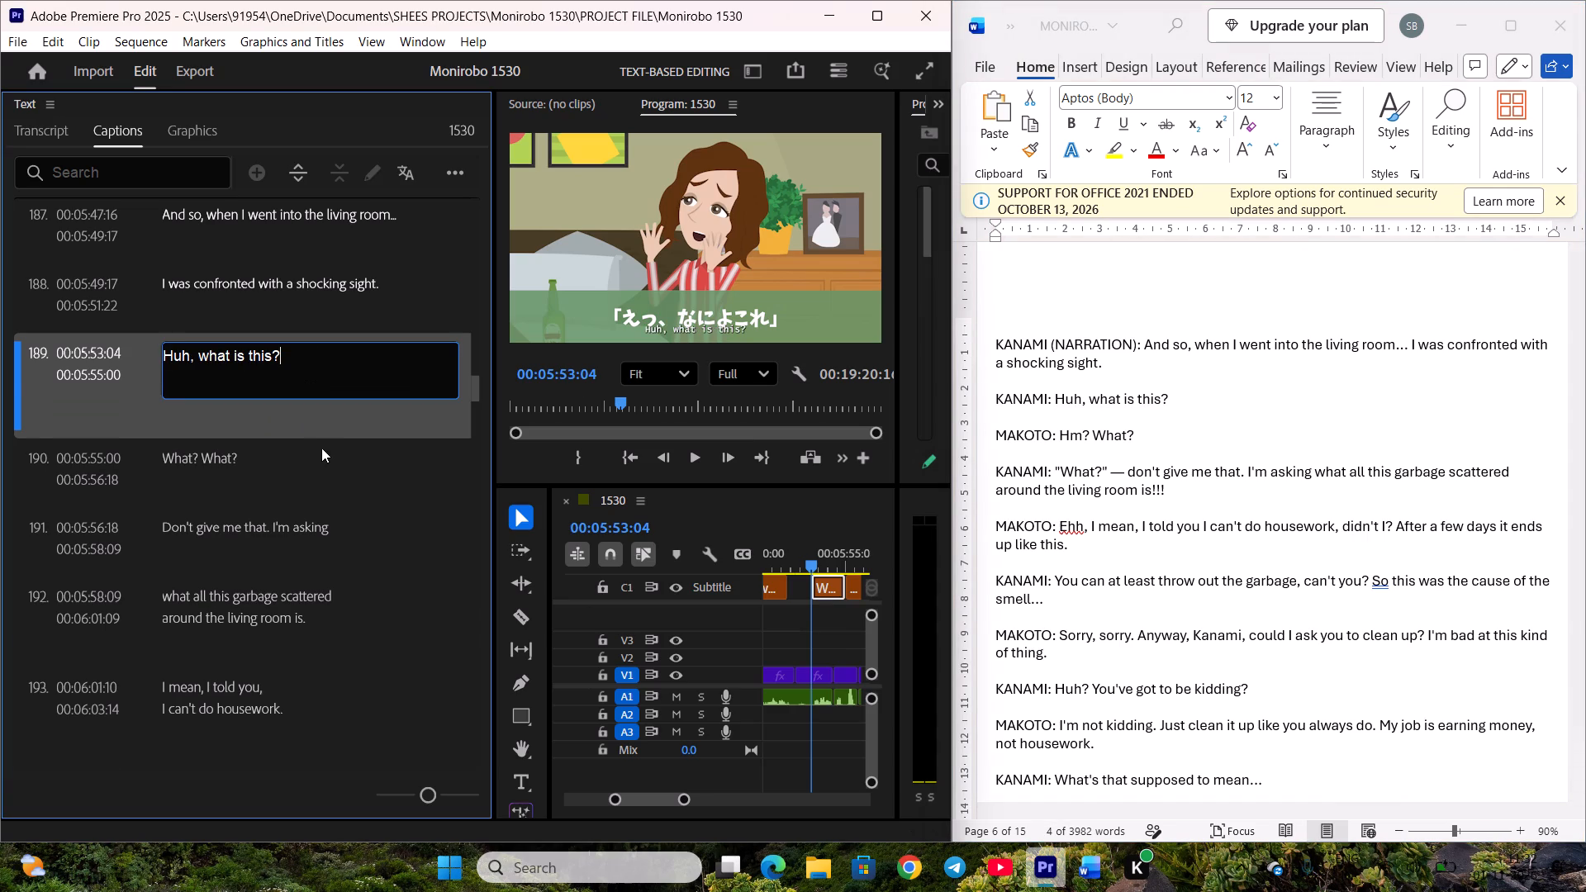
click(322, 449)
scroll(322, 442, down, 3)
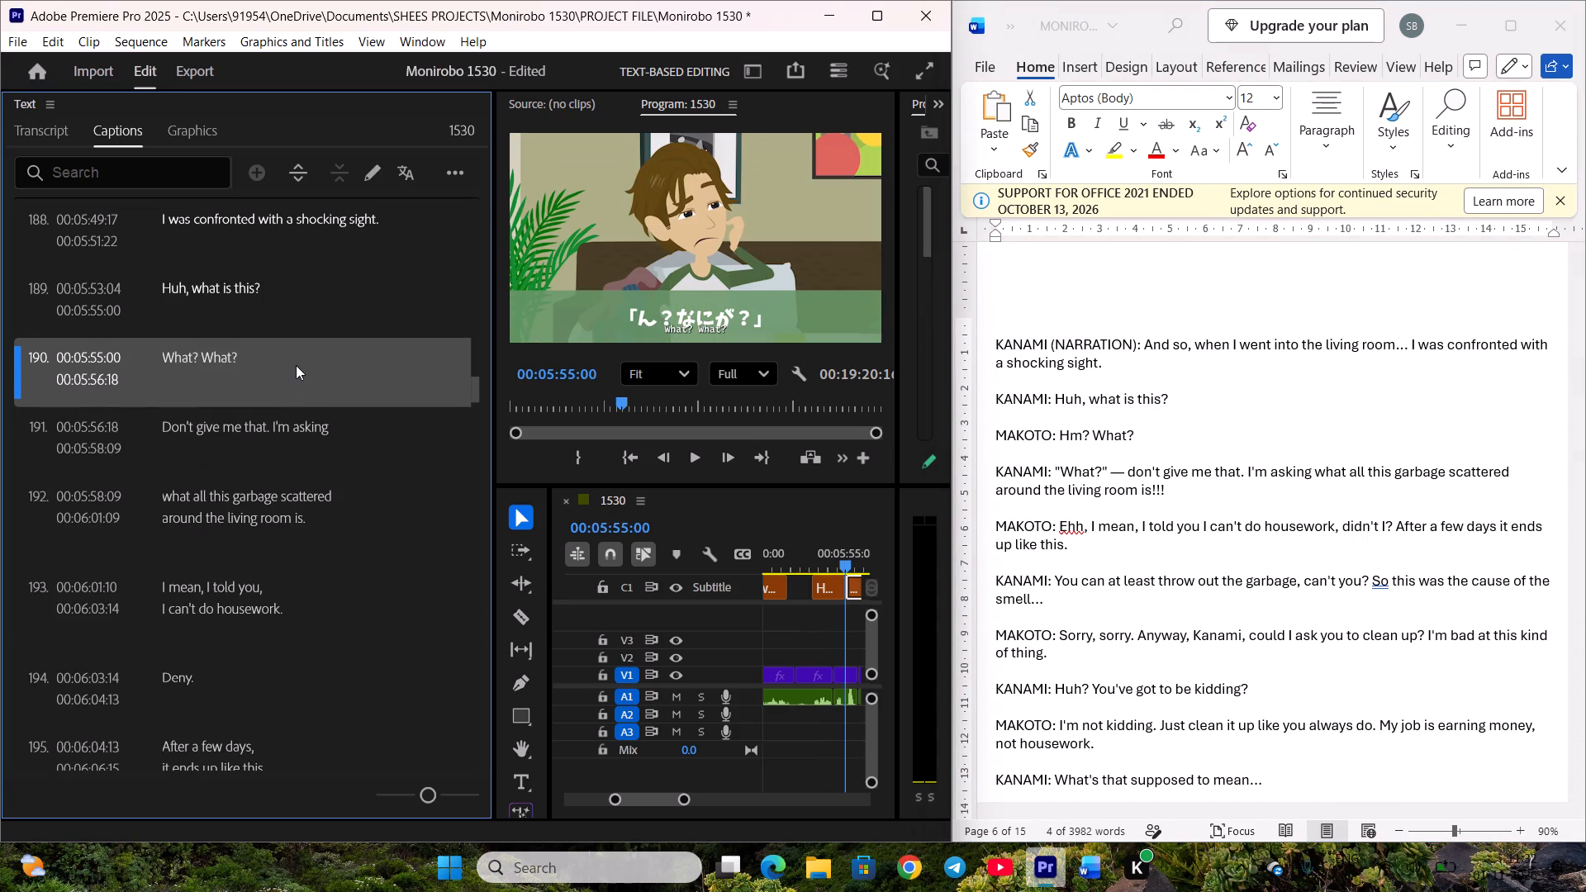
key(ctrl+s)
Replace caption 190's text with Makoto's line "Hm? What?" from the script.
click(1409, 415)
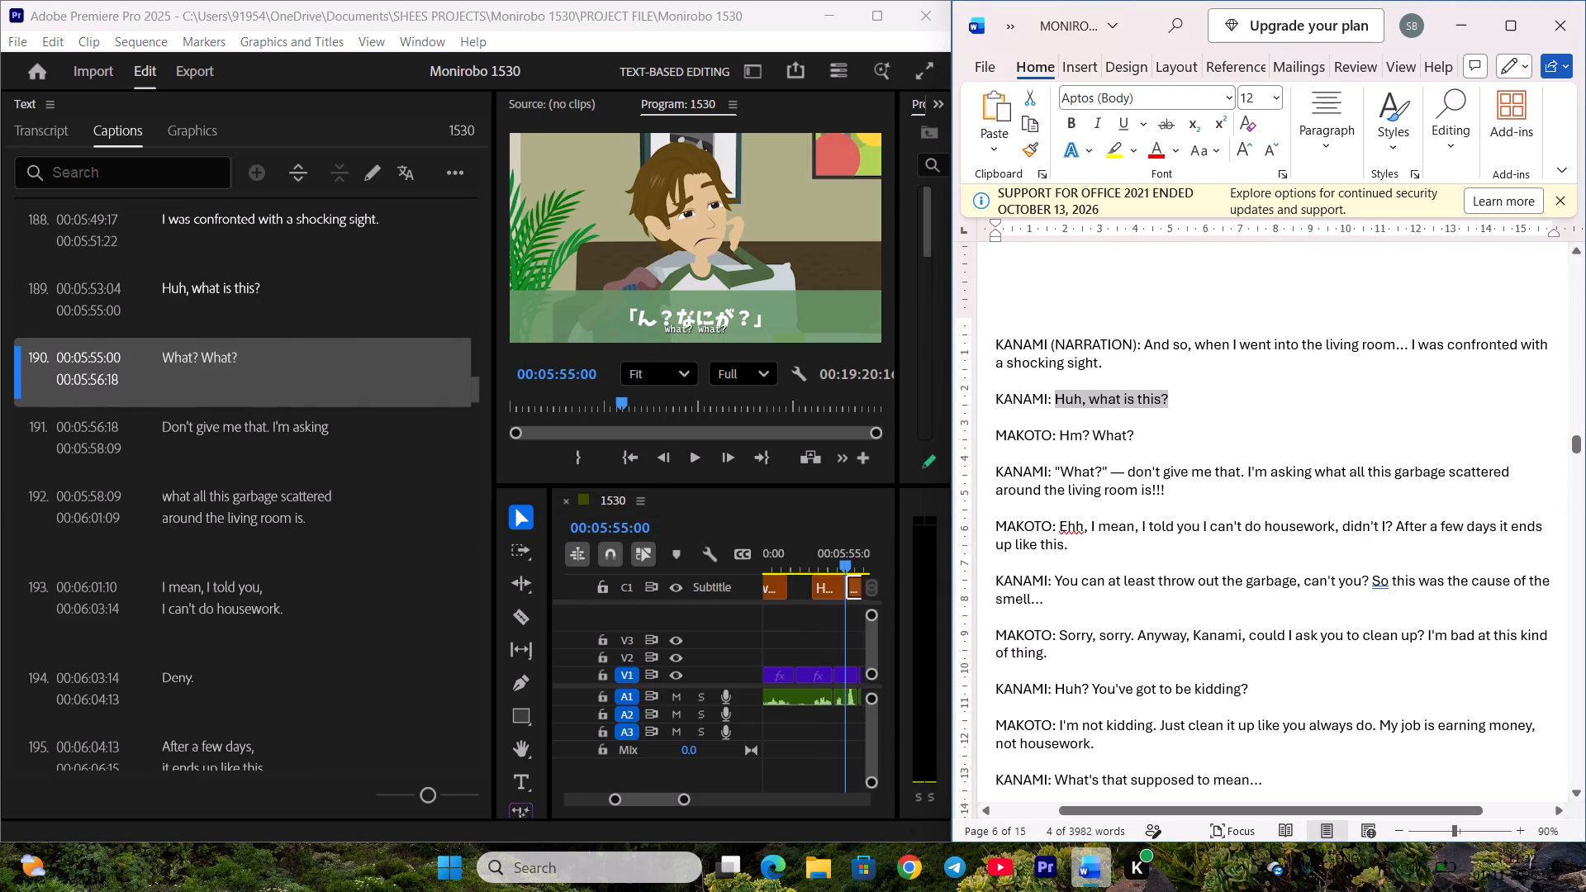
drag(1061, 432, 1136, 431)
key(ctrl+c)
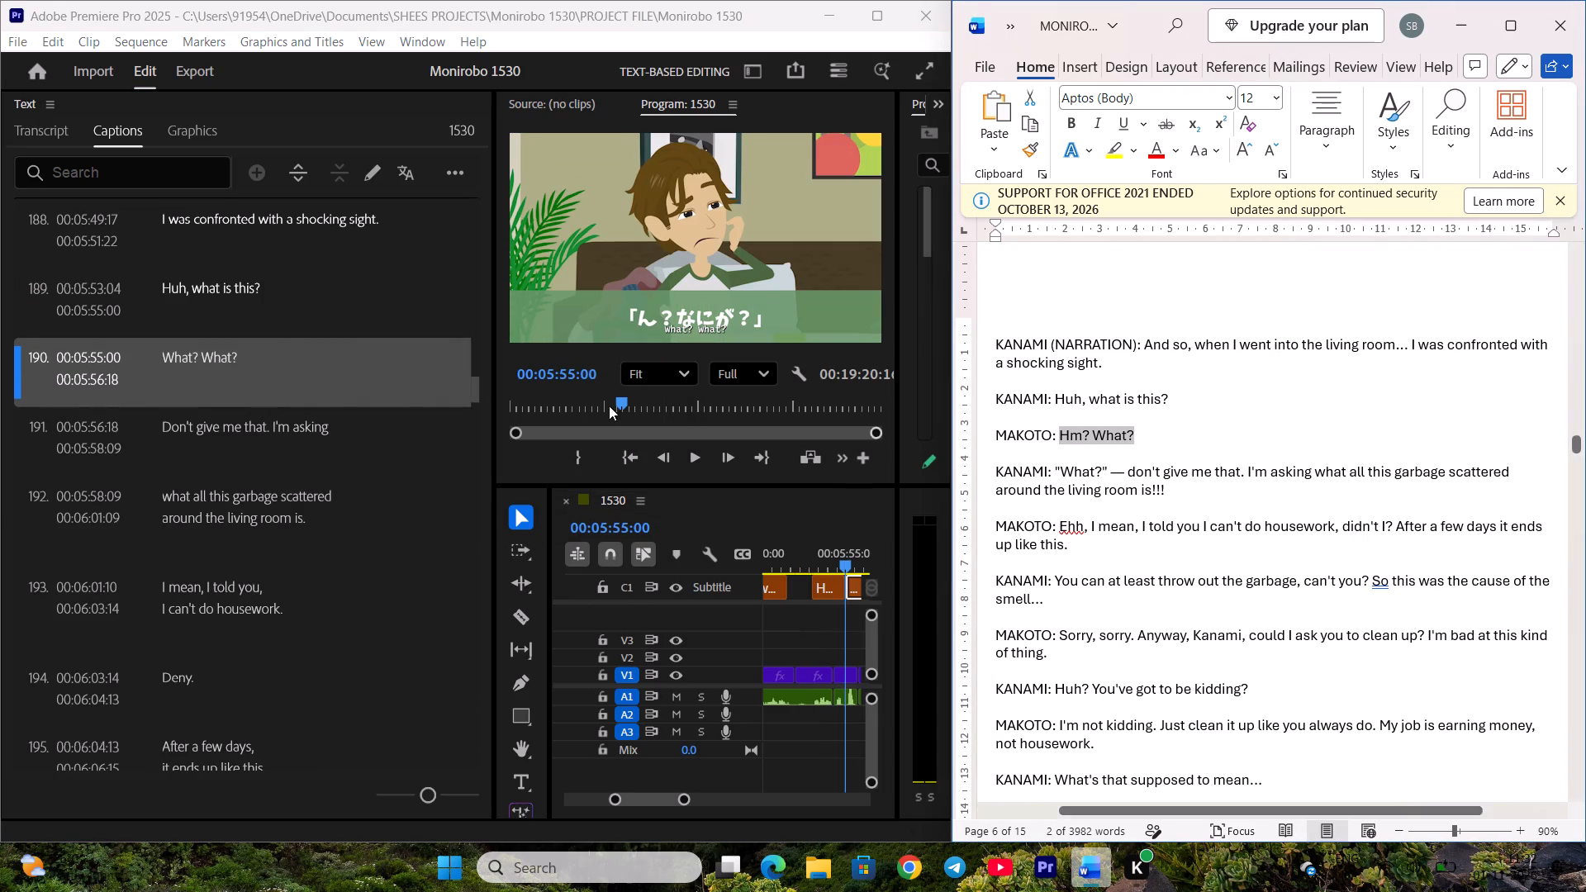
double_click(302, 360)
key(ctrl+v)
click(340, 467)
scroll(336, 442, down, 4)
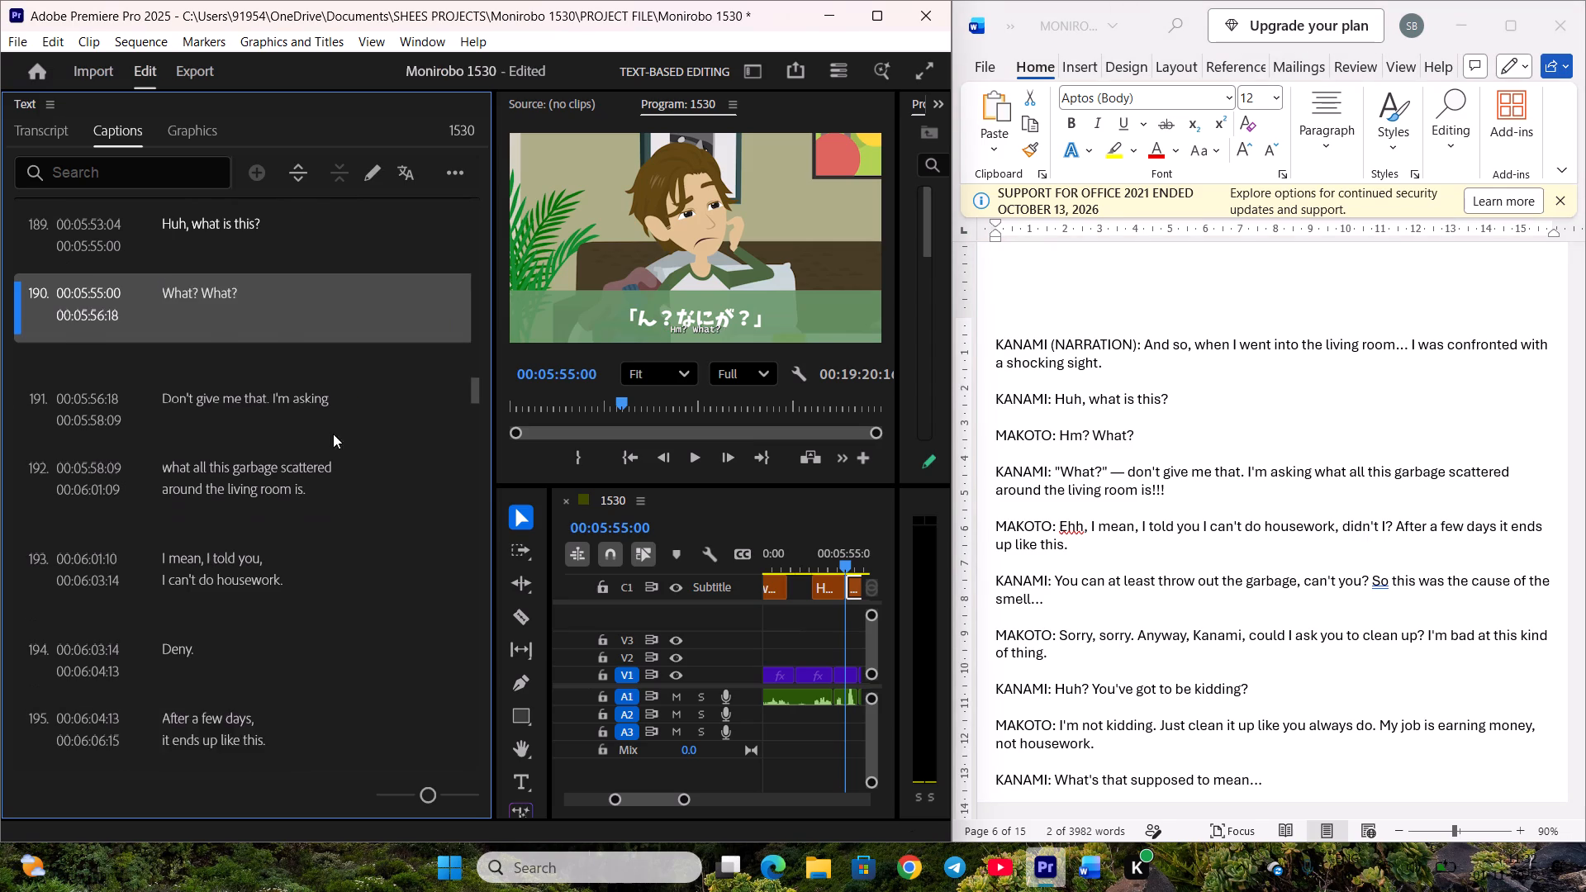
Save the project.
key(ctrl+s)
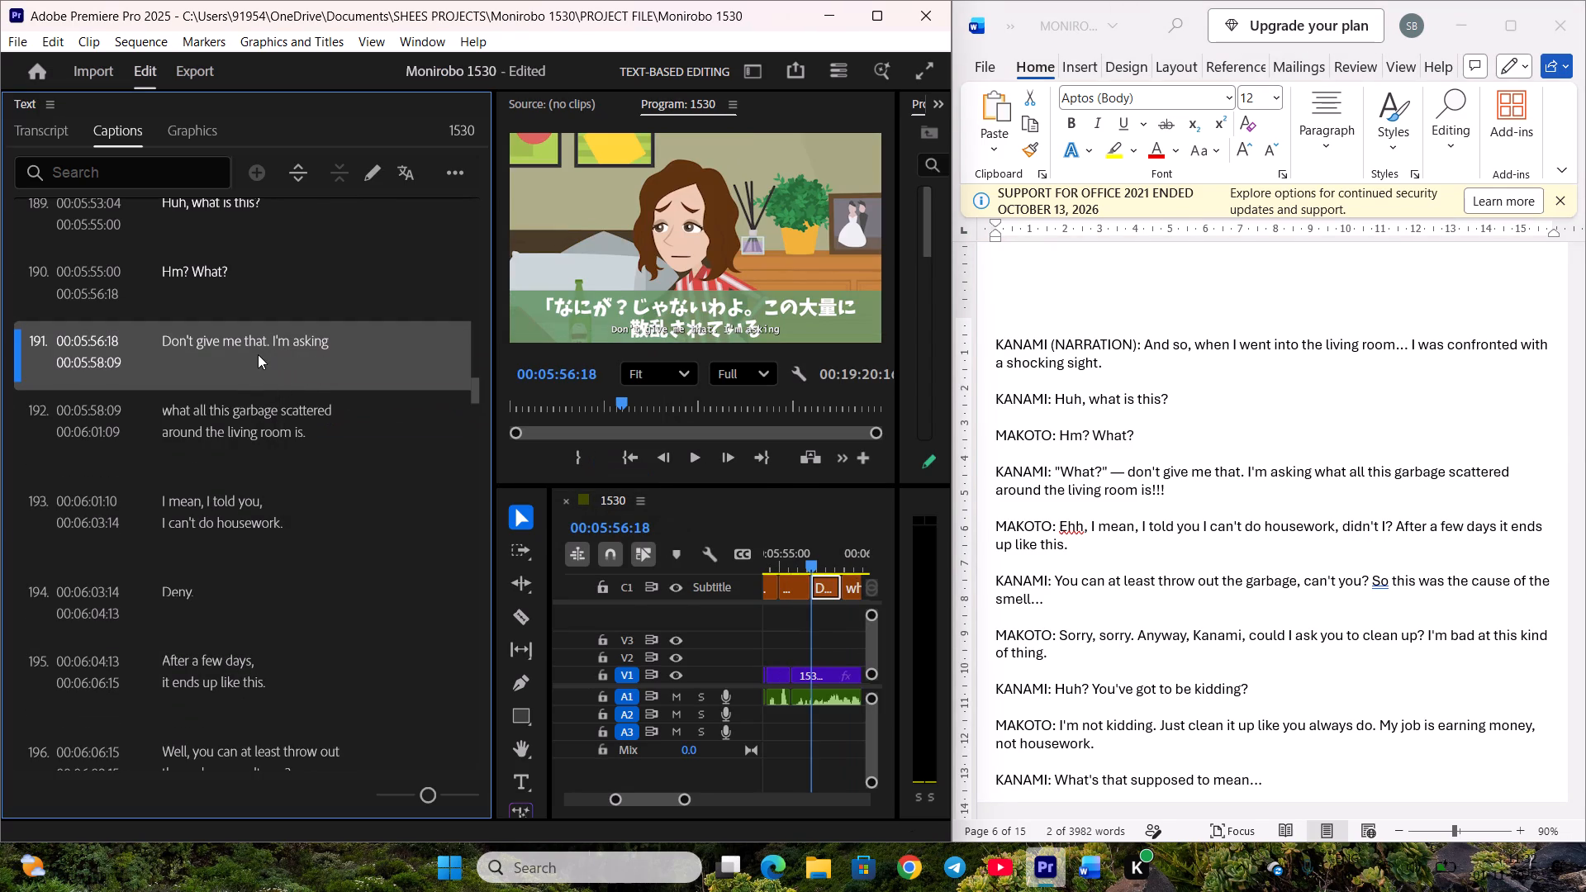
Replace caption 191's text with Kanami's line ""What?" — don't give me that." from the script.
click(1541, 450)
scroll(1221, 396, down, 2)
scroll(1152, 424, up, 1)
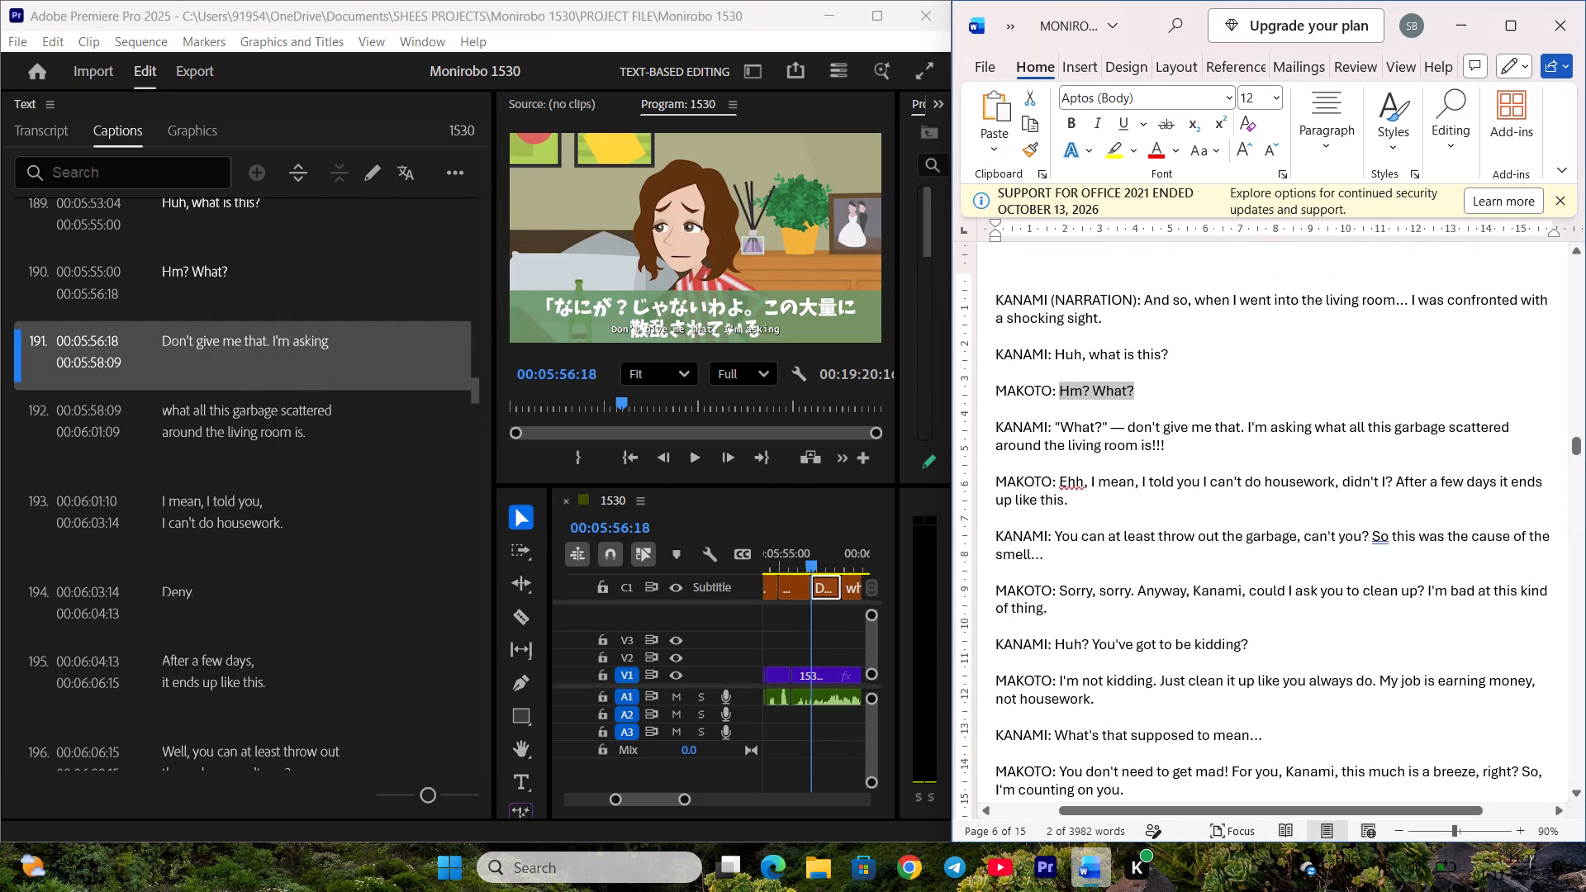
drag(1054, 424, 1242, 426)
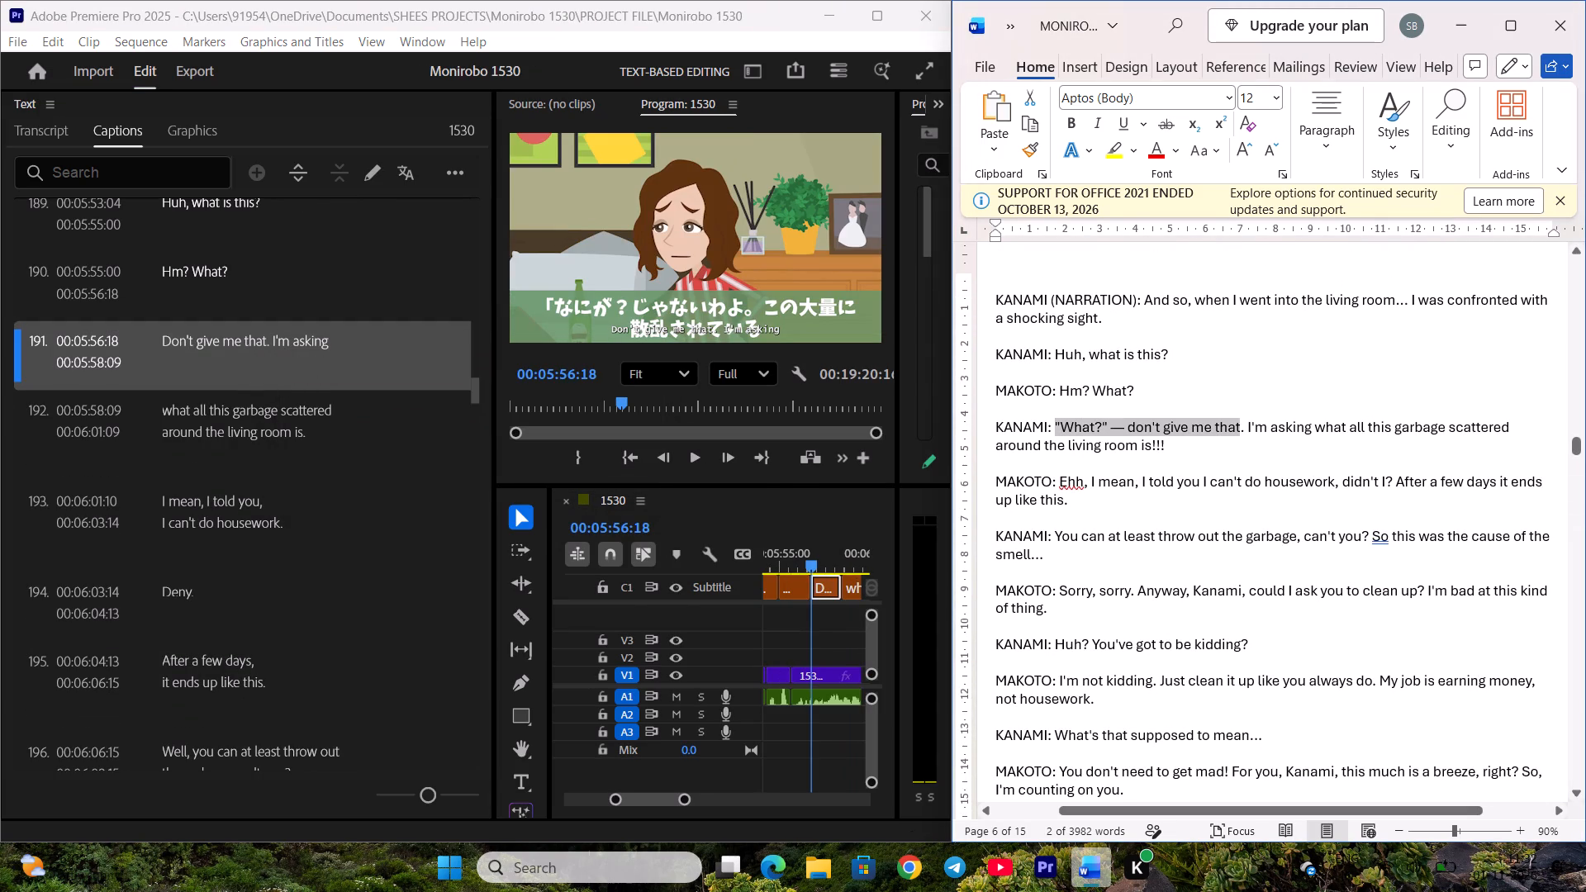
drag(1242, 426, 1242, 426)
key(ctrl+c)
double_click(316, 349)
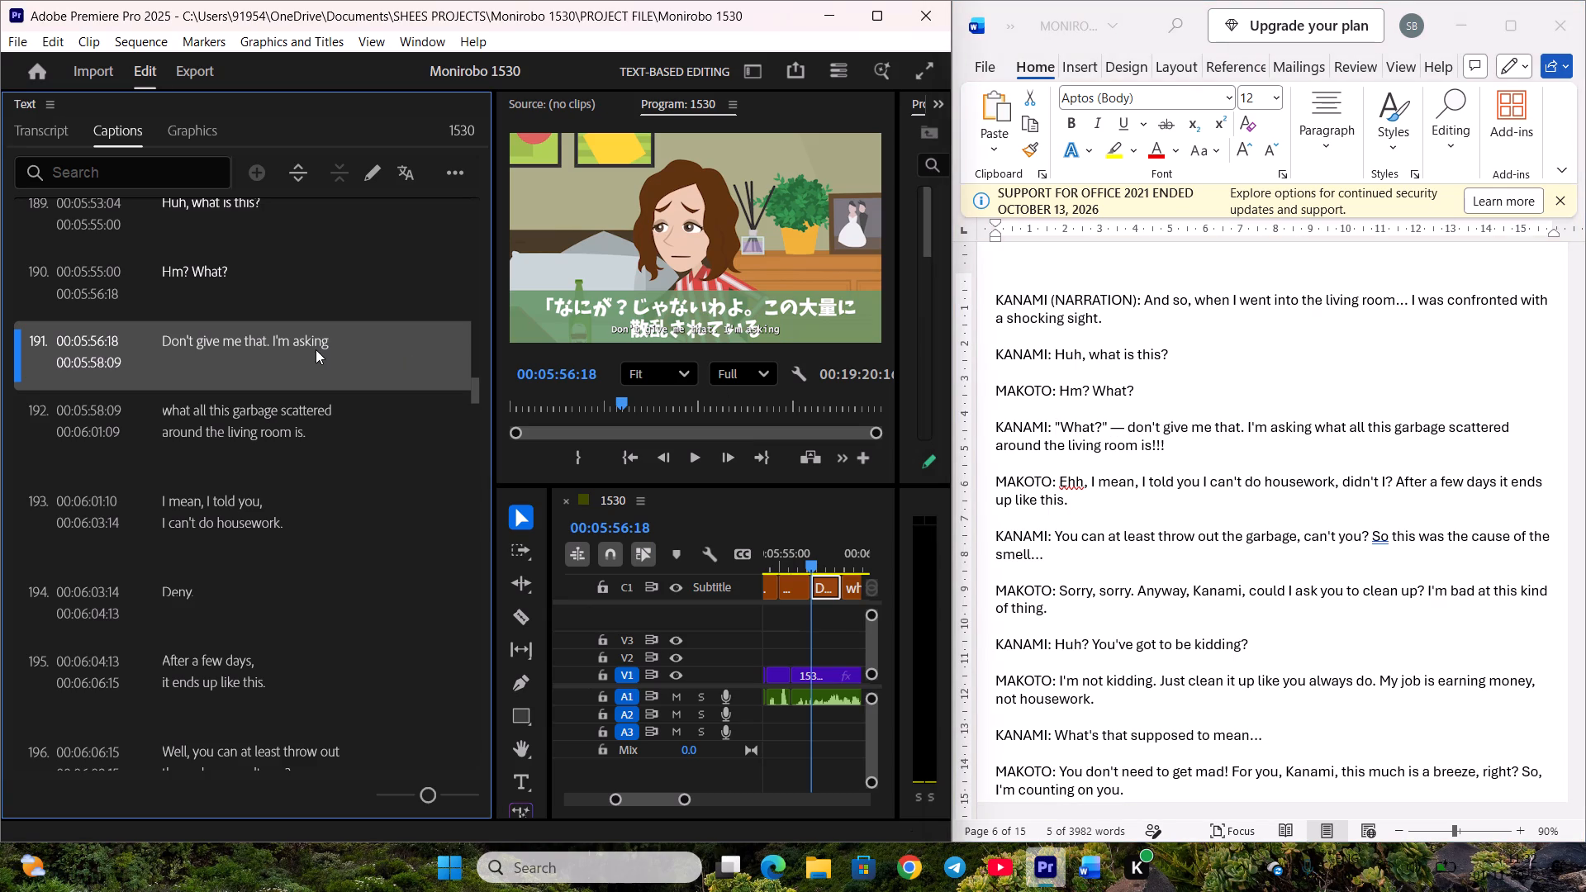
key(ctrl+v)
click(287, 453)
Play the audio around captions 191 and 192 to check where Kanami's first sentence ends.
scroll(303, 426, down, 2)
click(321, 323)
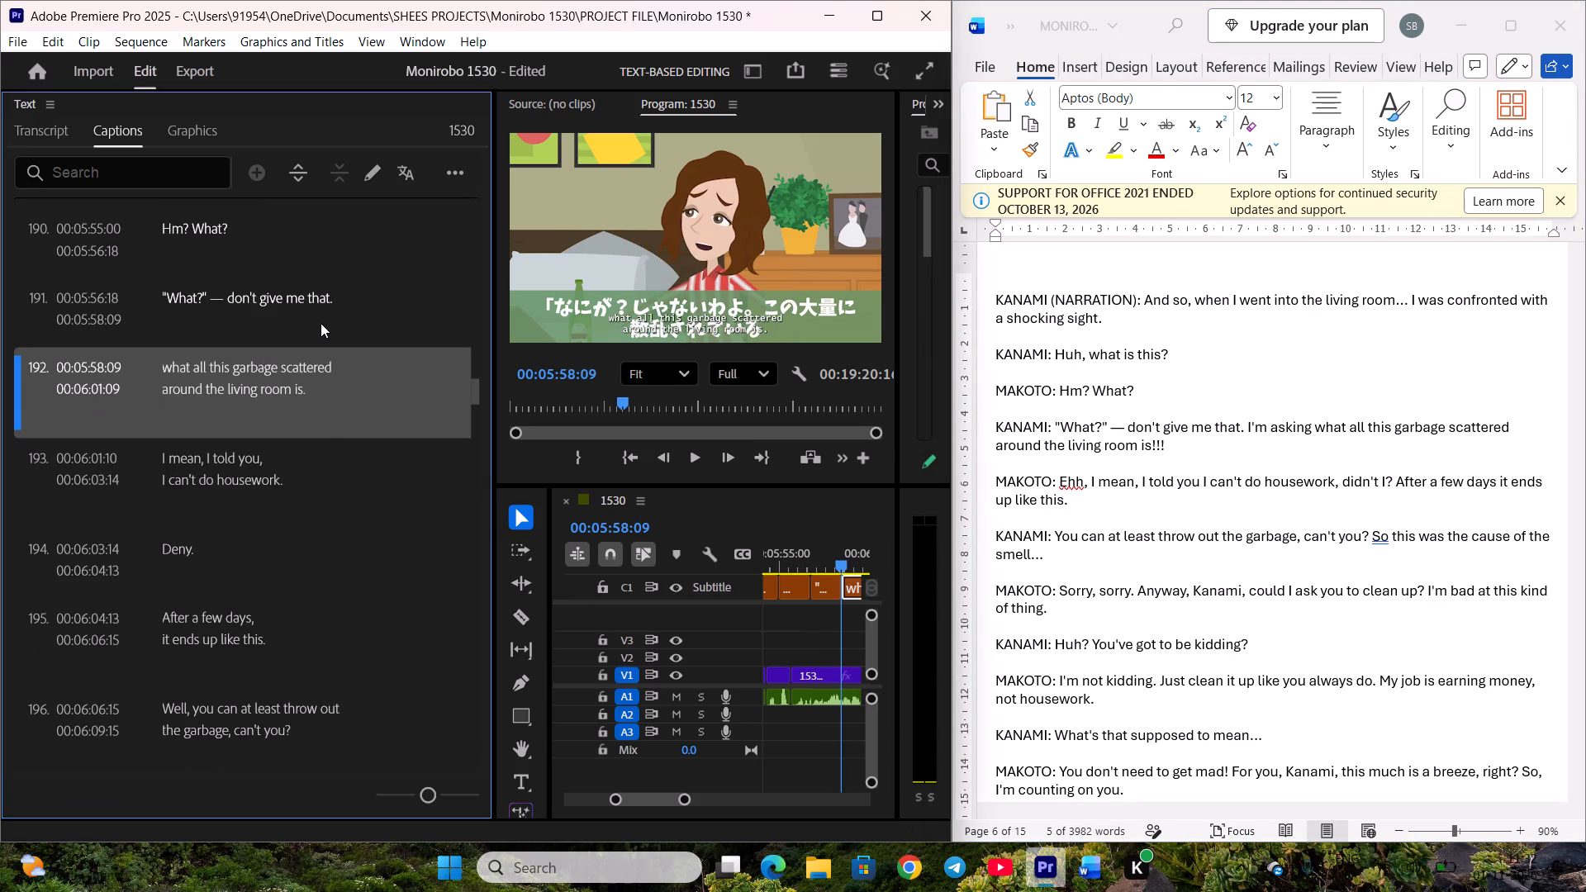
key(space)
key(space)
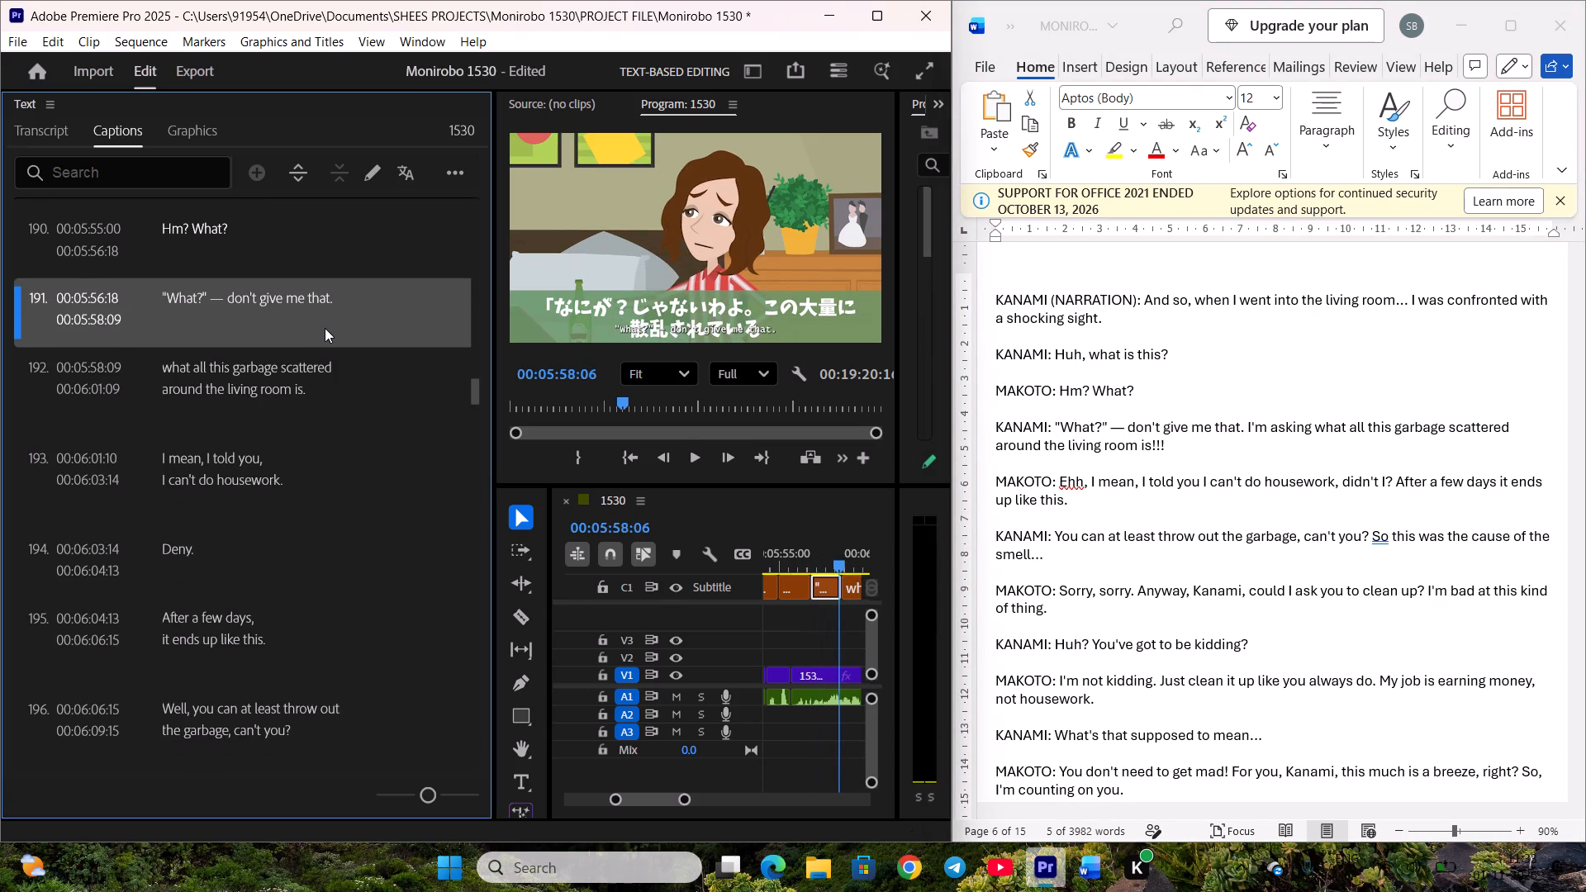
key(space)
key(space)
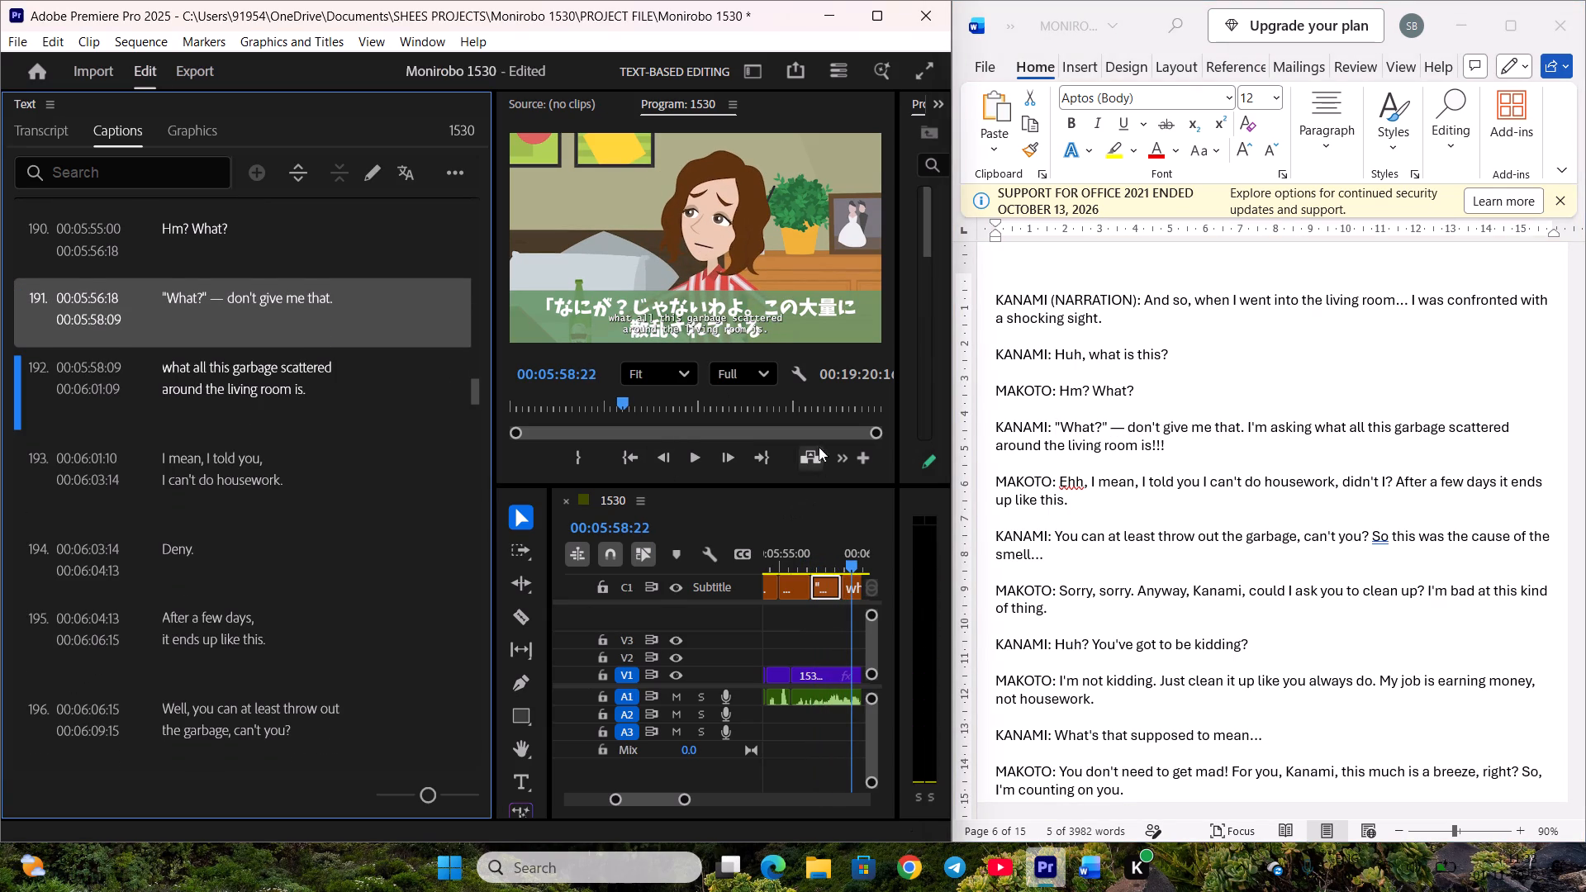
scroll(816, 425, up, 15)
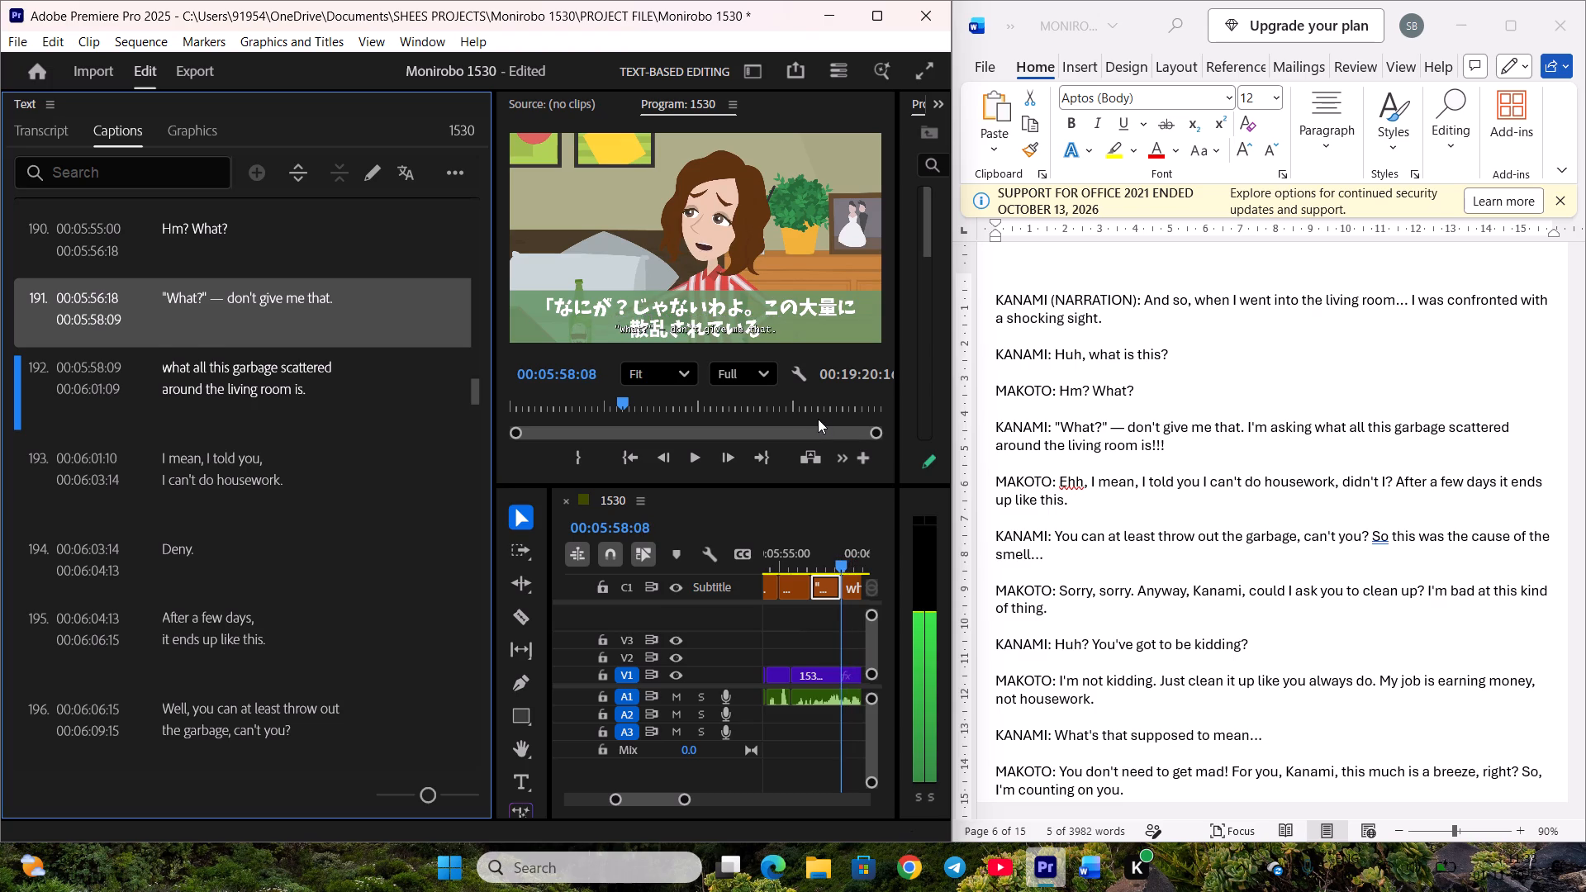
scroll(818, 419, up, 16)
key(space)
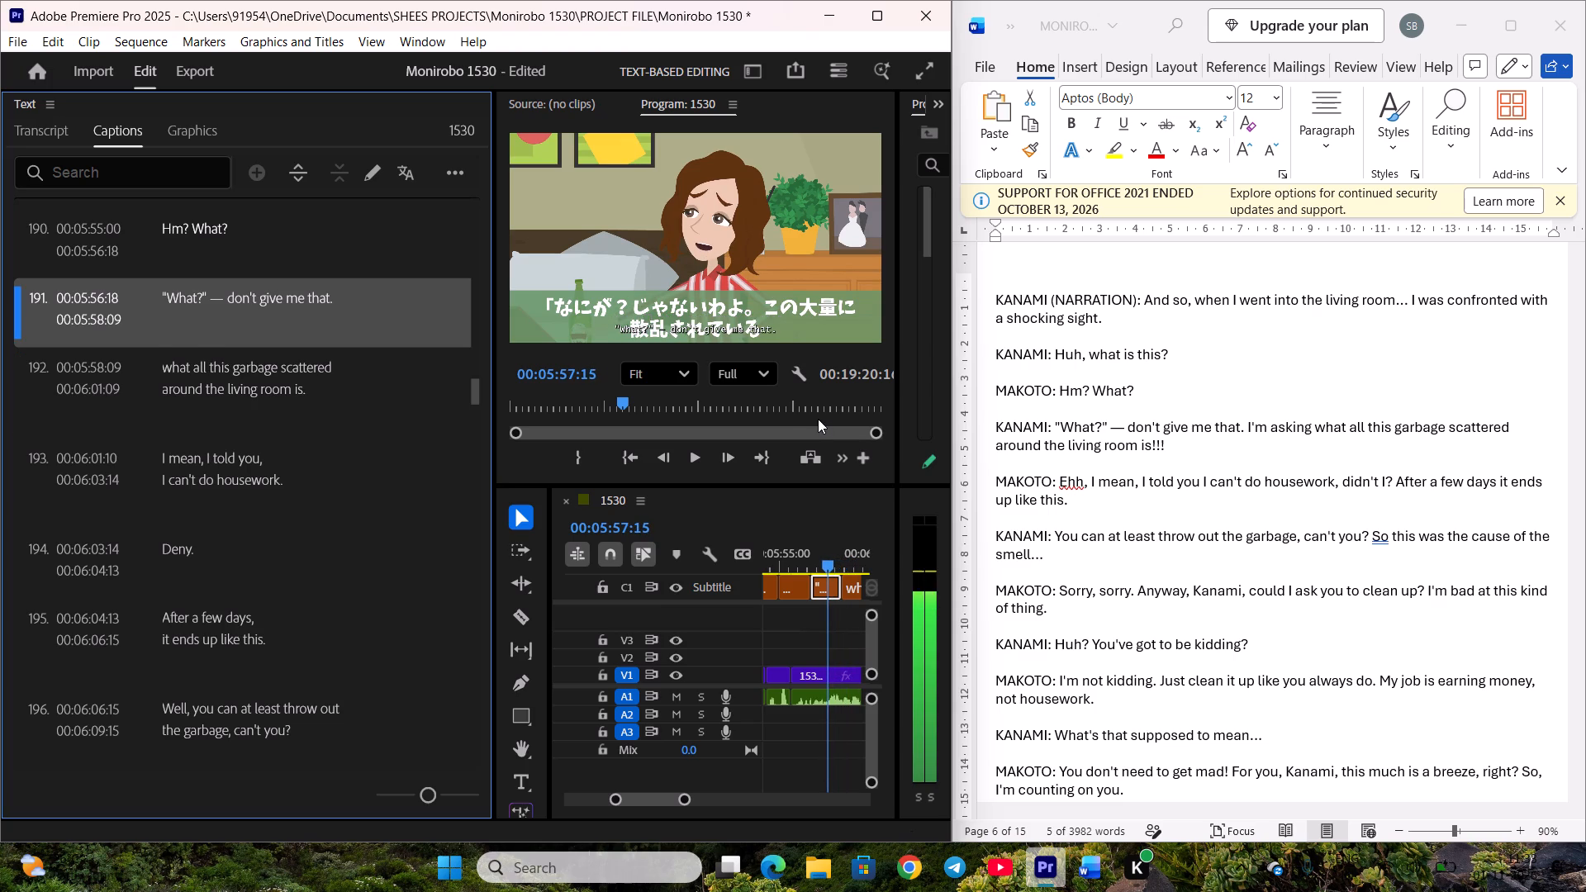
key(space)
click(690, 457)
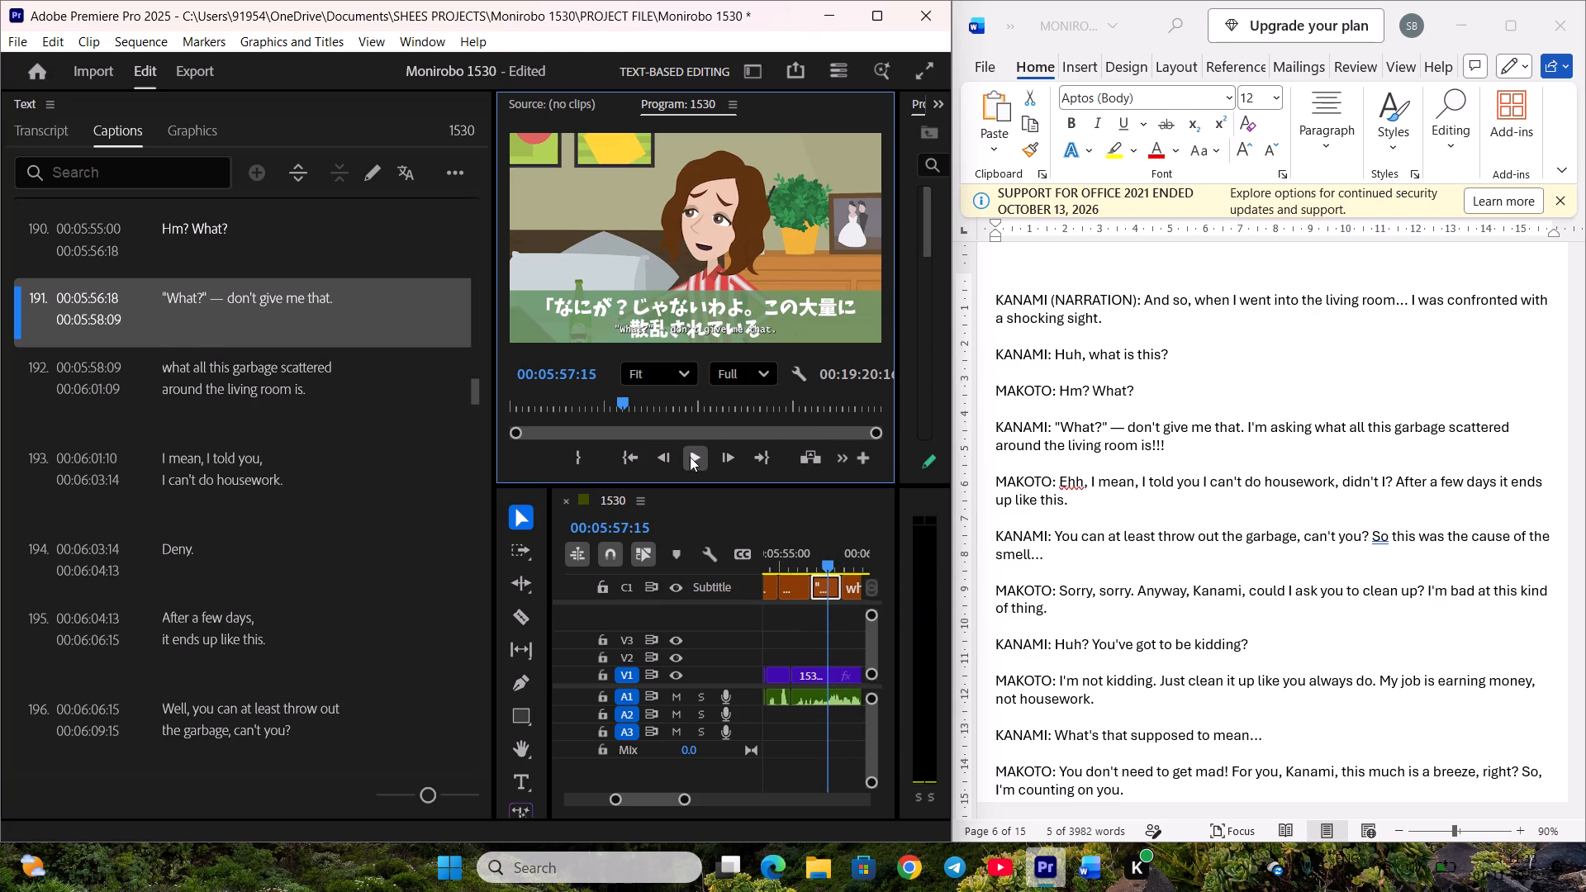
click(690, 457)
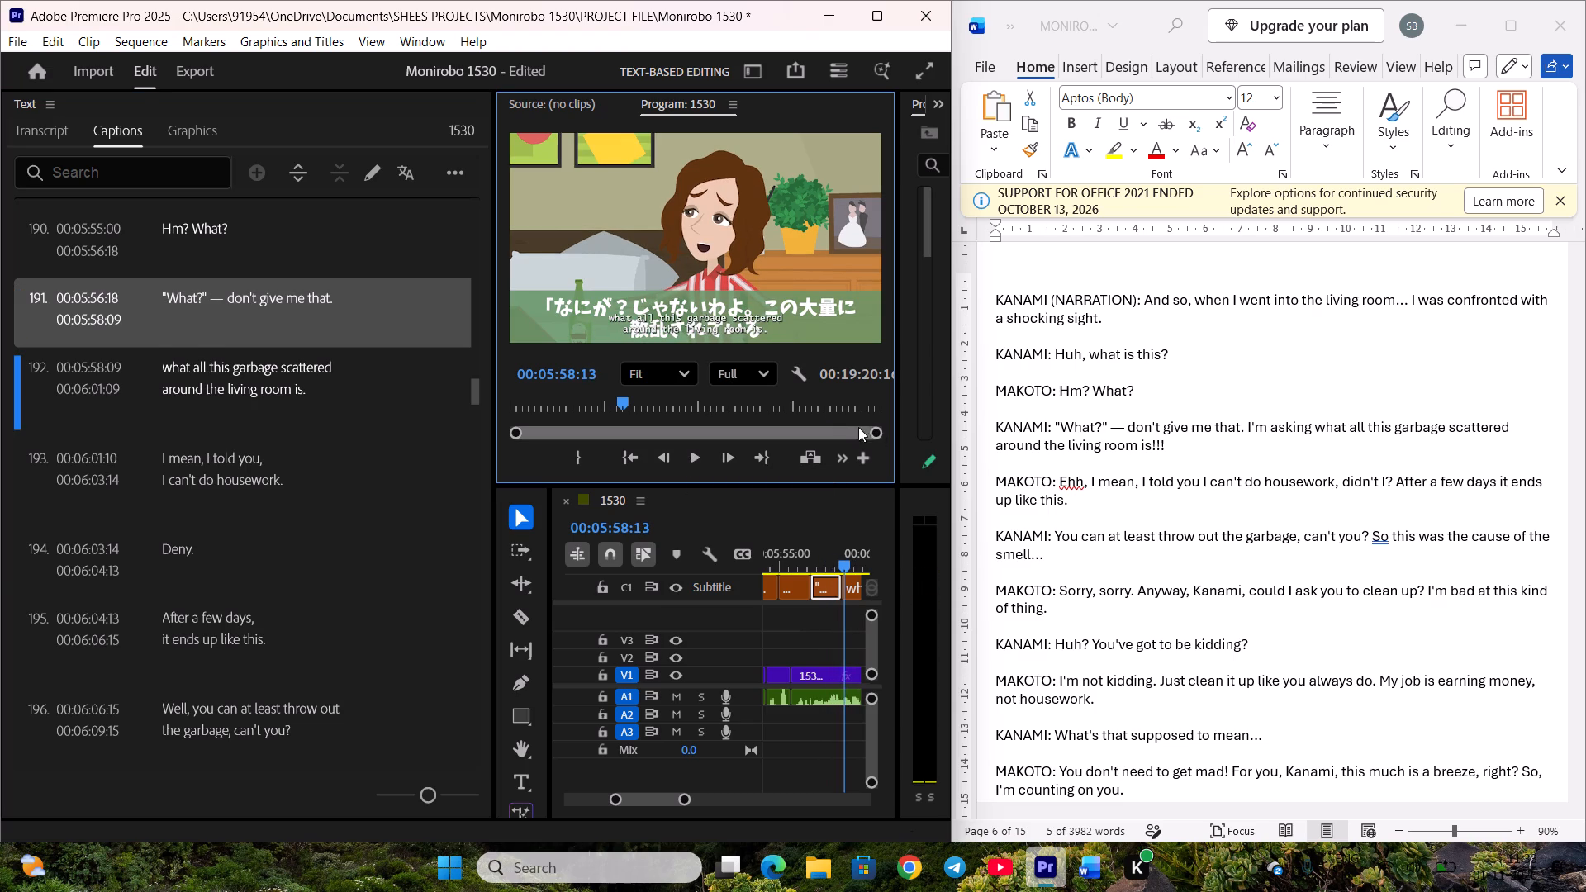
scroll(829, 415, up, 7)
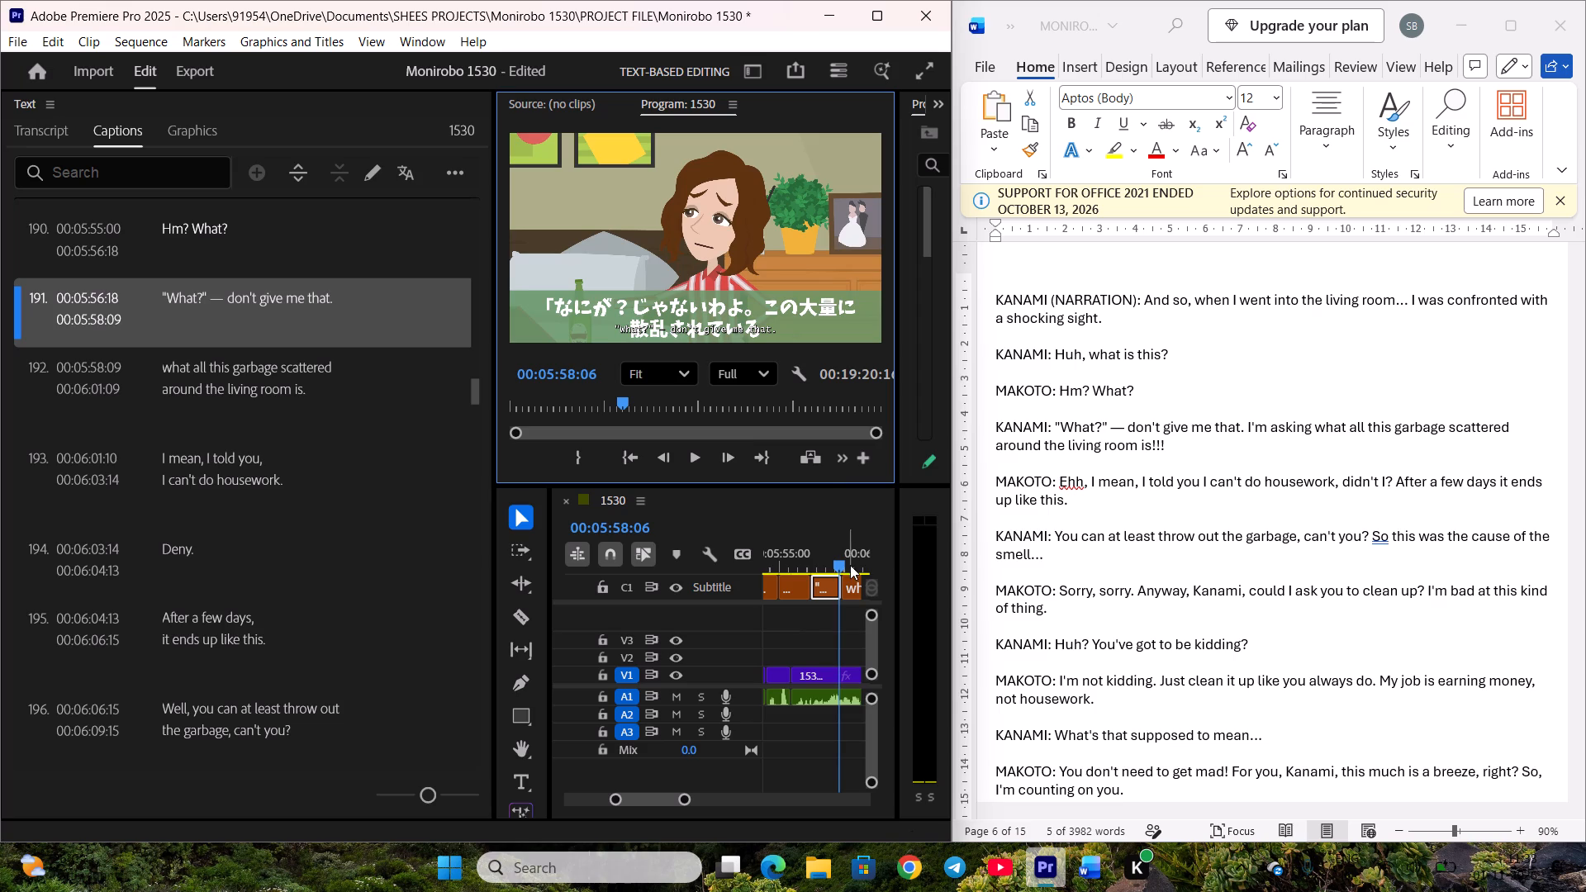
click(838, 578)
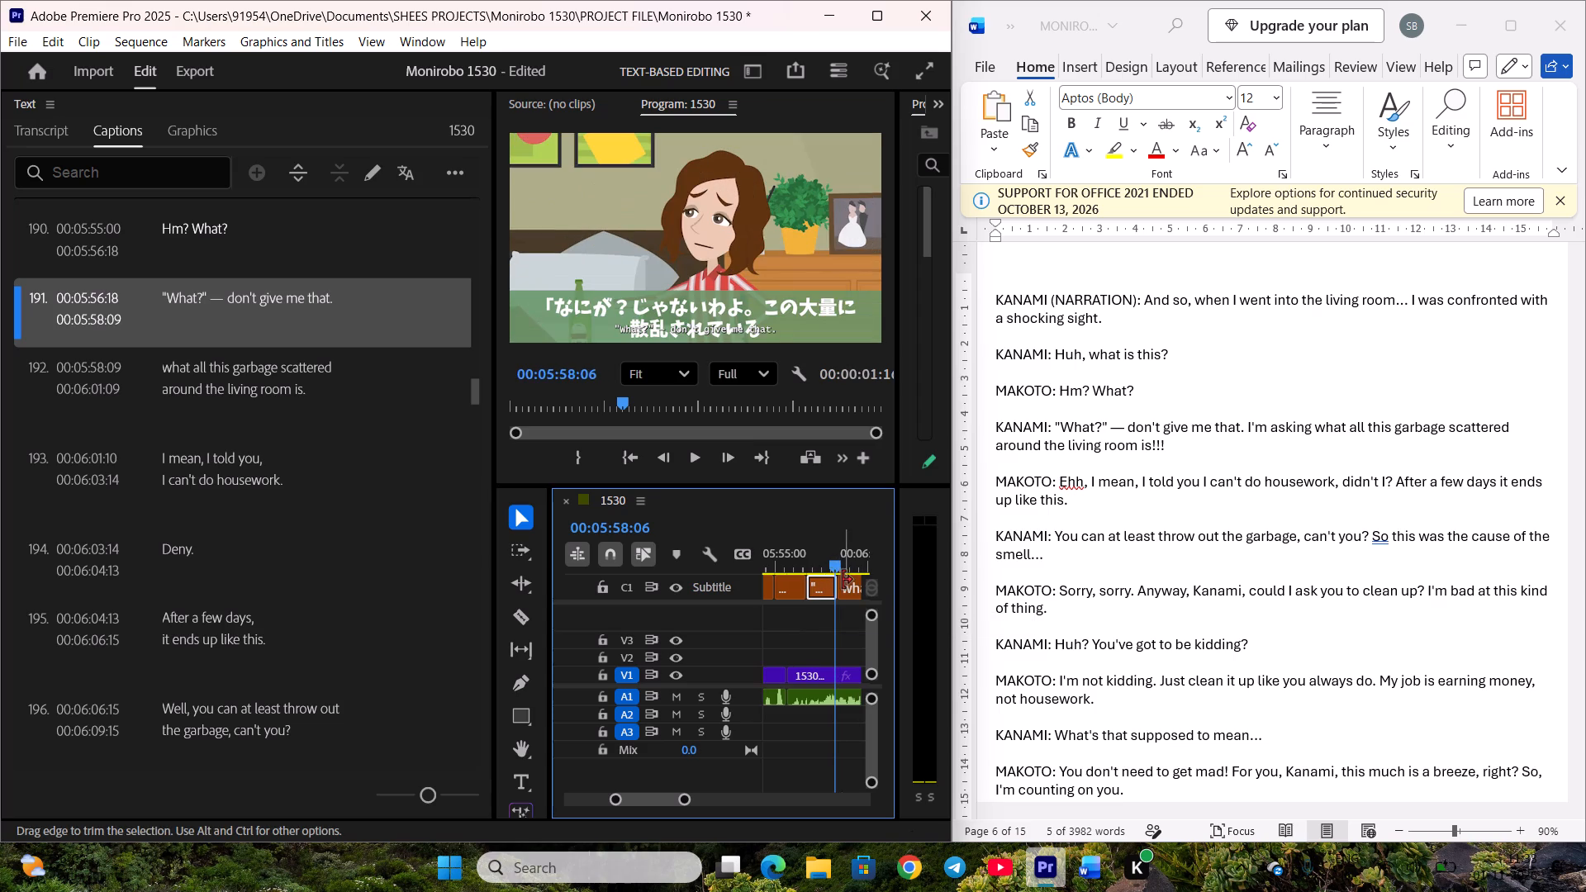
drag(843, 580, 795, 576)
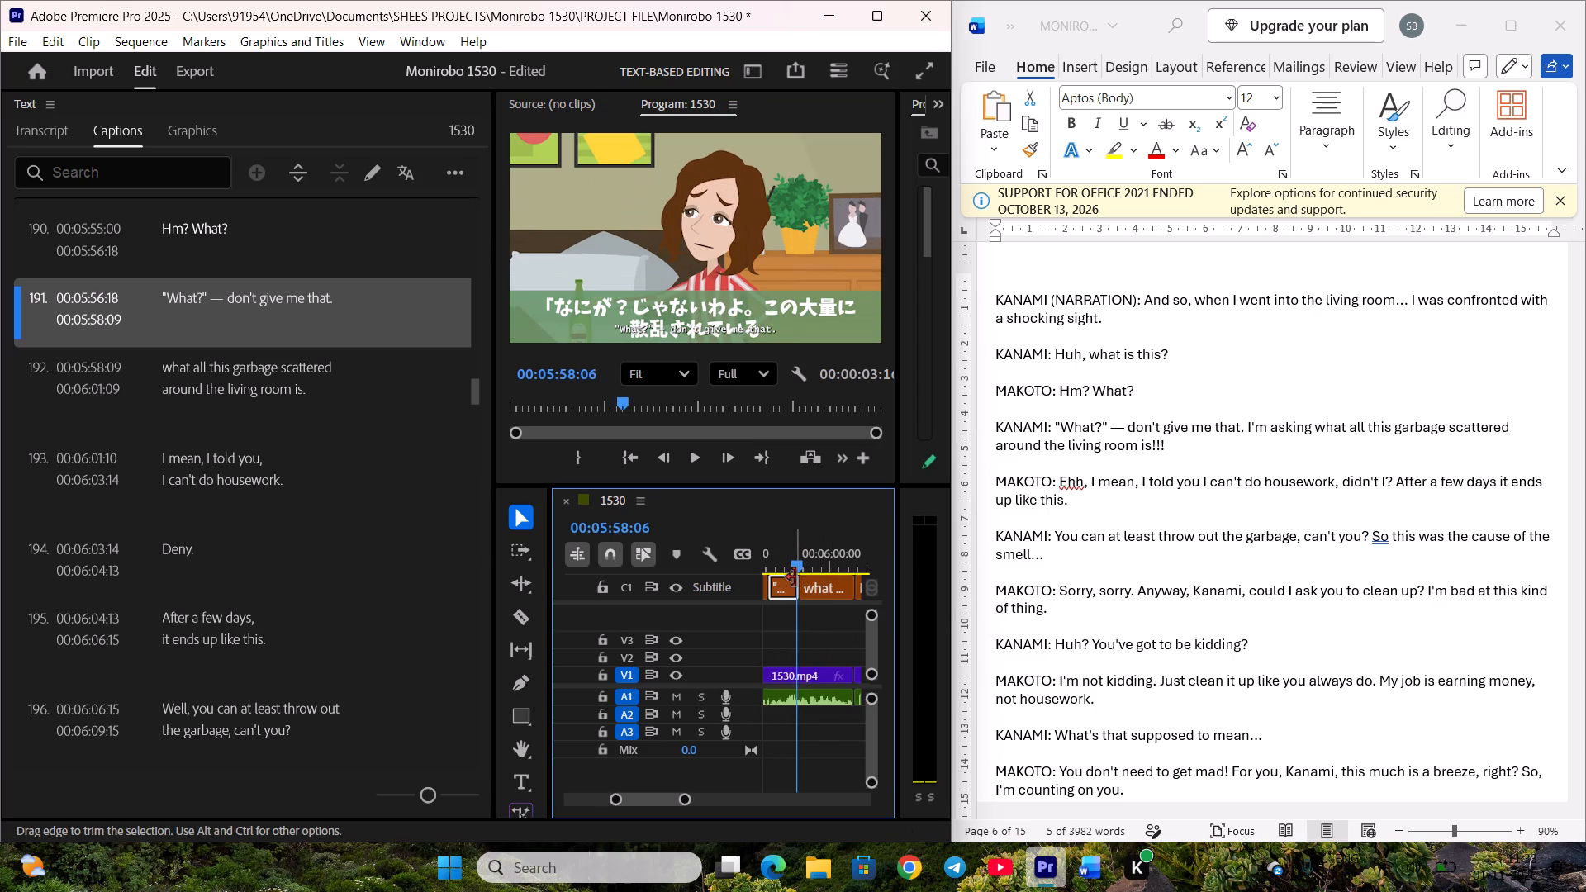
key(space)
key(space)
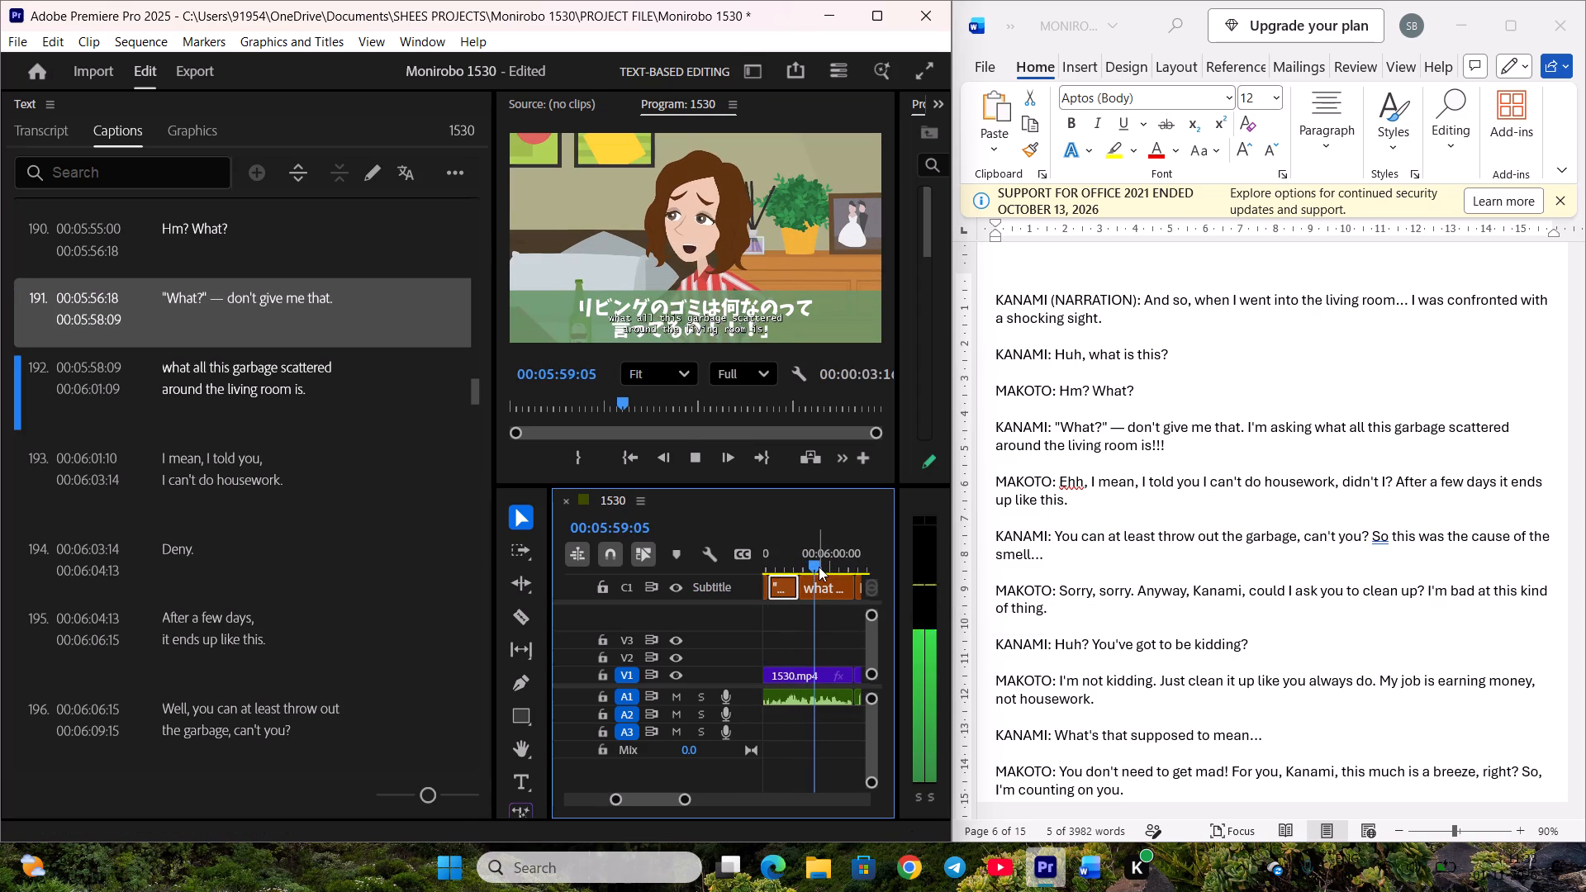
Locate the spoken break between captions 191 and 192 and trim caption 191's end to 00:05:57:22.
key(equal)
key(equal)
scroll(818, 634, up, 3)
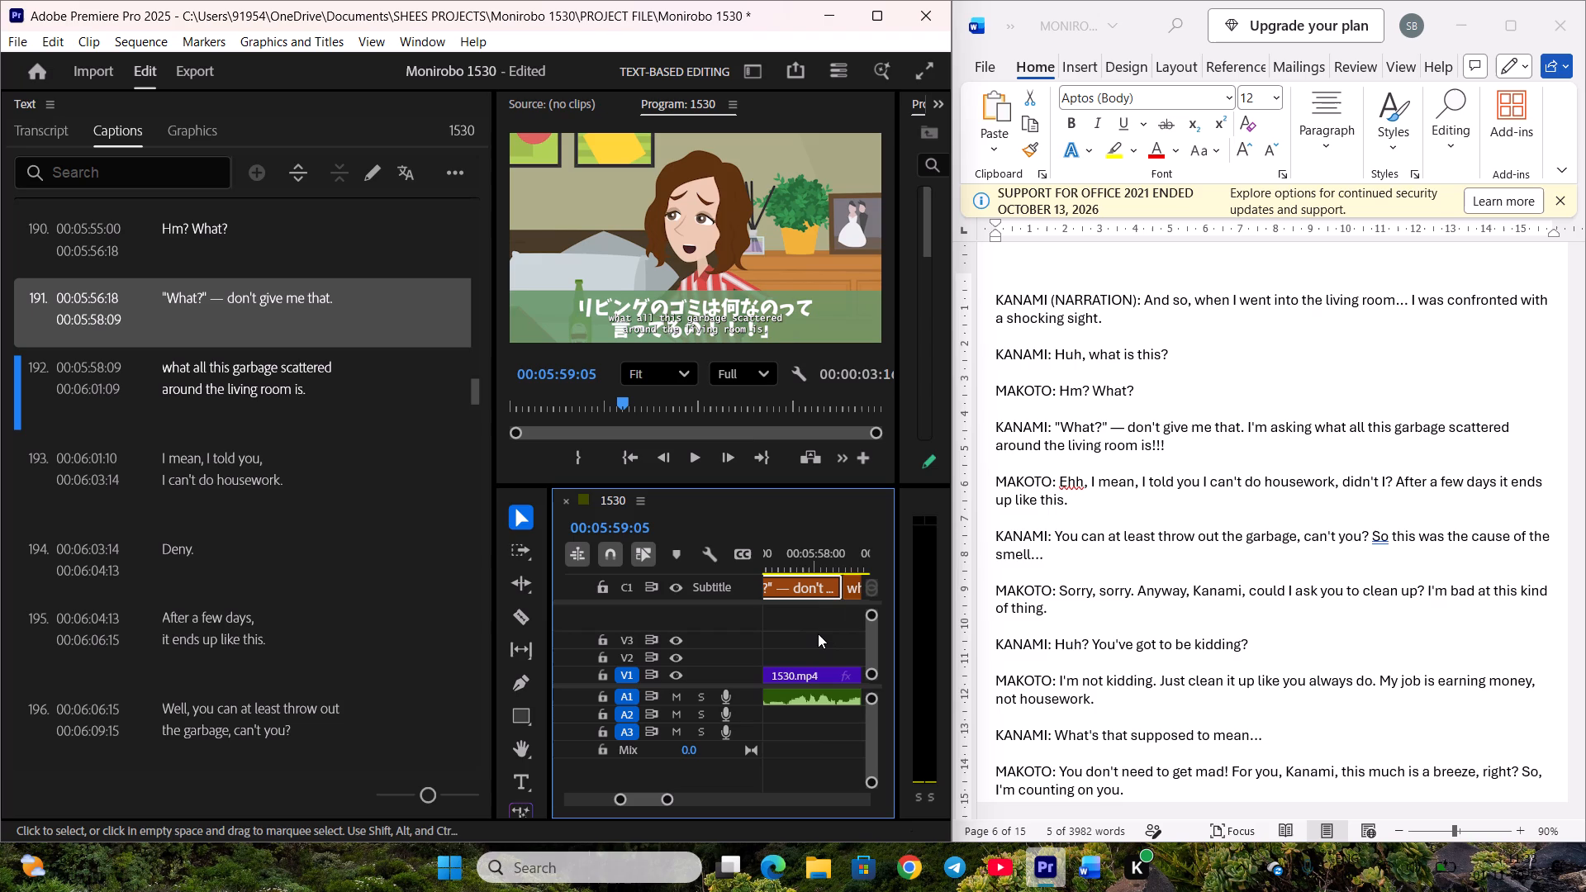
drag(791, 539, 779, 548)
key(space)
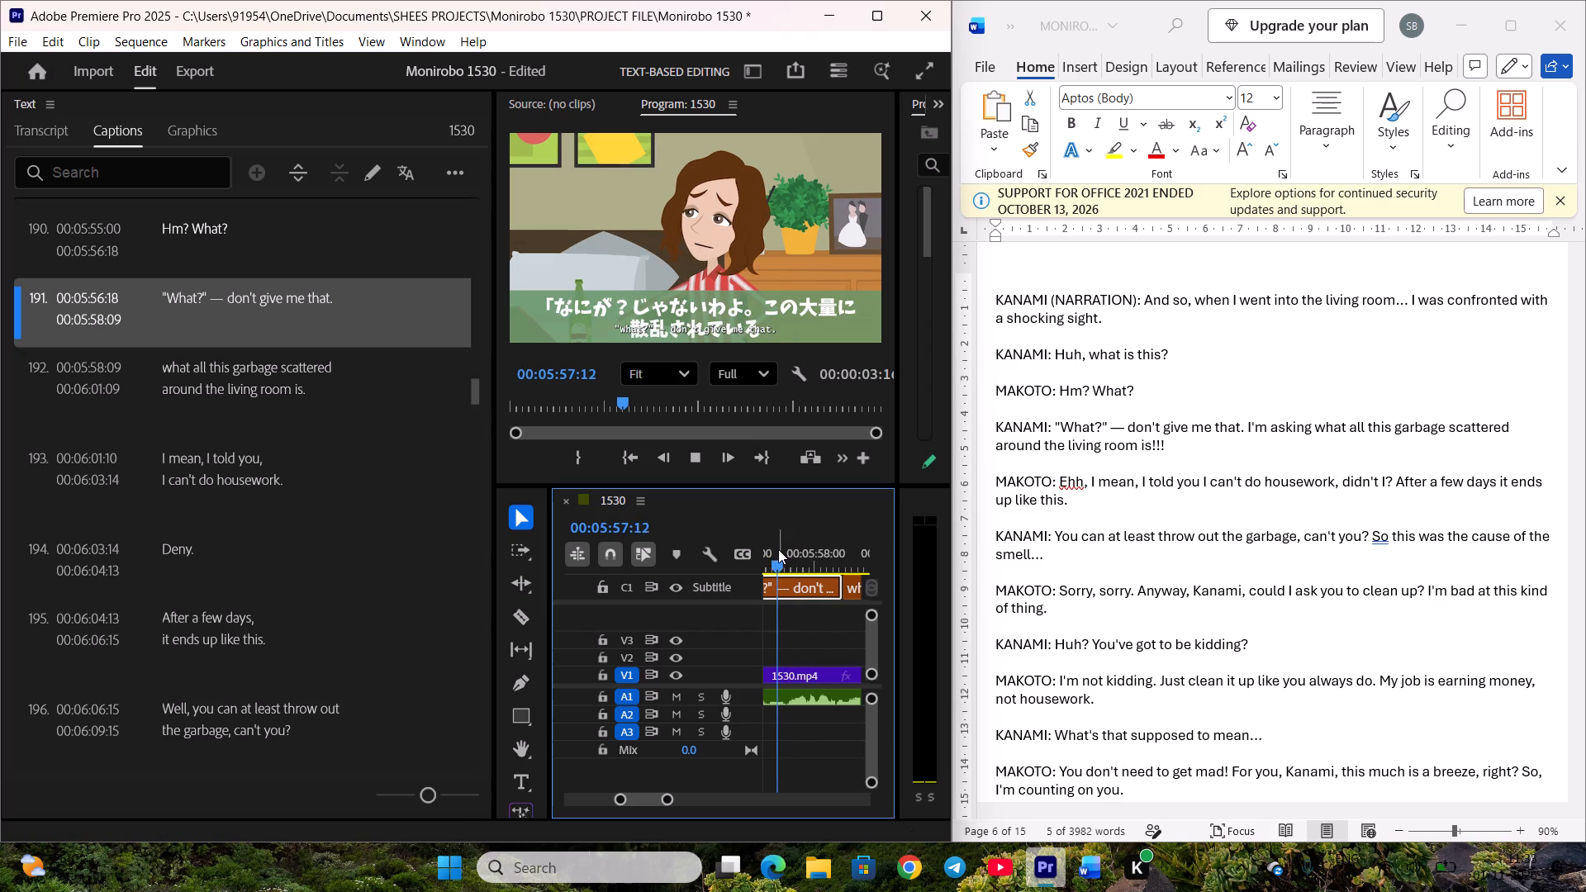
key(space)
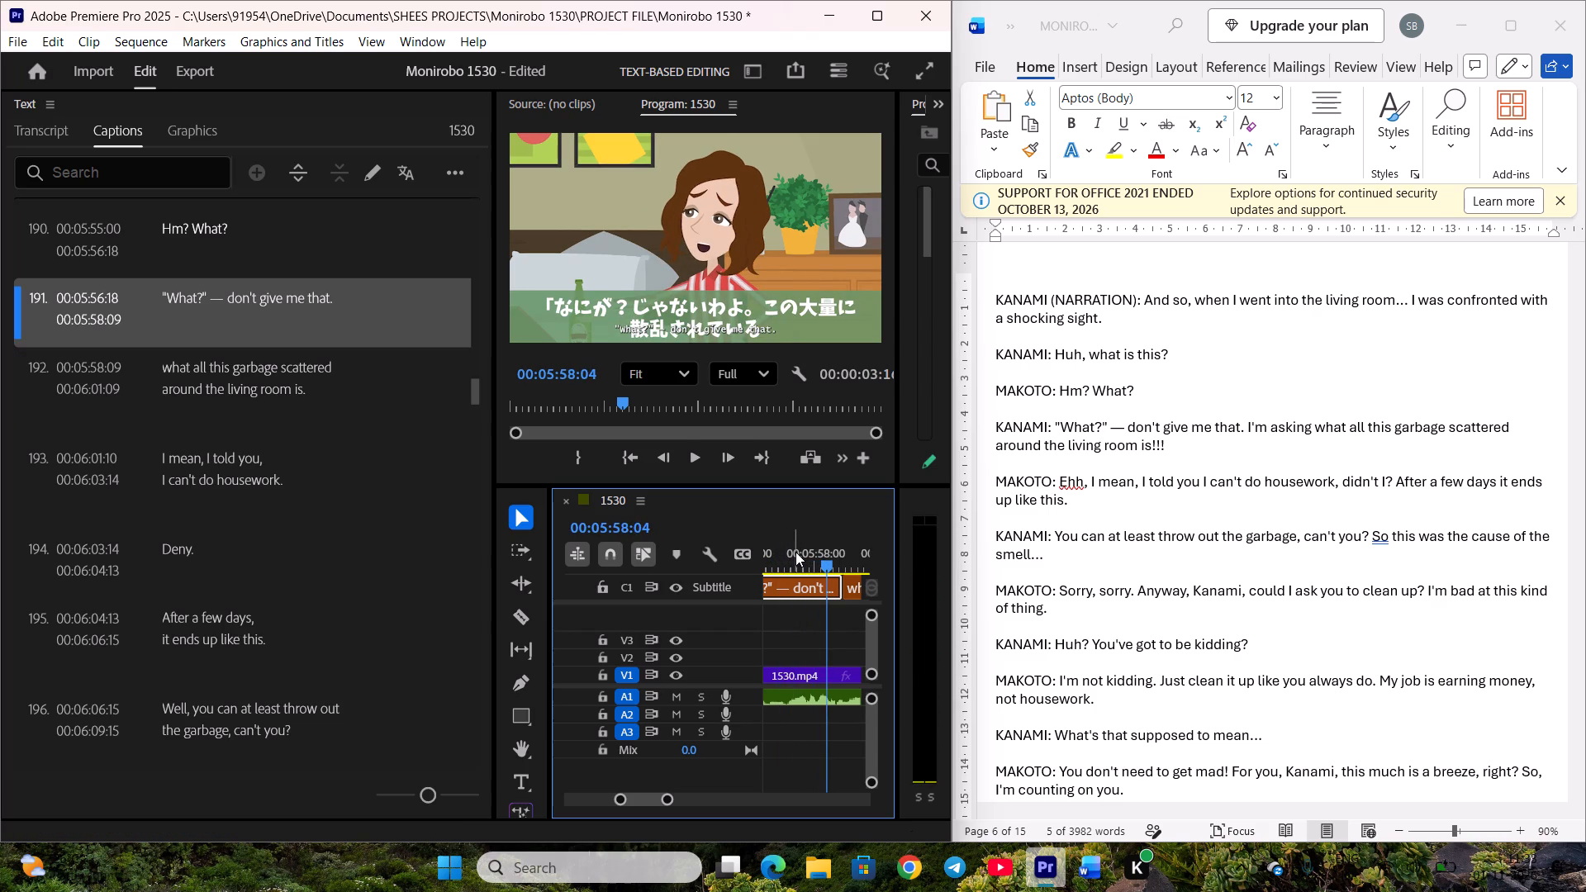
click(795, 552)
key(space)
key(space)
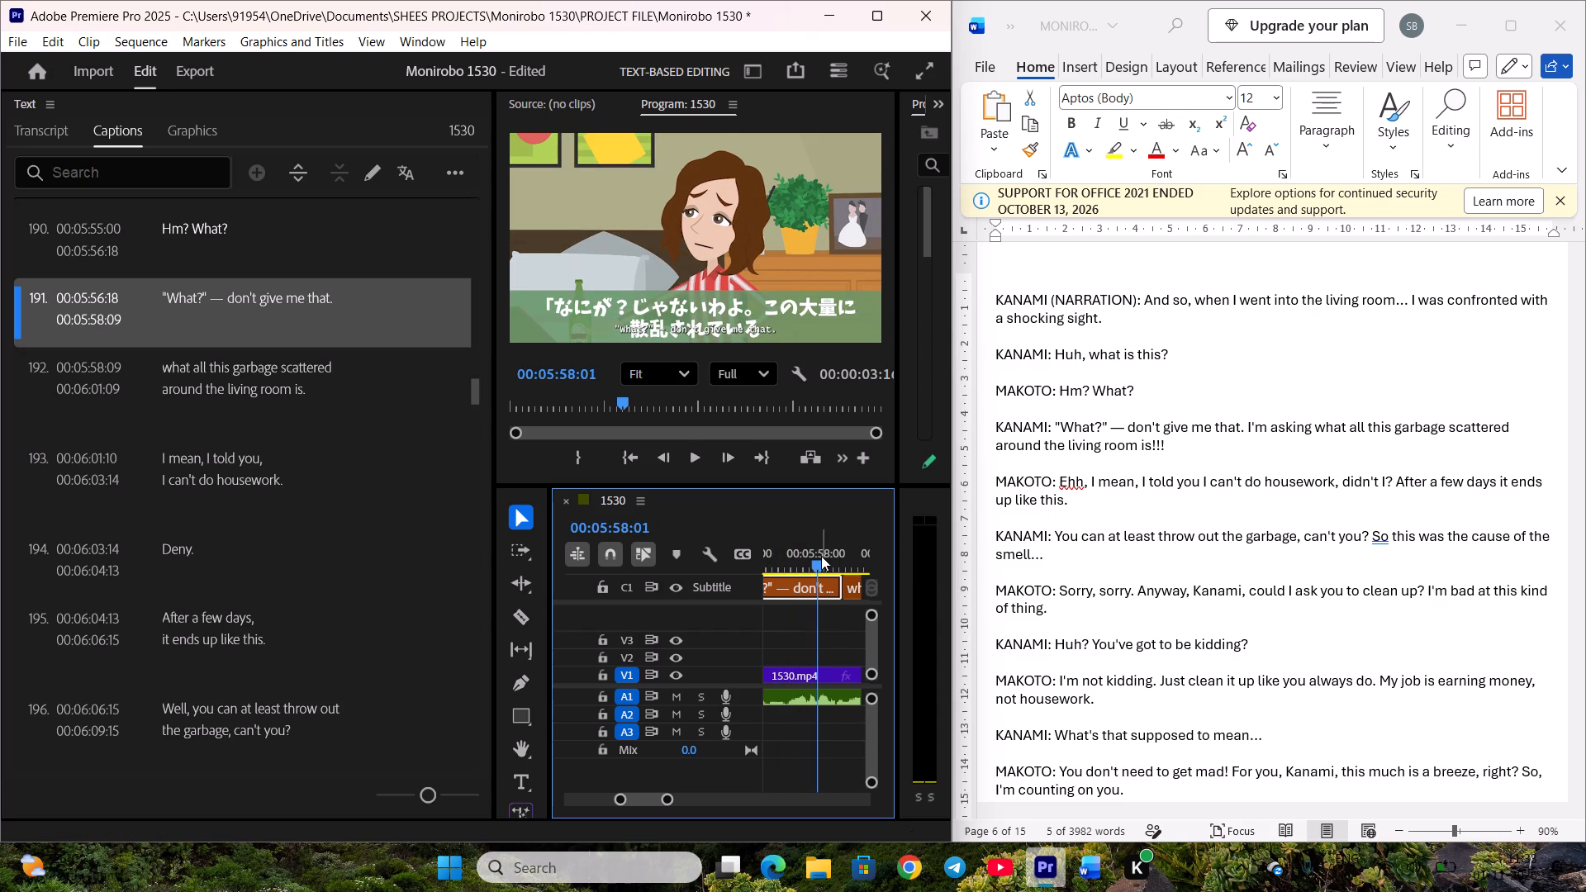
drag(821, 556, 810, 559)
key(space)
click(810, 559)
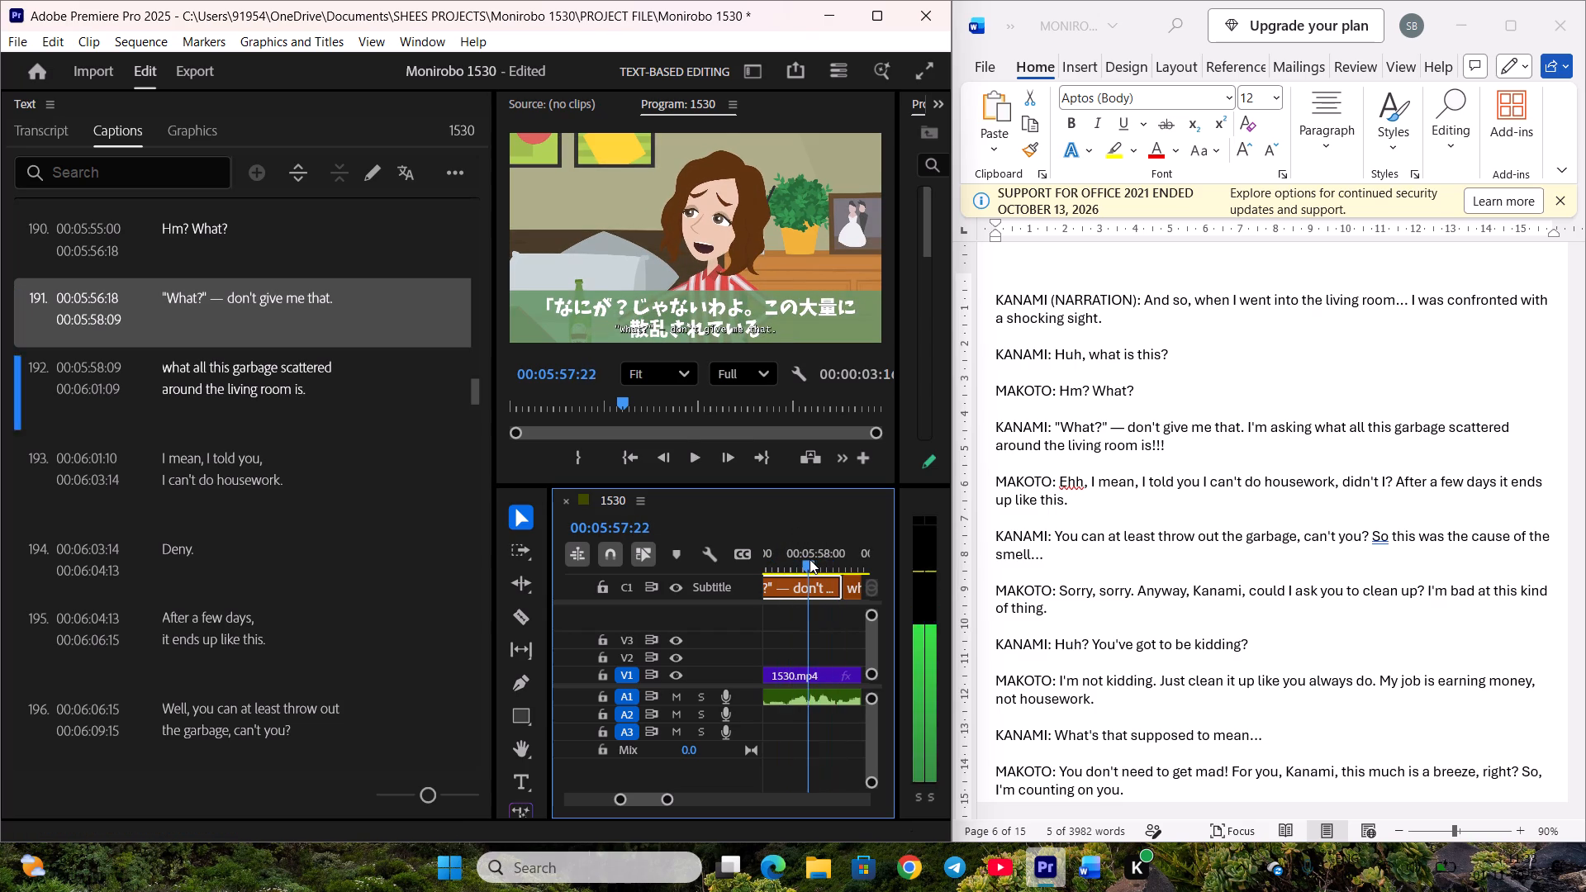
click(809, 560)
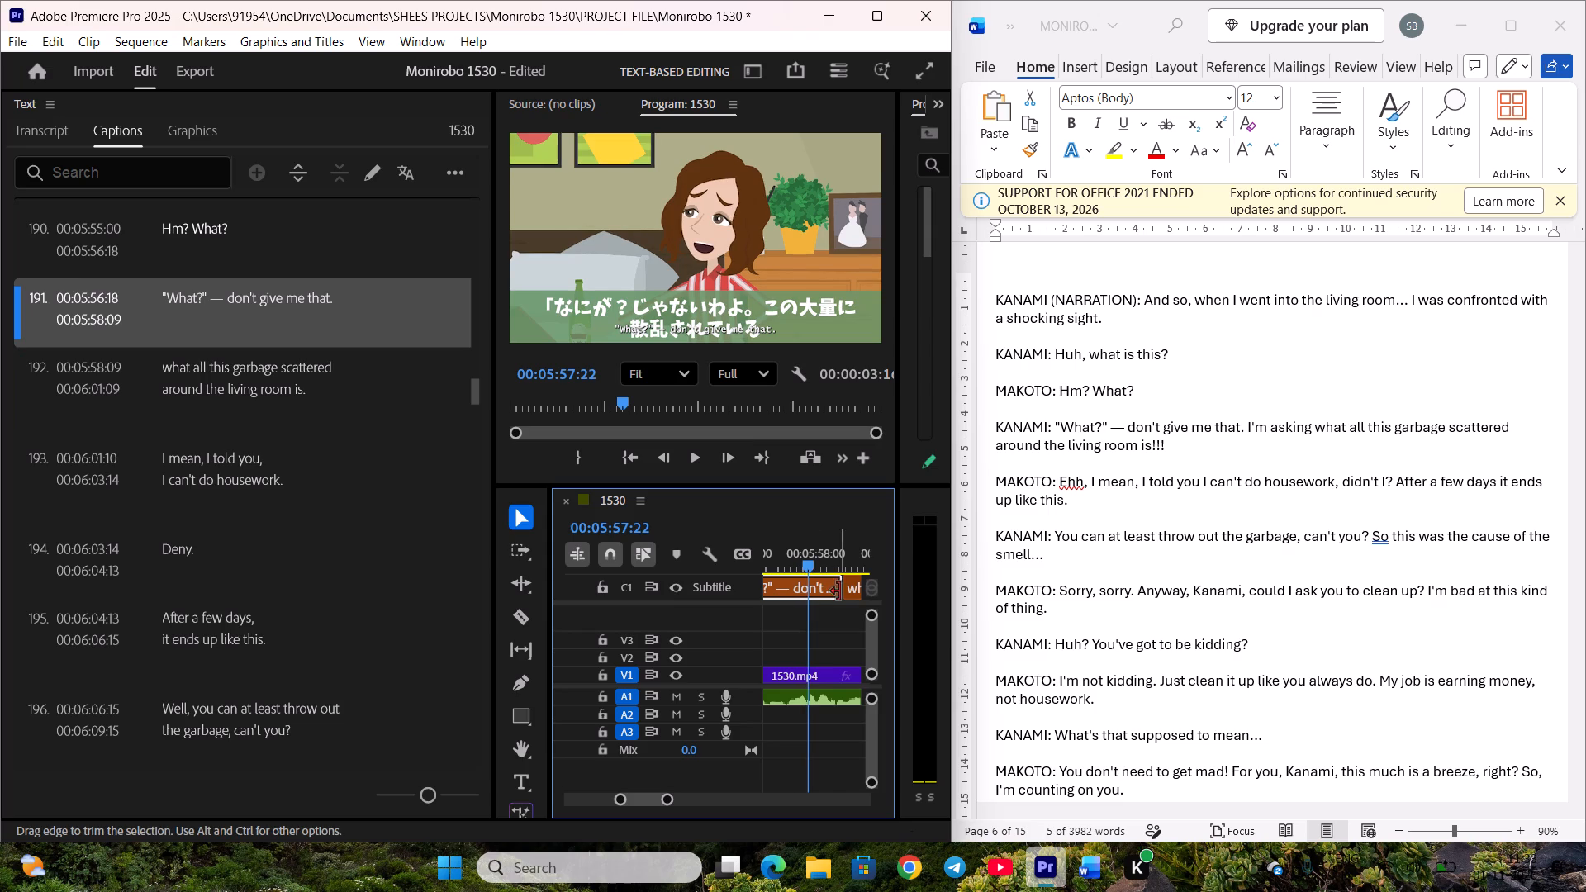
drag(839, 591, 810, 589)
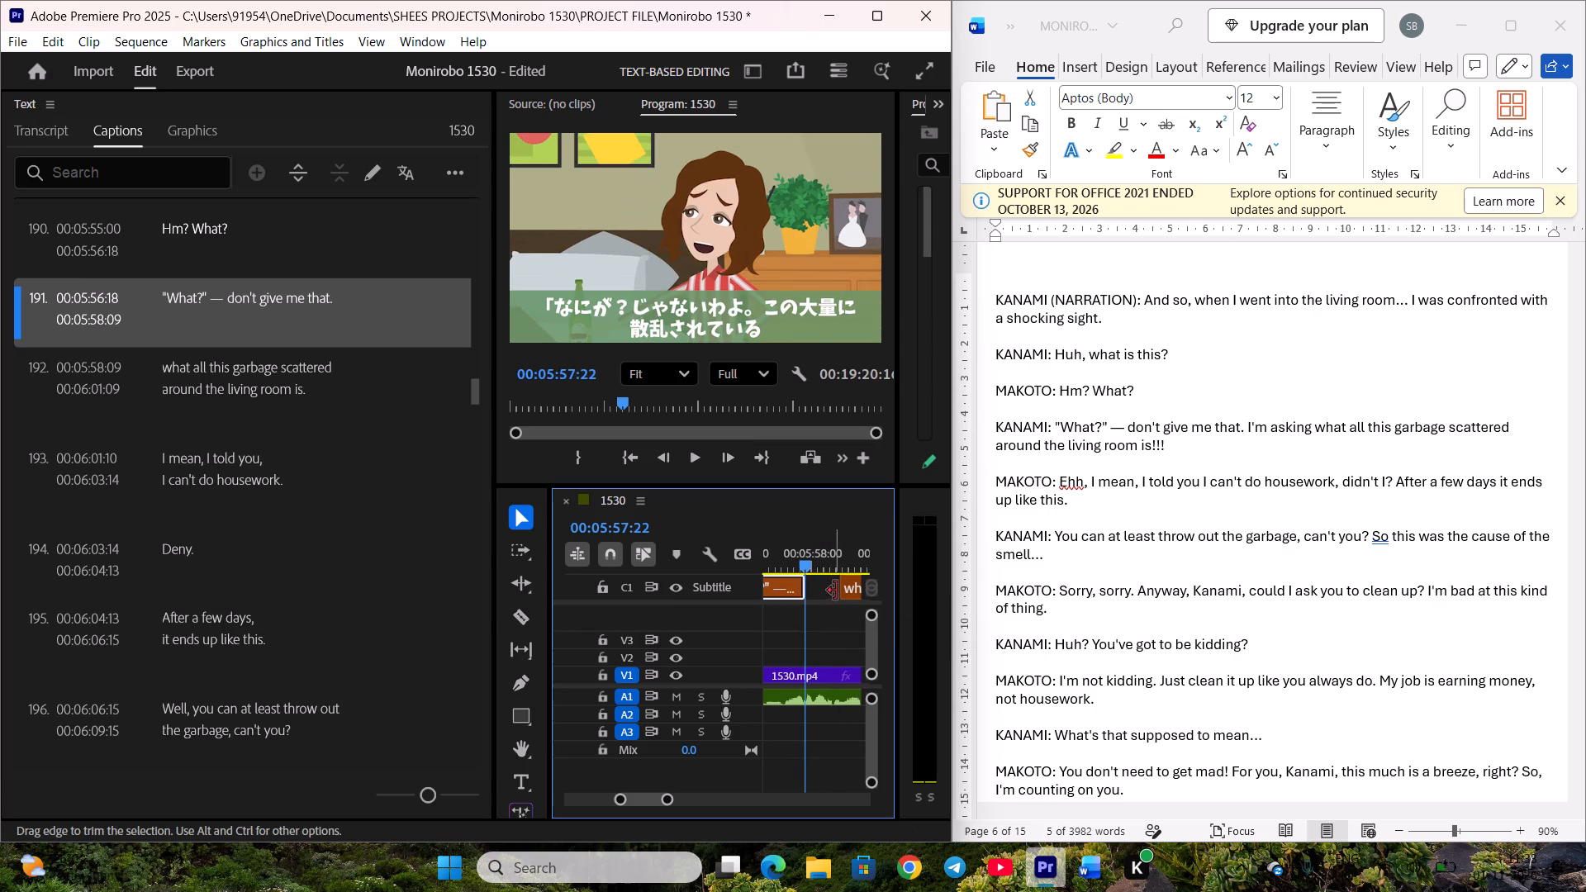
Extend caption 192's start back to 00:05:57:22 so it meets caption 191, and save the project.
drag(836, 591, 805, 589)
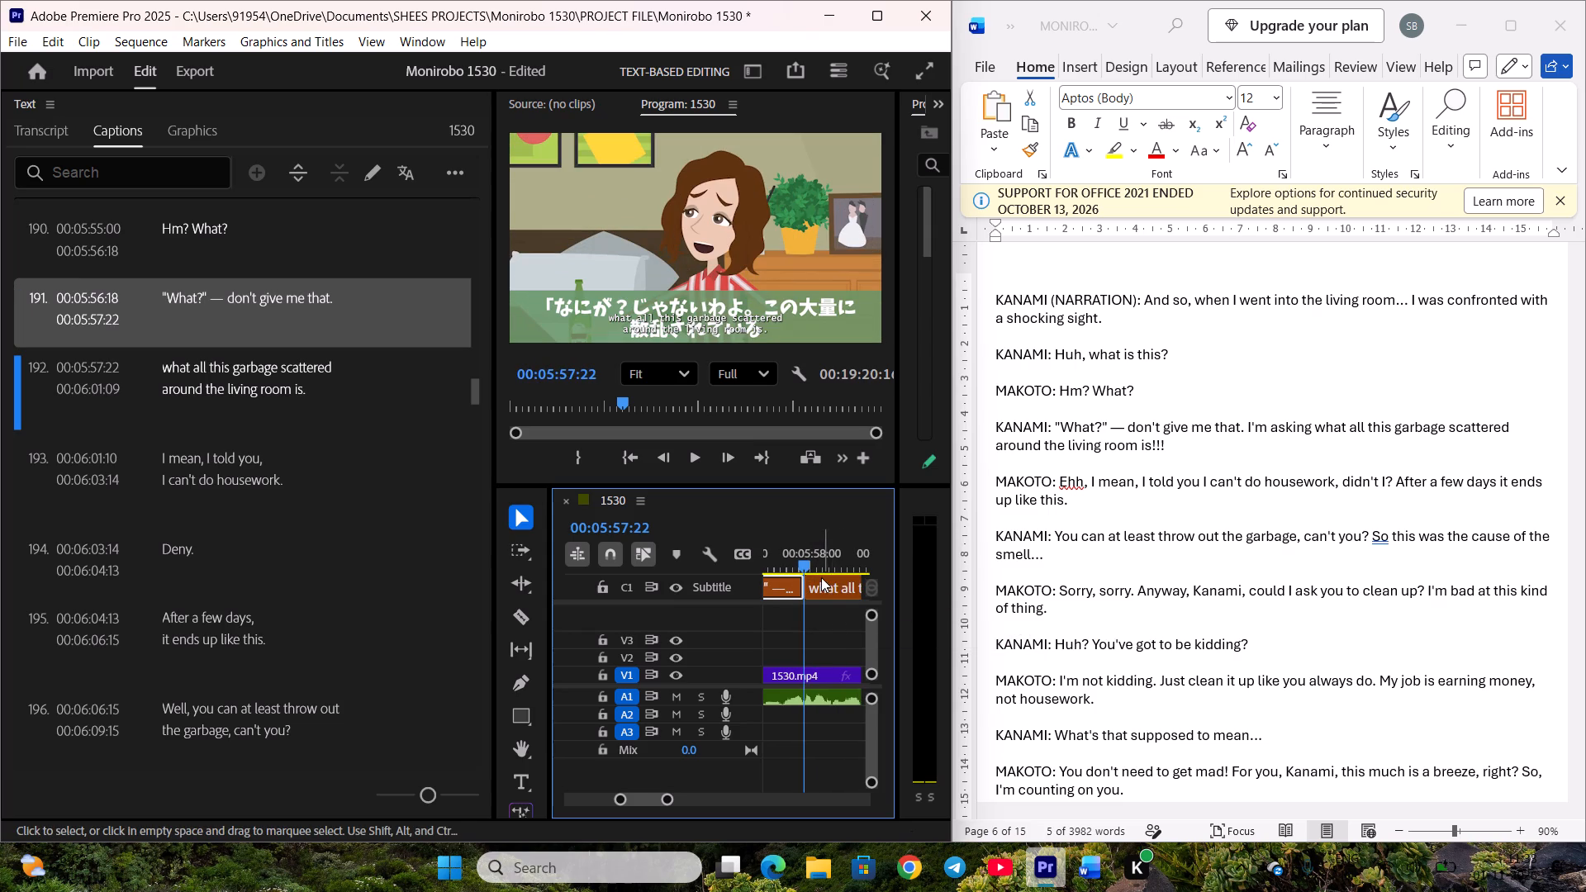
key(minus)
key(minus)
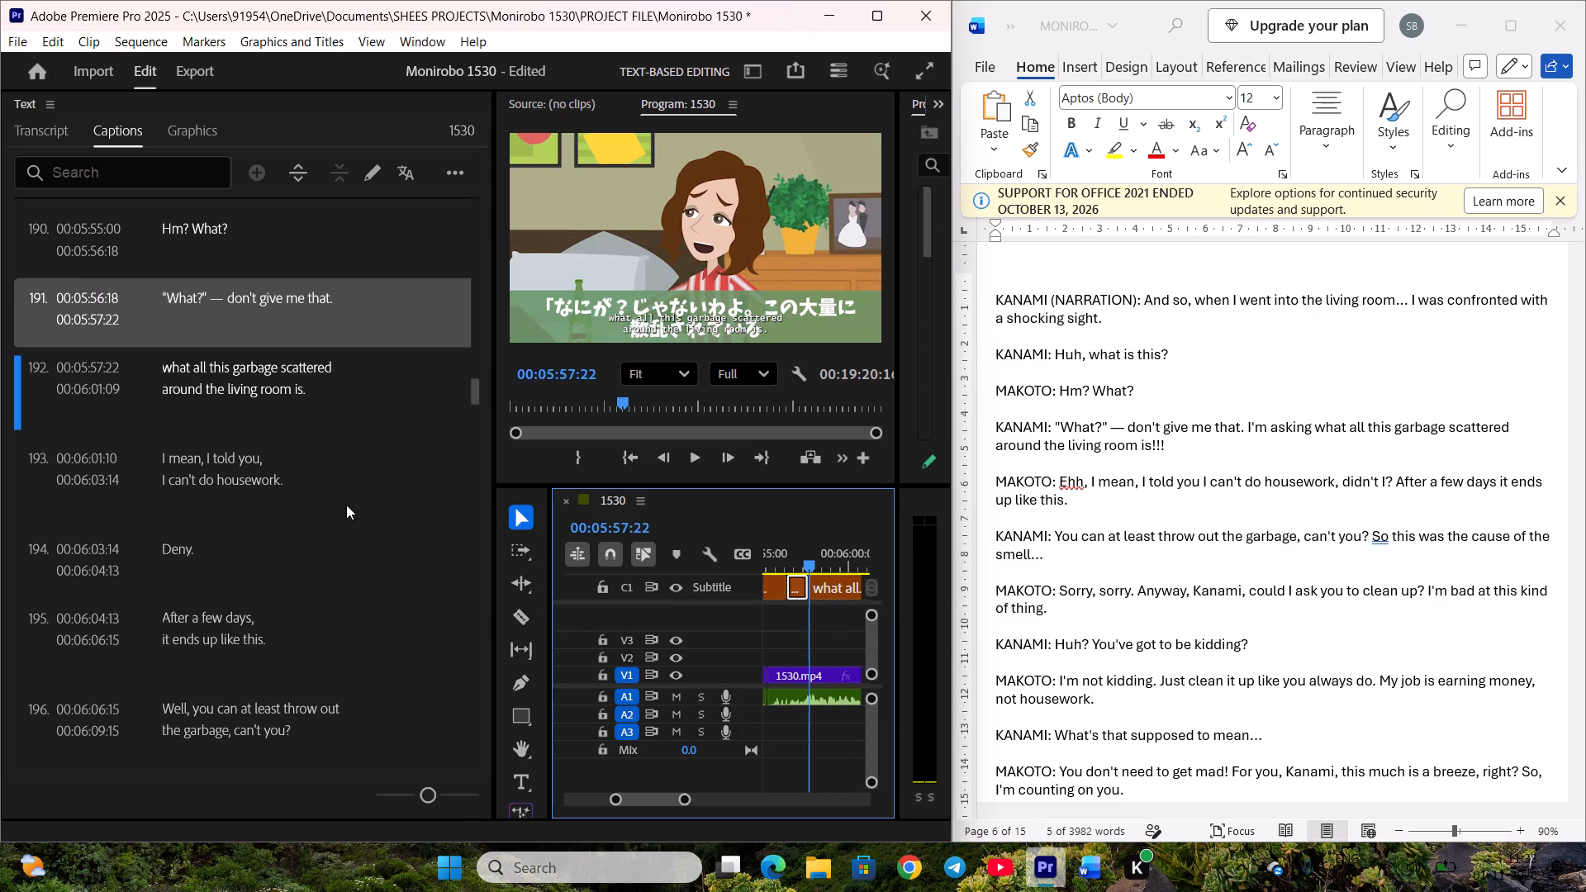
click(280, 367)
scroll(290, 366, down, 2)
key(ctrl+s)
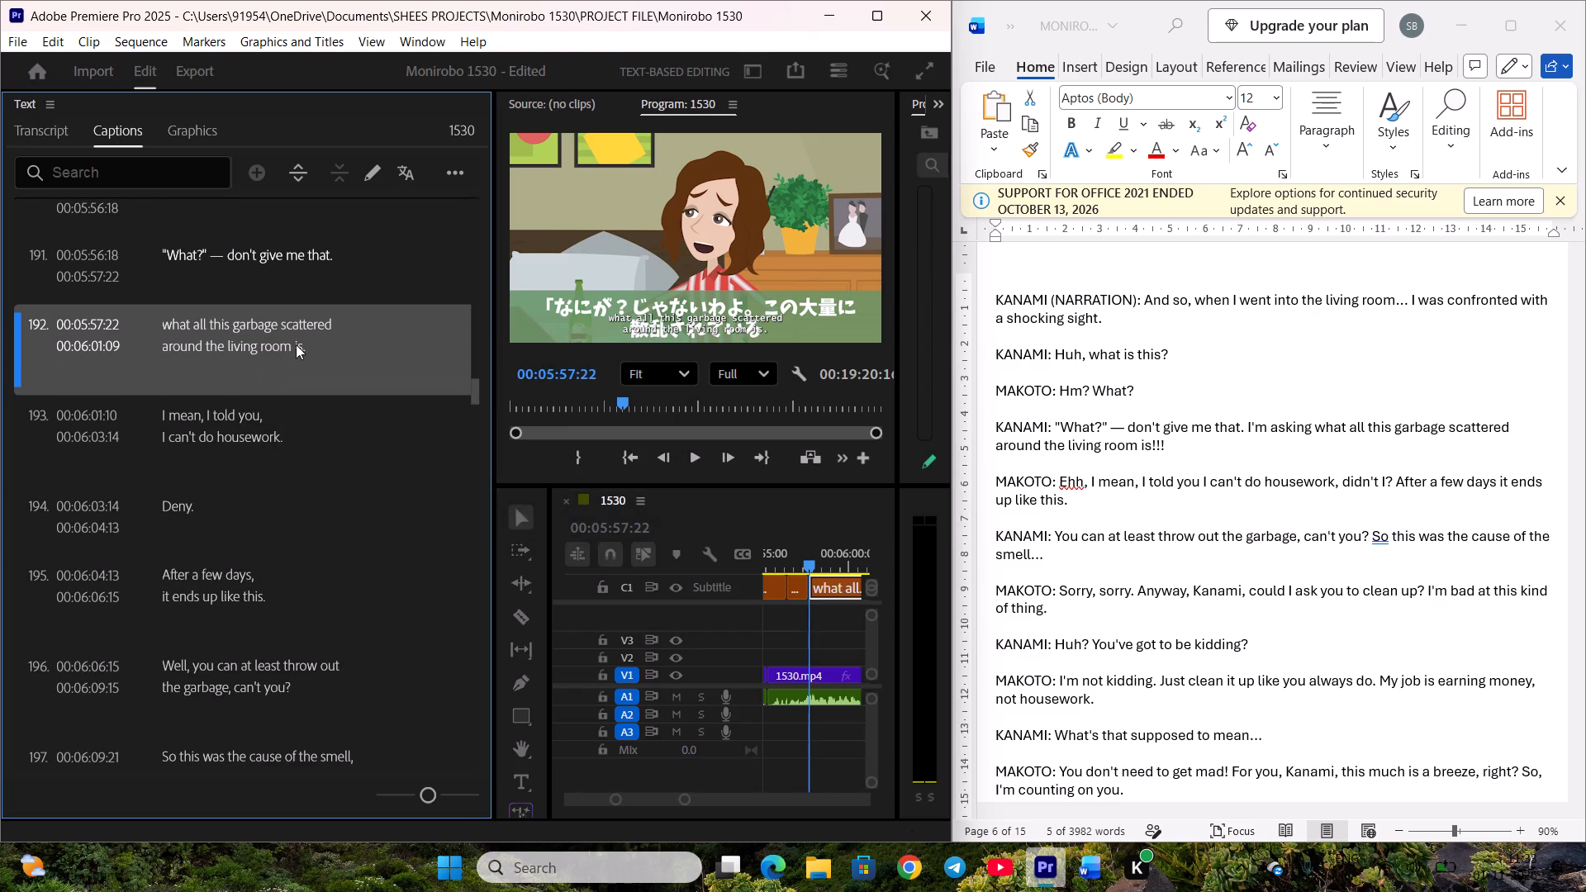
Replace caption 192's text with "I'm asking what all this garbage scattered around the living room is!!!" from the script and save the project.
click(1346, 339)
scroll(1282, 398, down, 1)
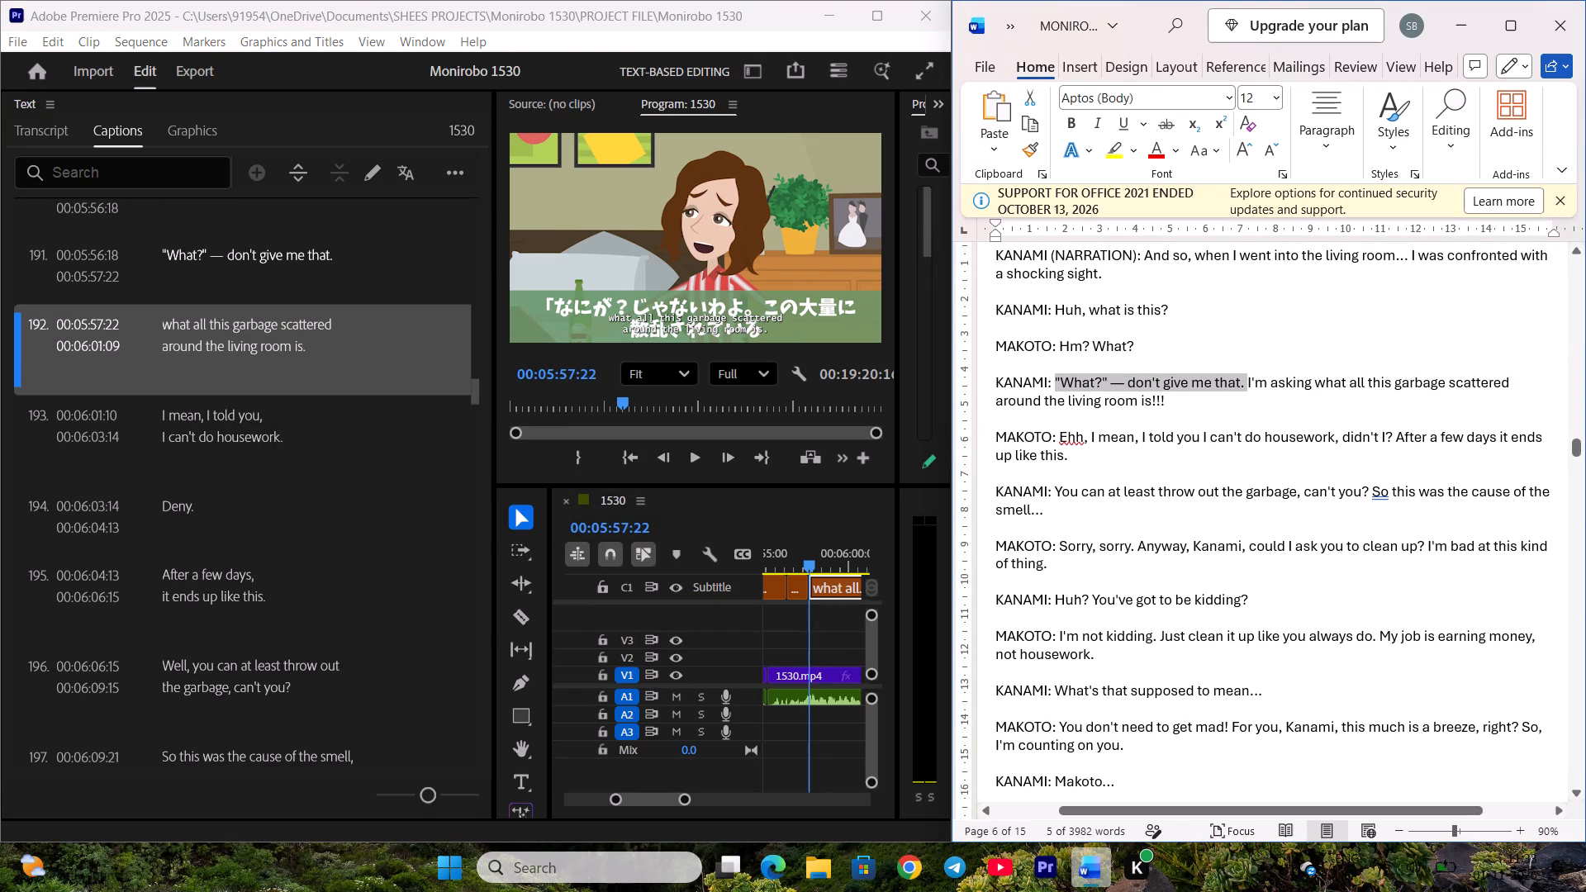
drag(1250, 382, 1266, 394)
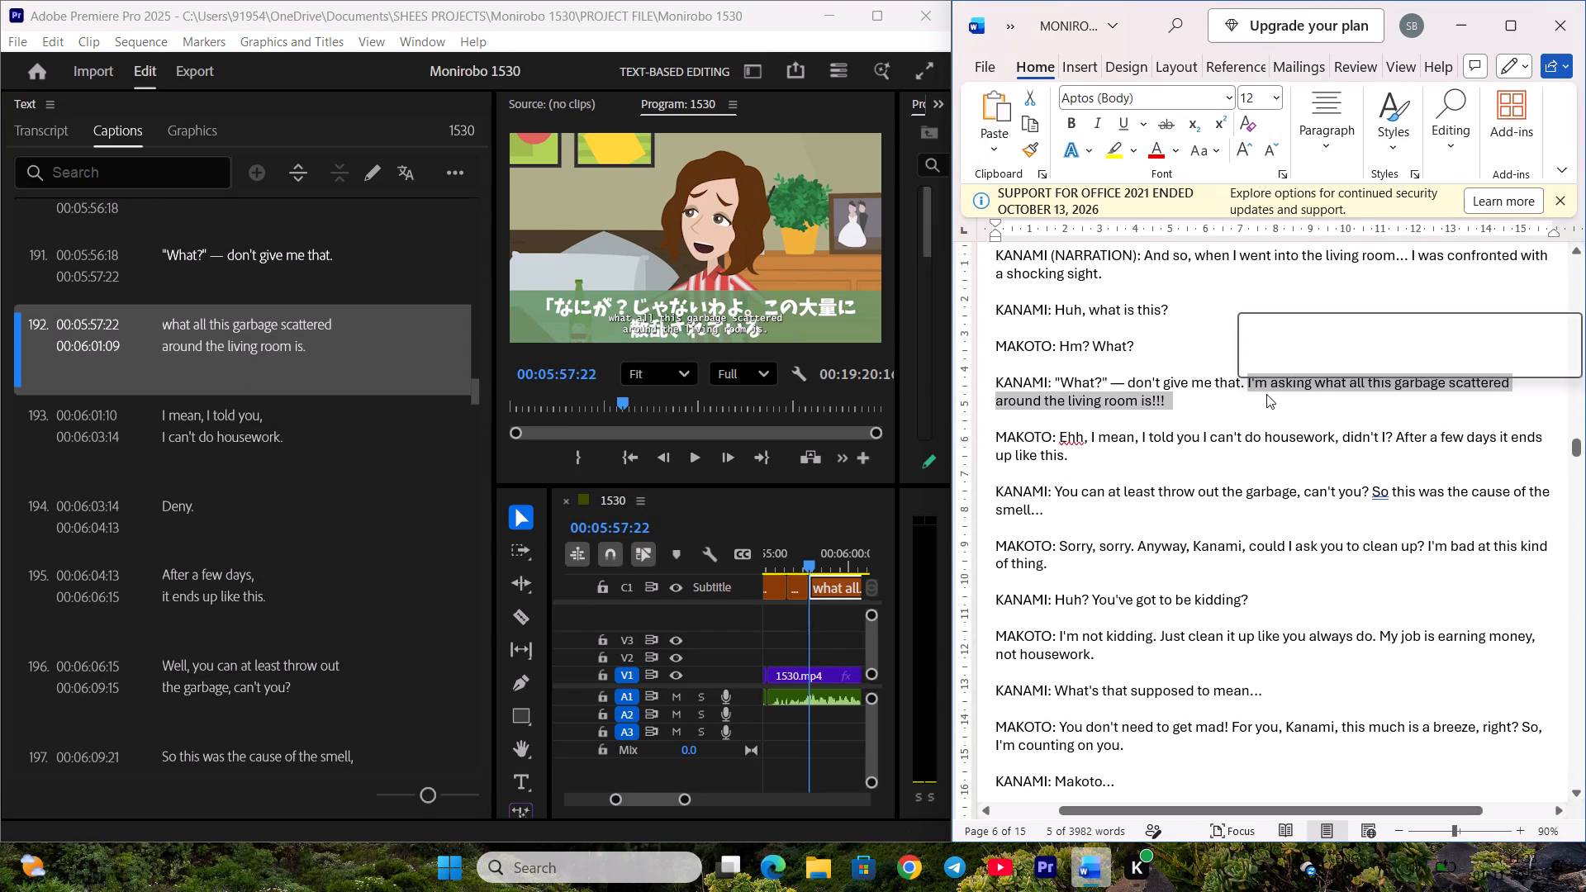
key(ctrl+c)
double_click(368, 340)
key(ctrl+v)
click(363, 433)
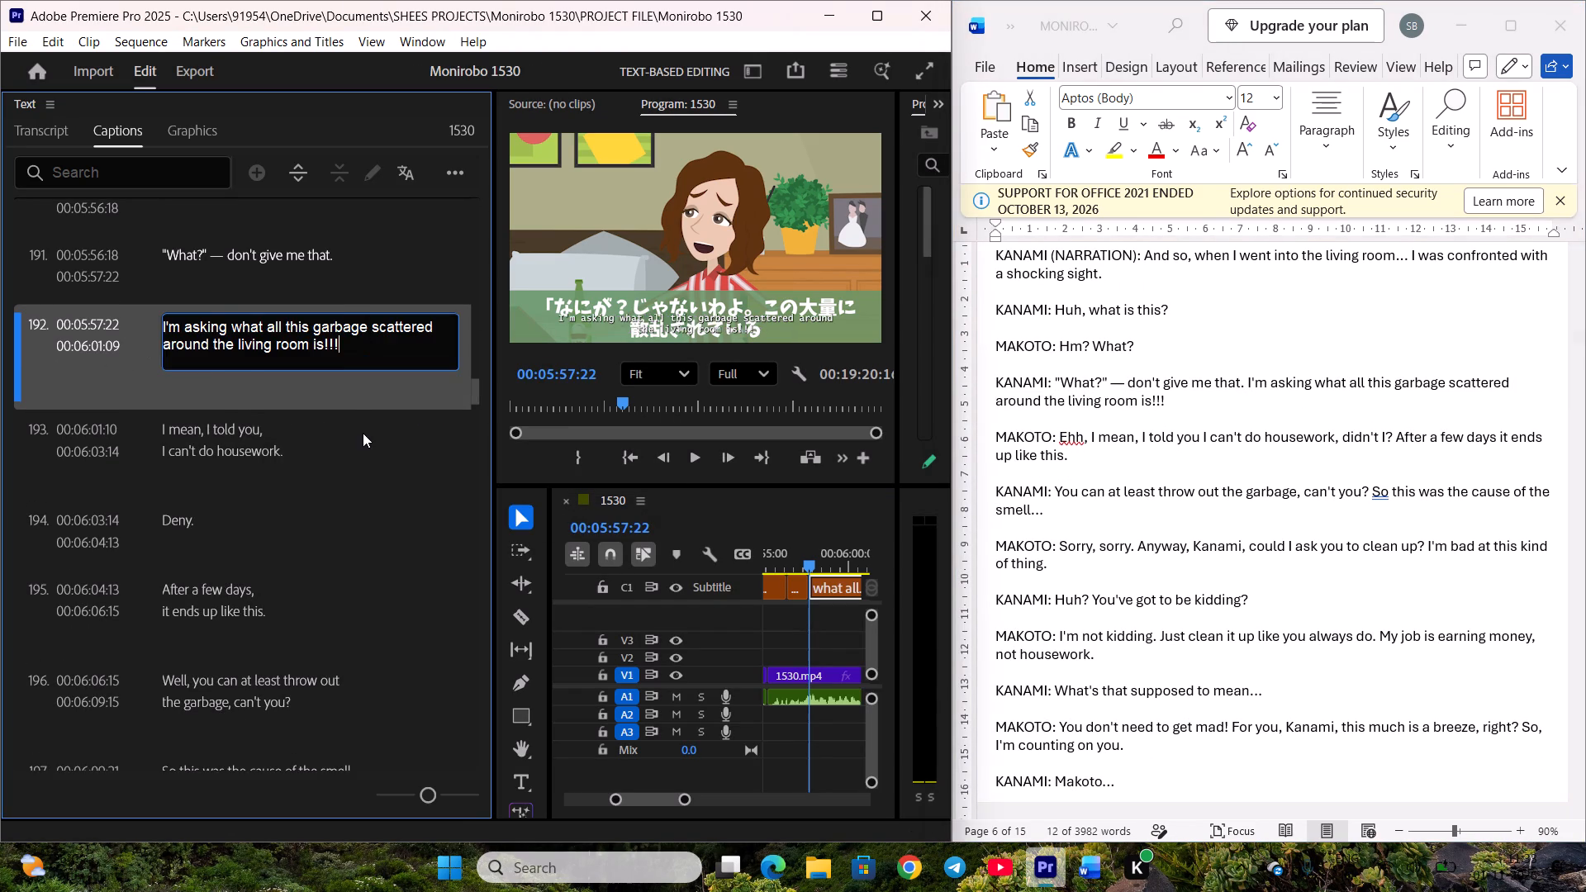
scroll(362, 420, down, 2)
key(ctrl+s)
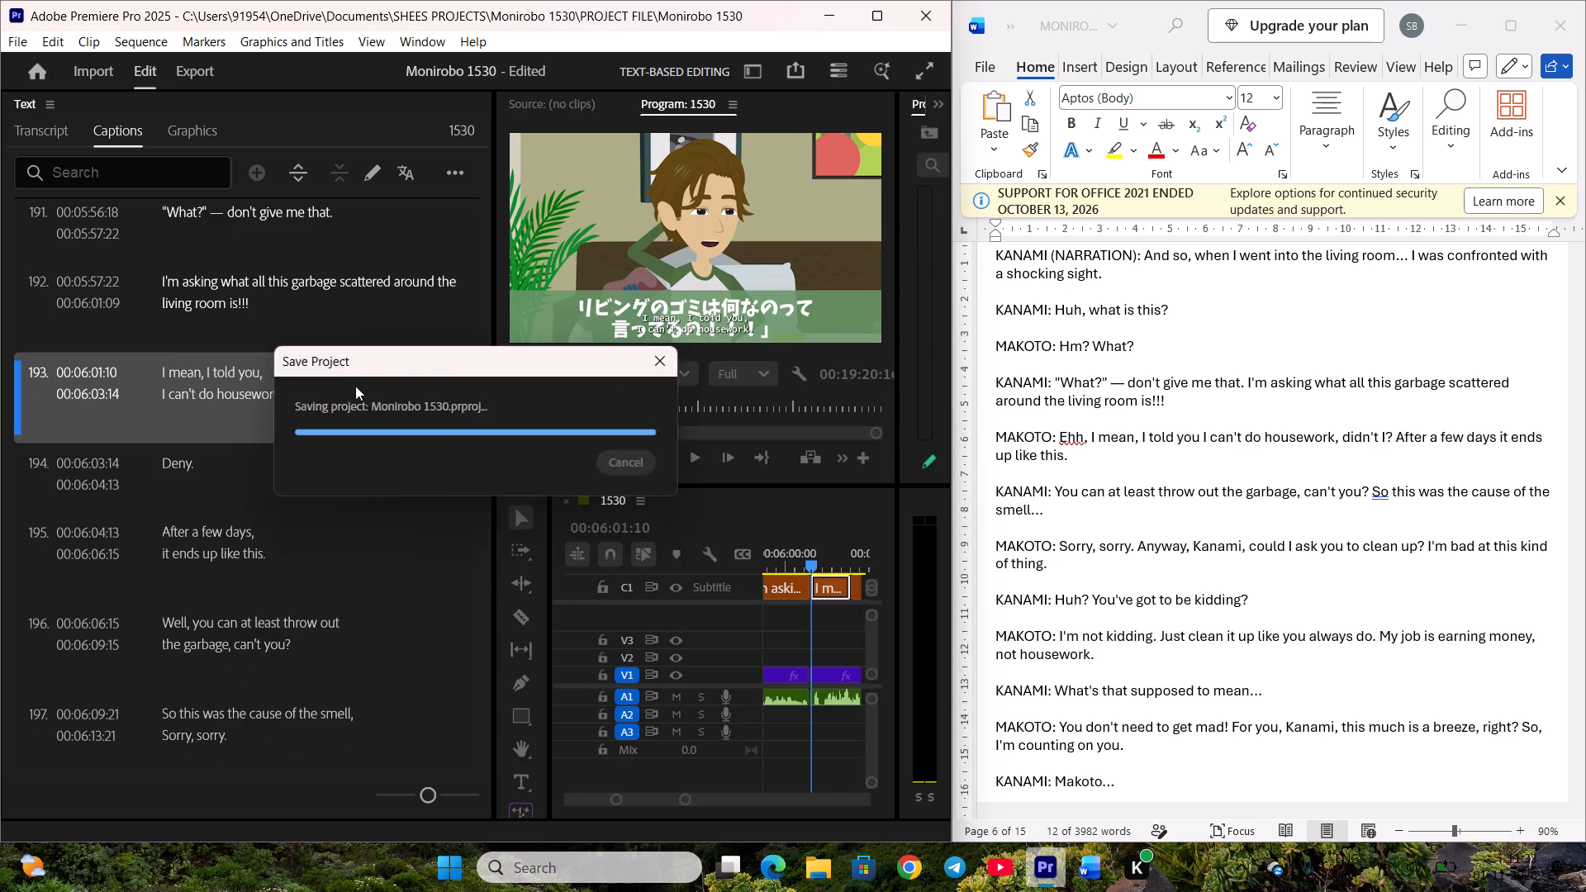
Replace caption 193's text with Makoto's "Ehh, I mean, I told you I can't do housework," from the script and save the project.
click(1203, 408)
scroll(1182, 344, down, 1)
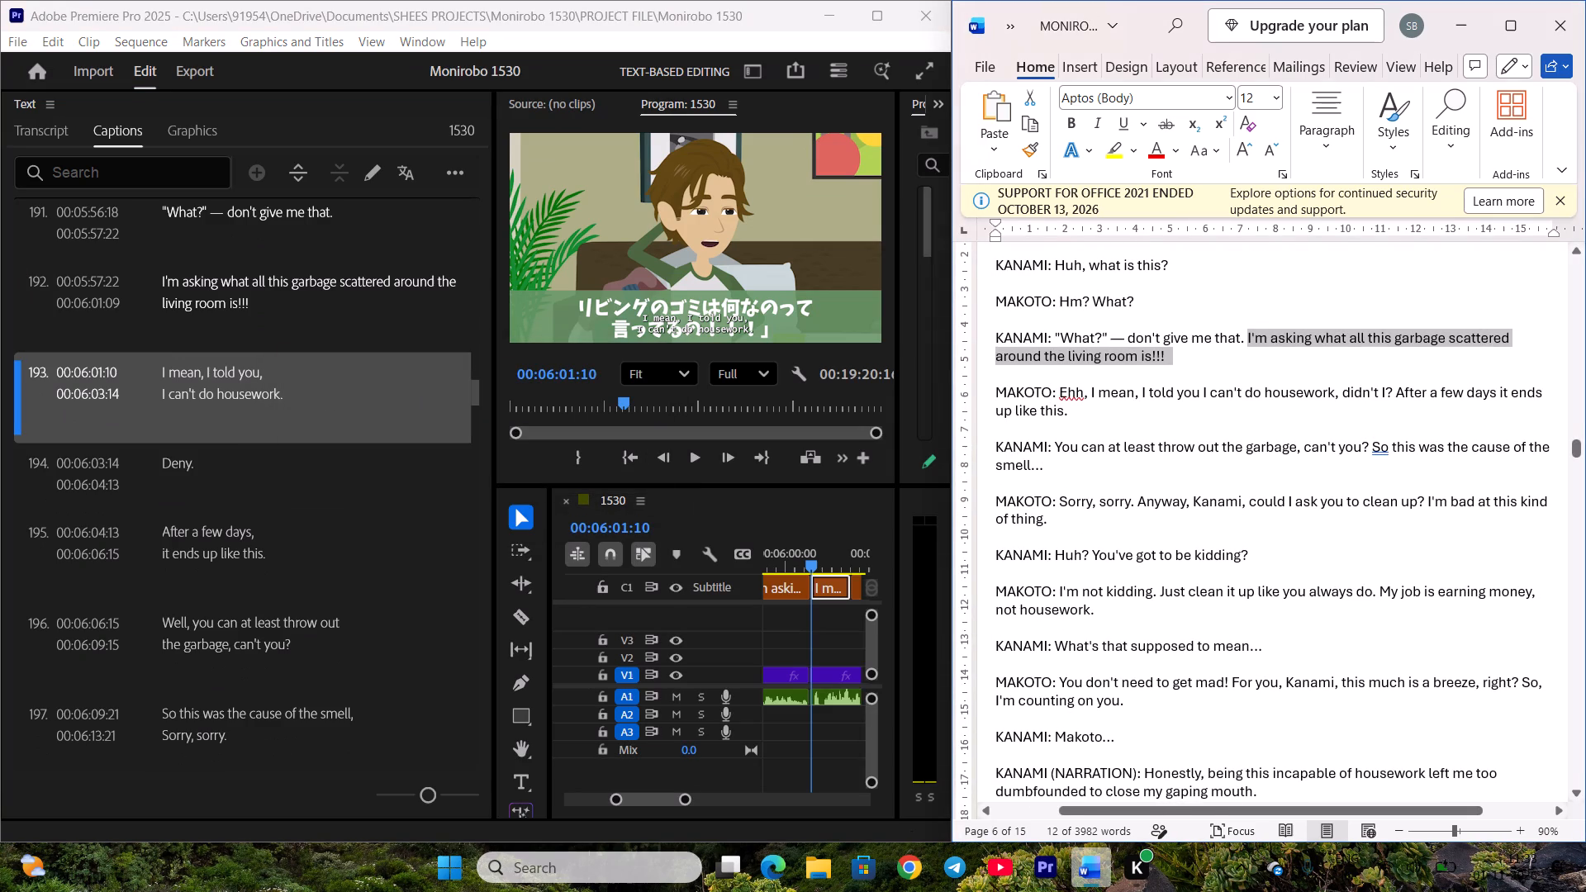
drag(1061, 390, 1194, 387)
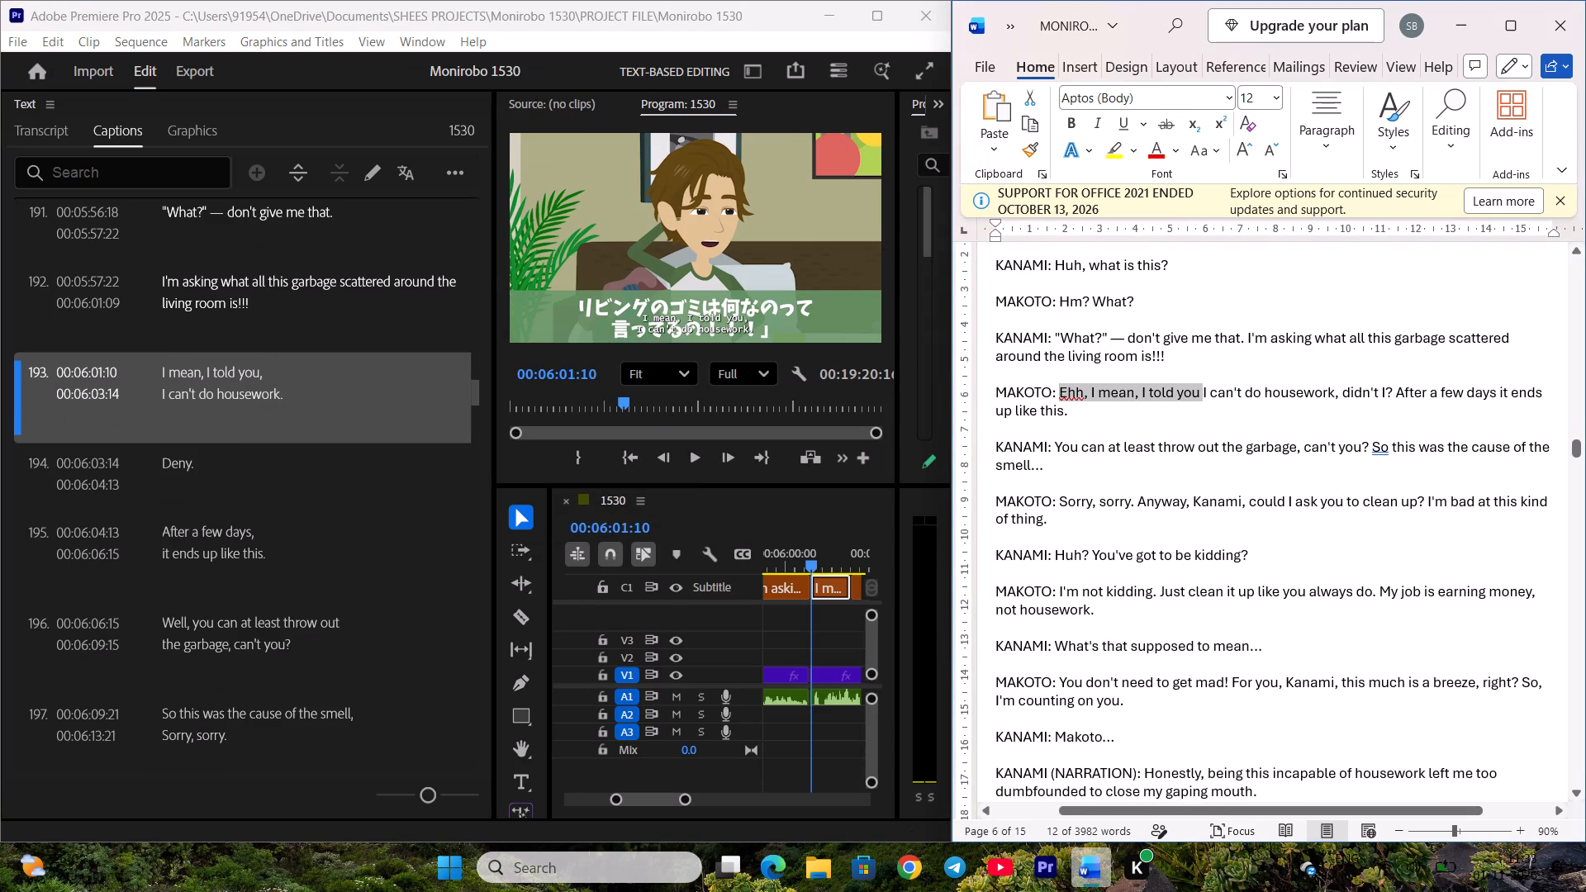
drag(1194, 387, 1341, 385)
key(ctrl+c)
click(349, 399)
click(349, 399)
key(ctrl+v)
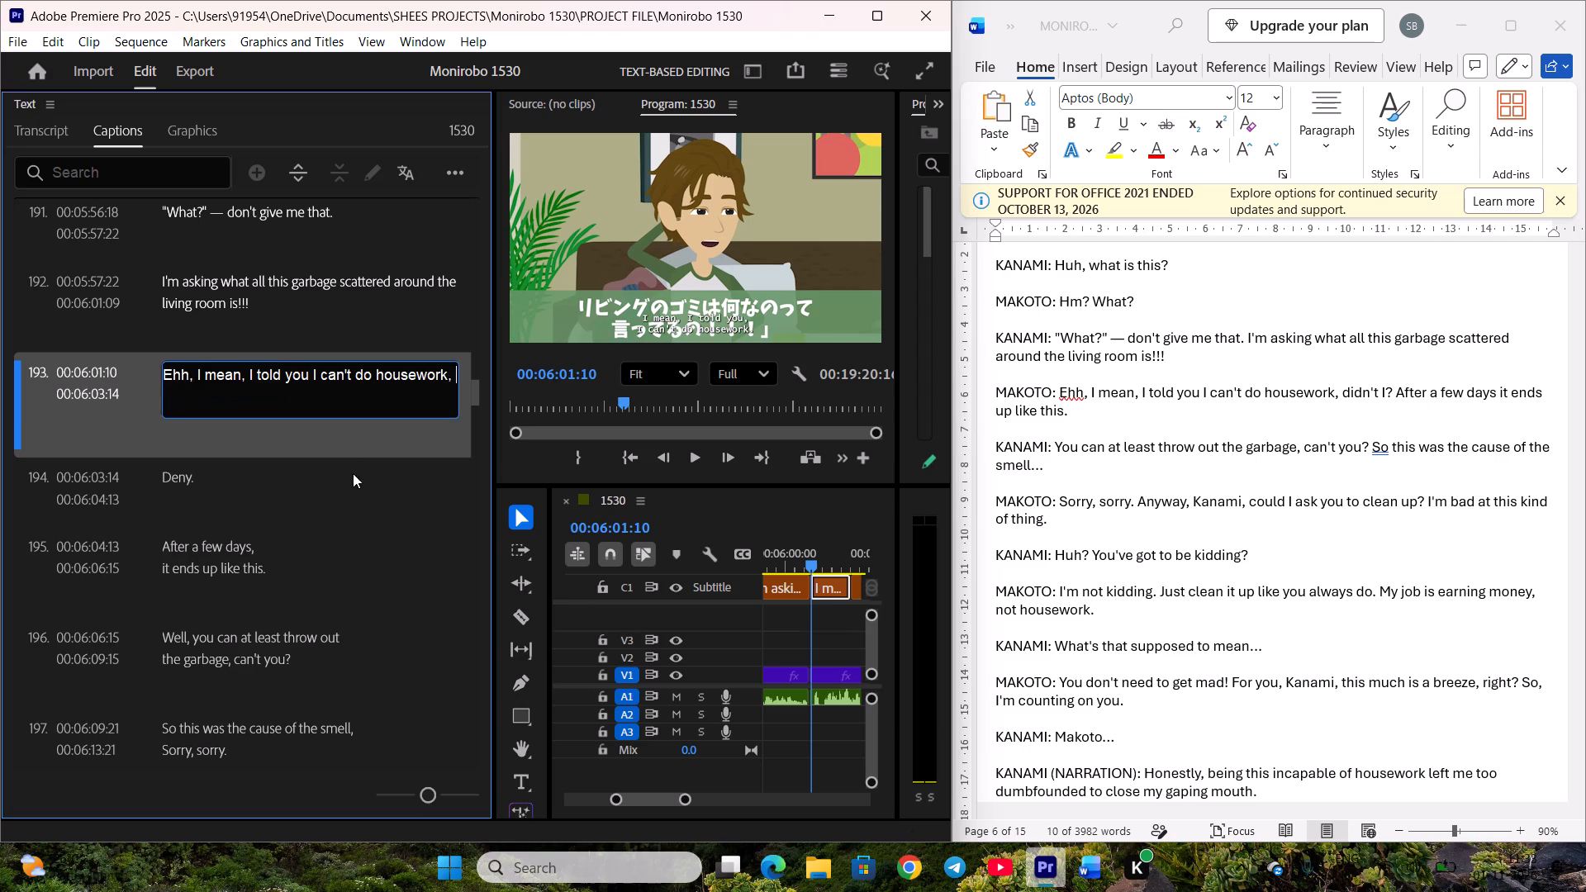
click(353, 474)
scroll(355, 455, down, 4)
key(ctrl+s)
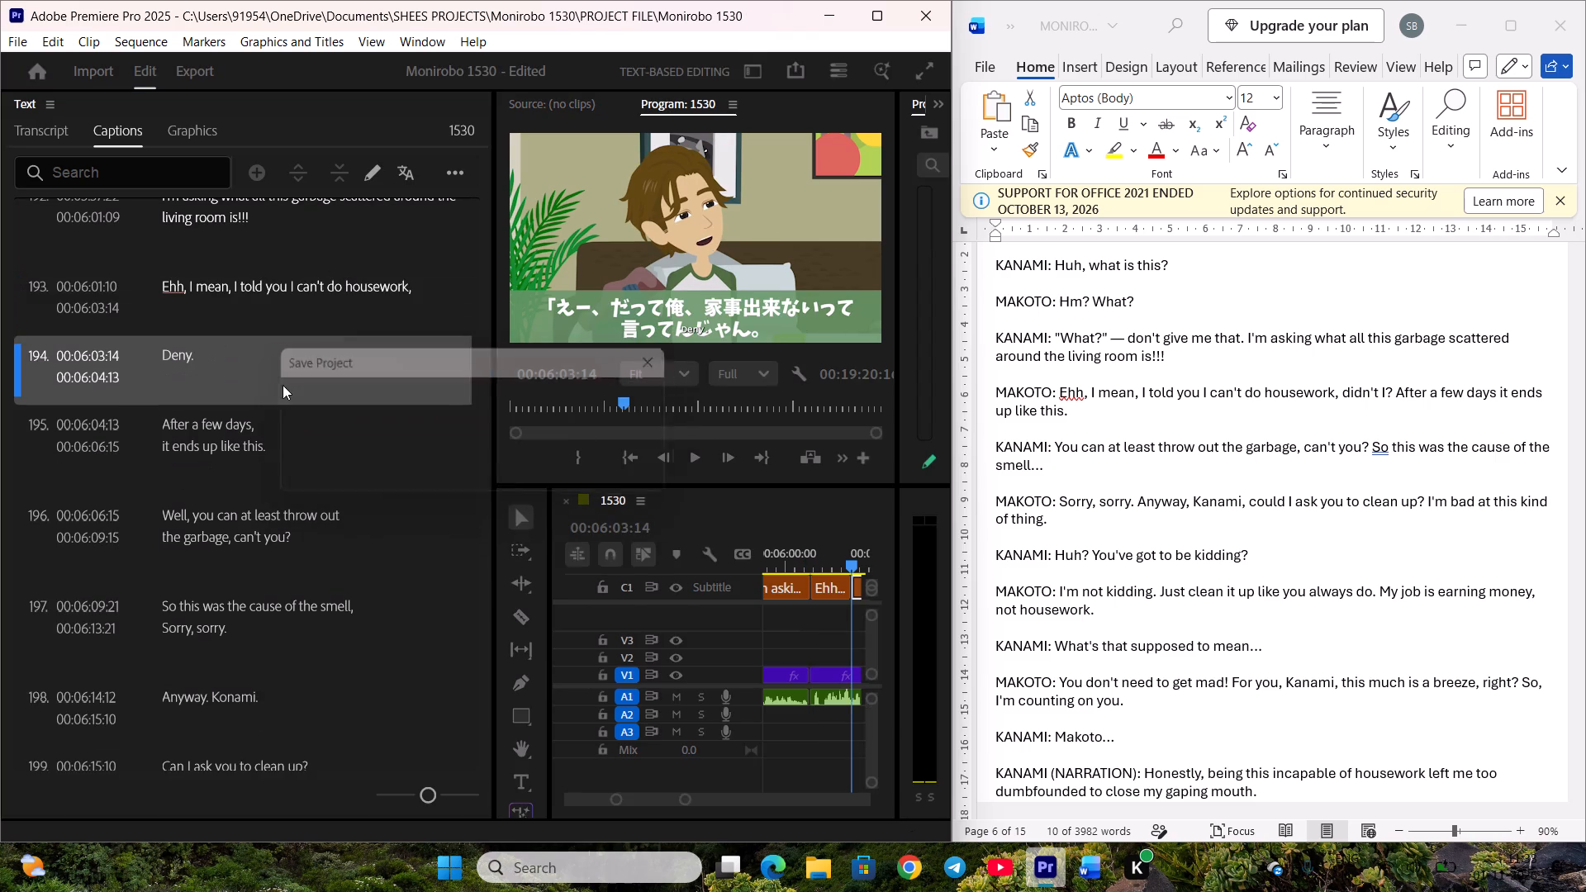
Replace caption 194's text with "didn't I?" from Makoto's line in the script and save the project.
click(1250, 364)
drag(1343, 391, 1353, 394)
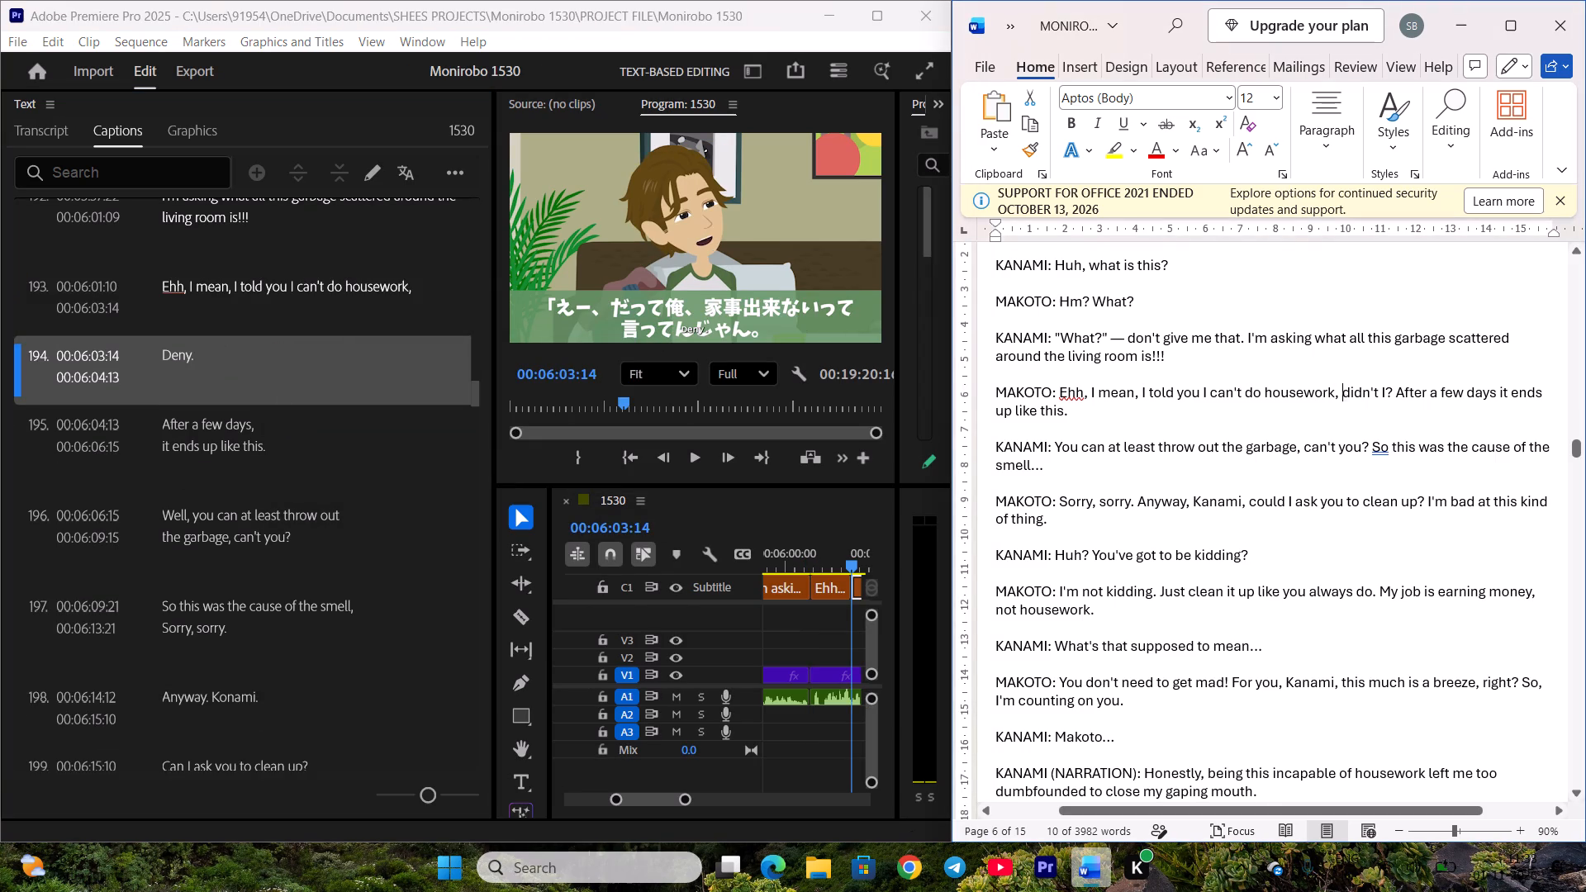
drag(1353, 394, 1392, 394)
key(ctrl+c)
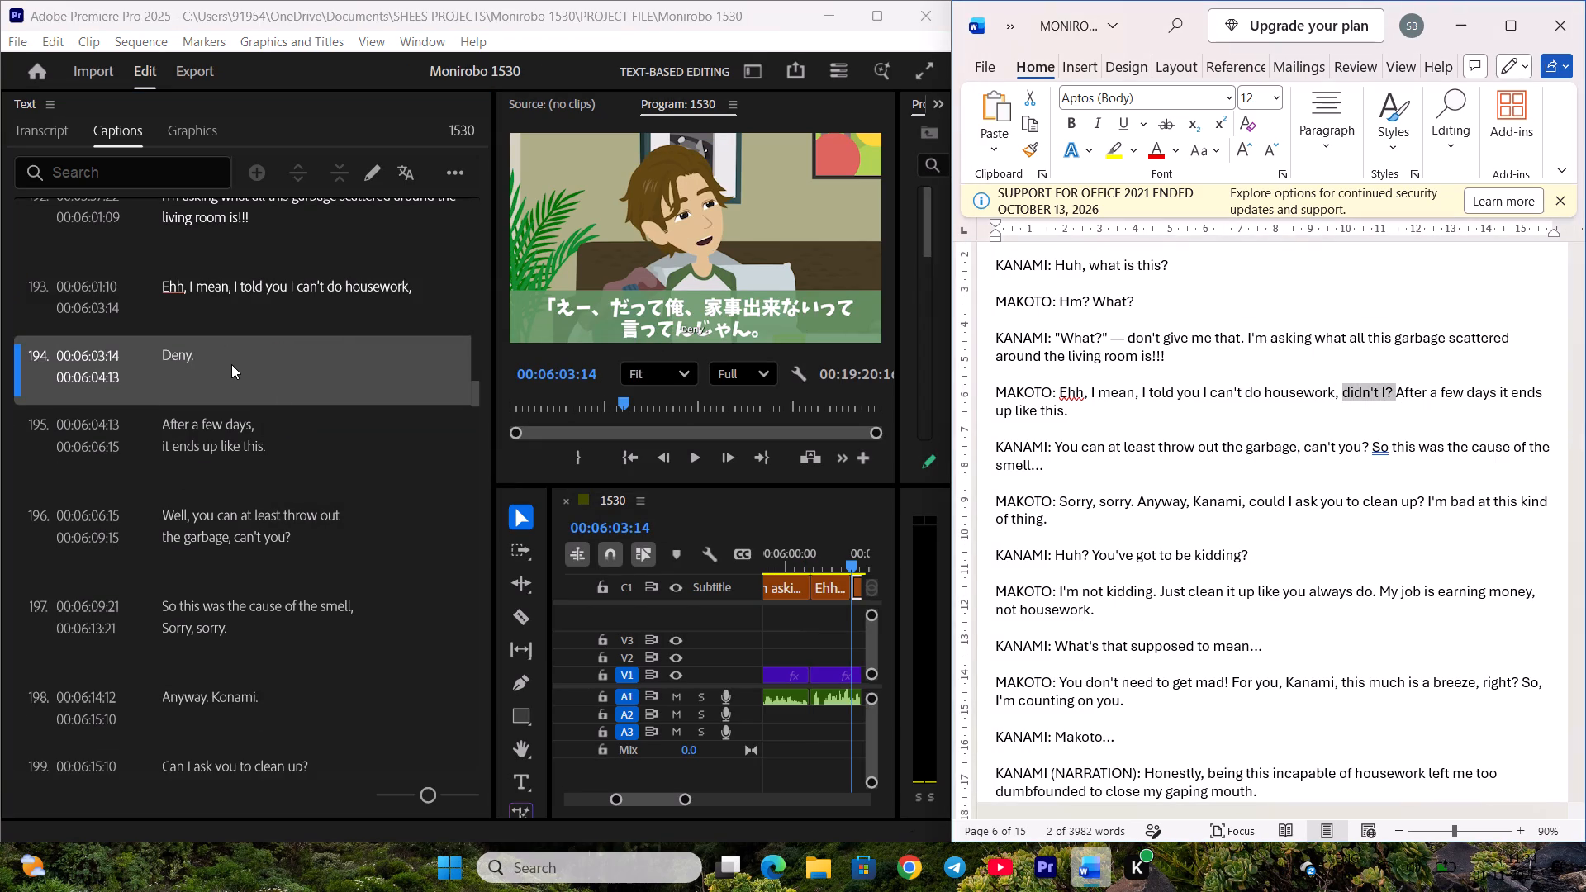
double_click(231, 364)
key(ctrl+v)
click(340, 446)
scroll(340, 437, down, 3)
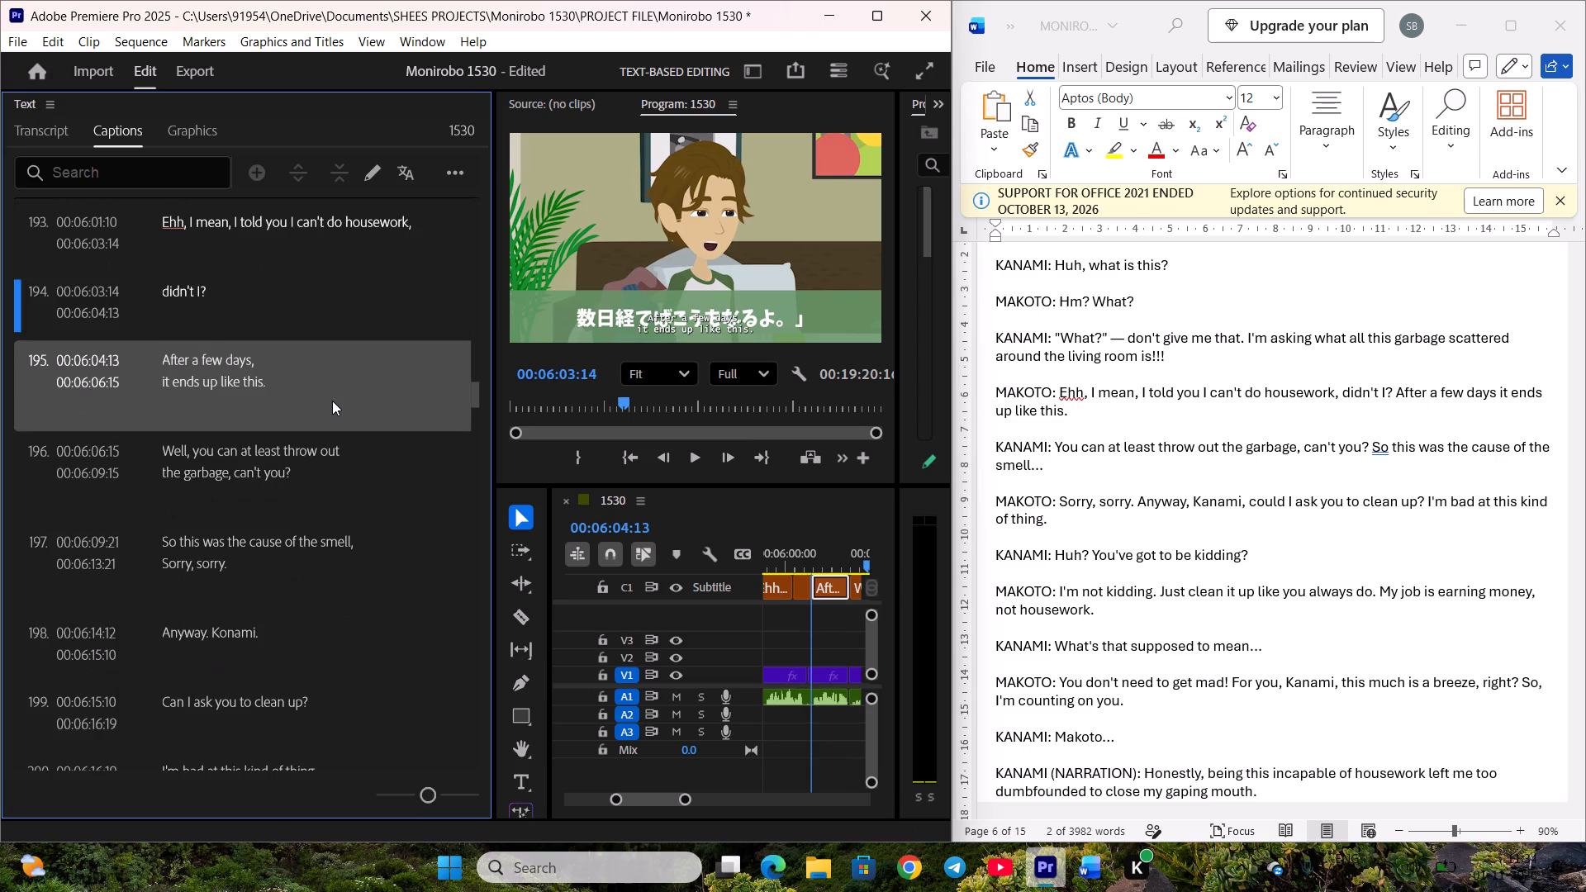
key(ctrl+s)
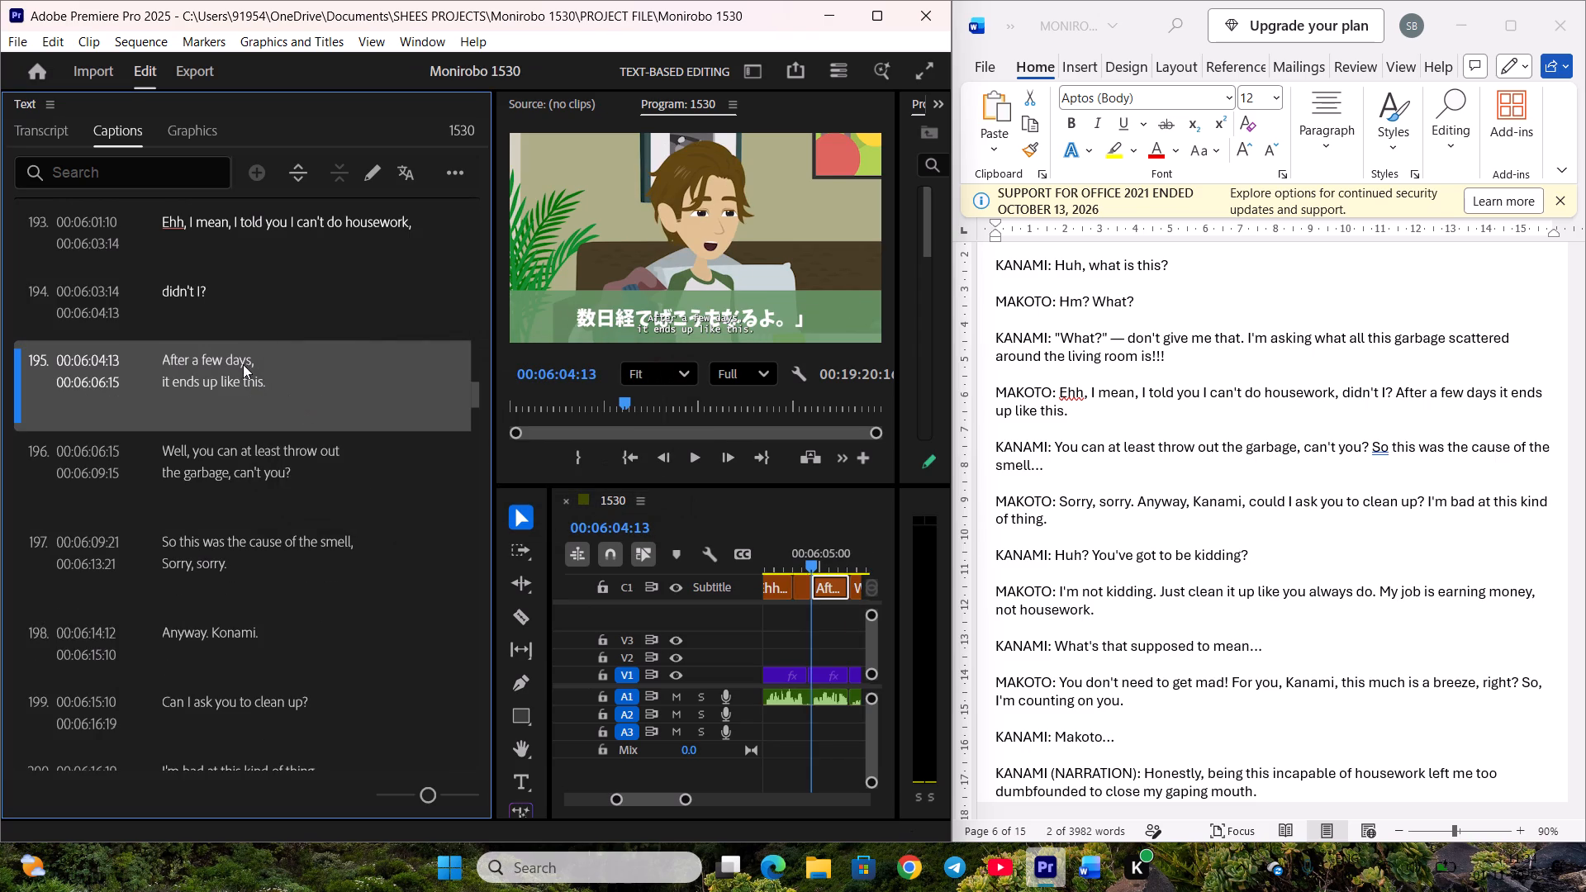
Replace caption 195's text with "After a few days it ends up like this." from the script and save the project.
click(1442, 422)
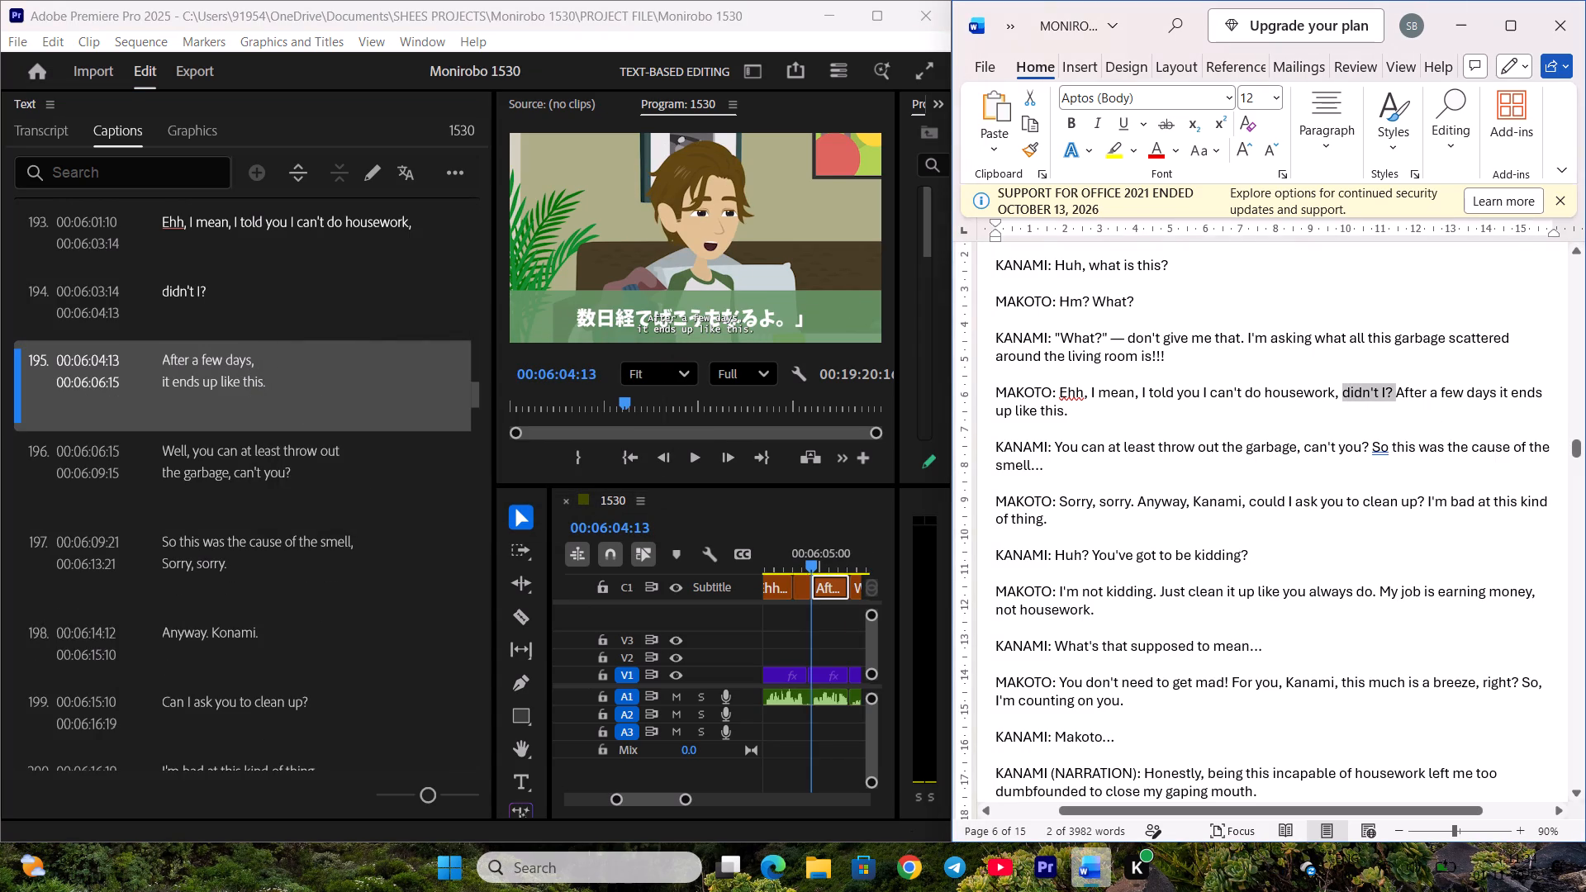
drag(1398, 393, 1404, 401)
key(ctrl+c)
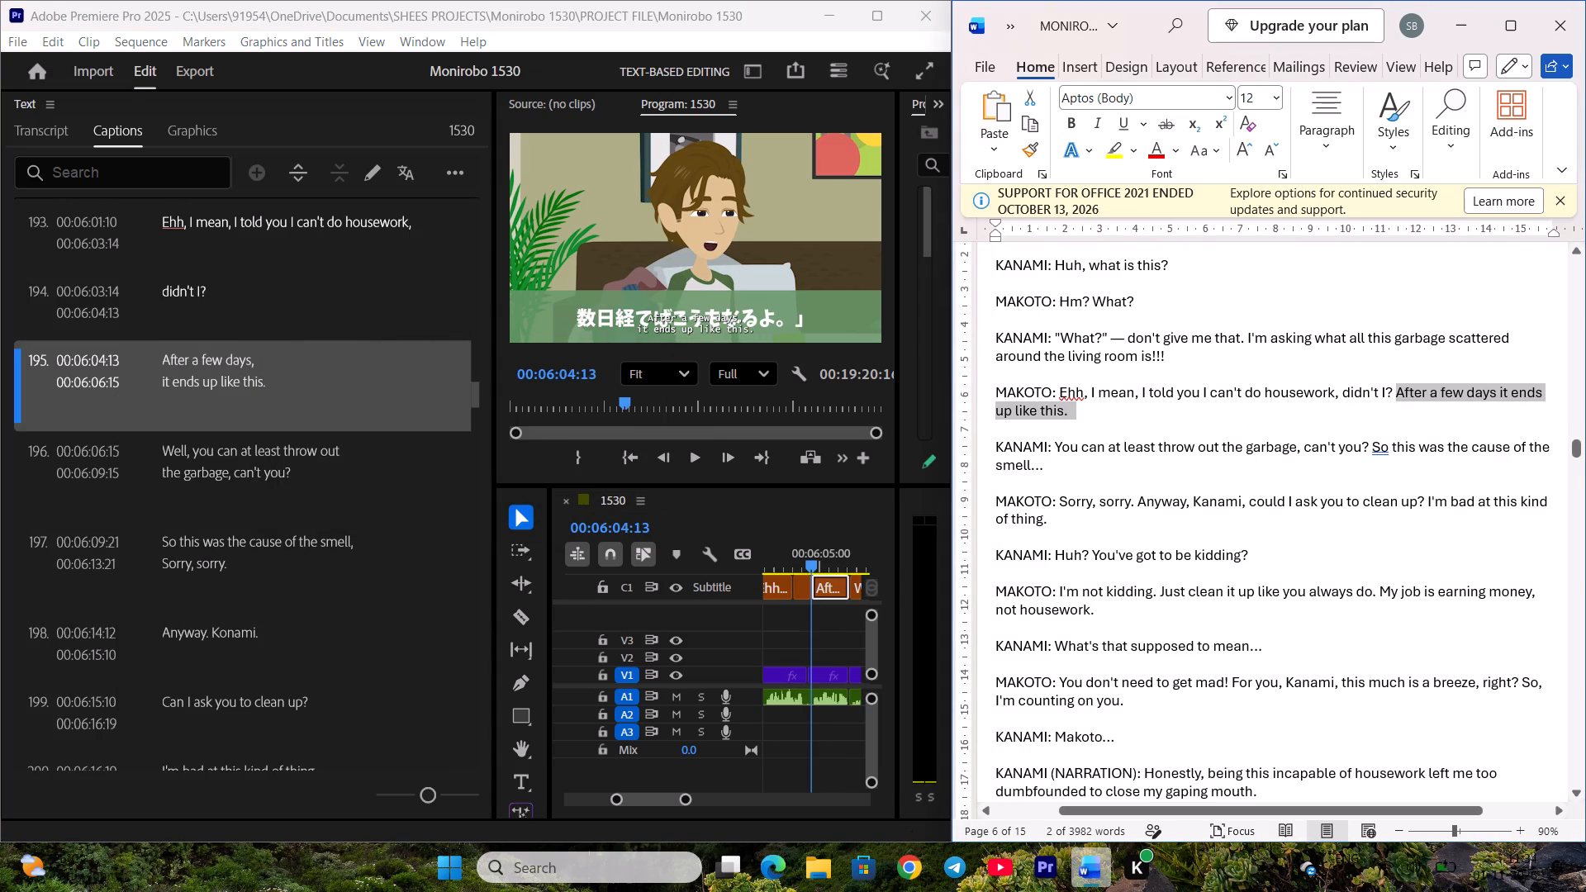
double_click(347, 368)
key(ctrl+v)
click(340, 463)
scroll(342, 454, down, 2)
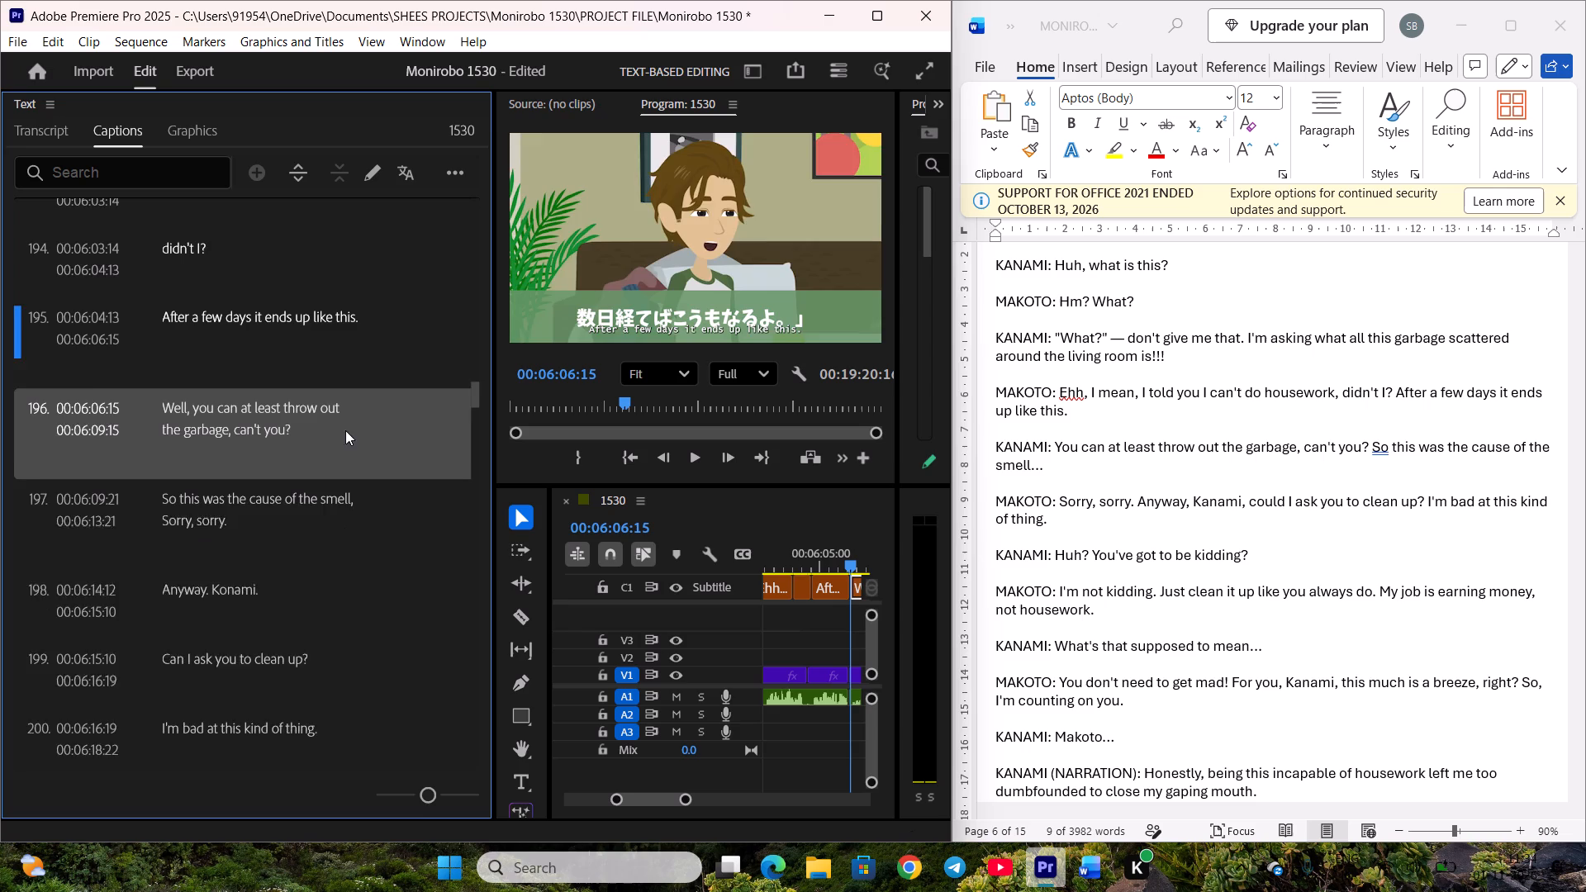
scroll(346, 419, down, 2)
key(ctrl+s)
Replace caption 196's text with Kanami's "You can at least throw out the garbage, can't you?" from the script and save the project.
click(1071, 349)
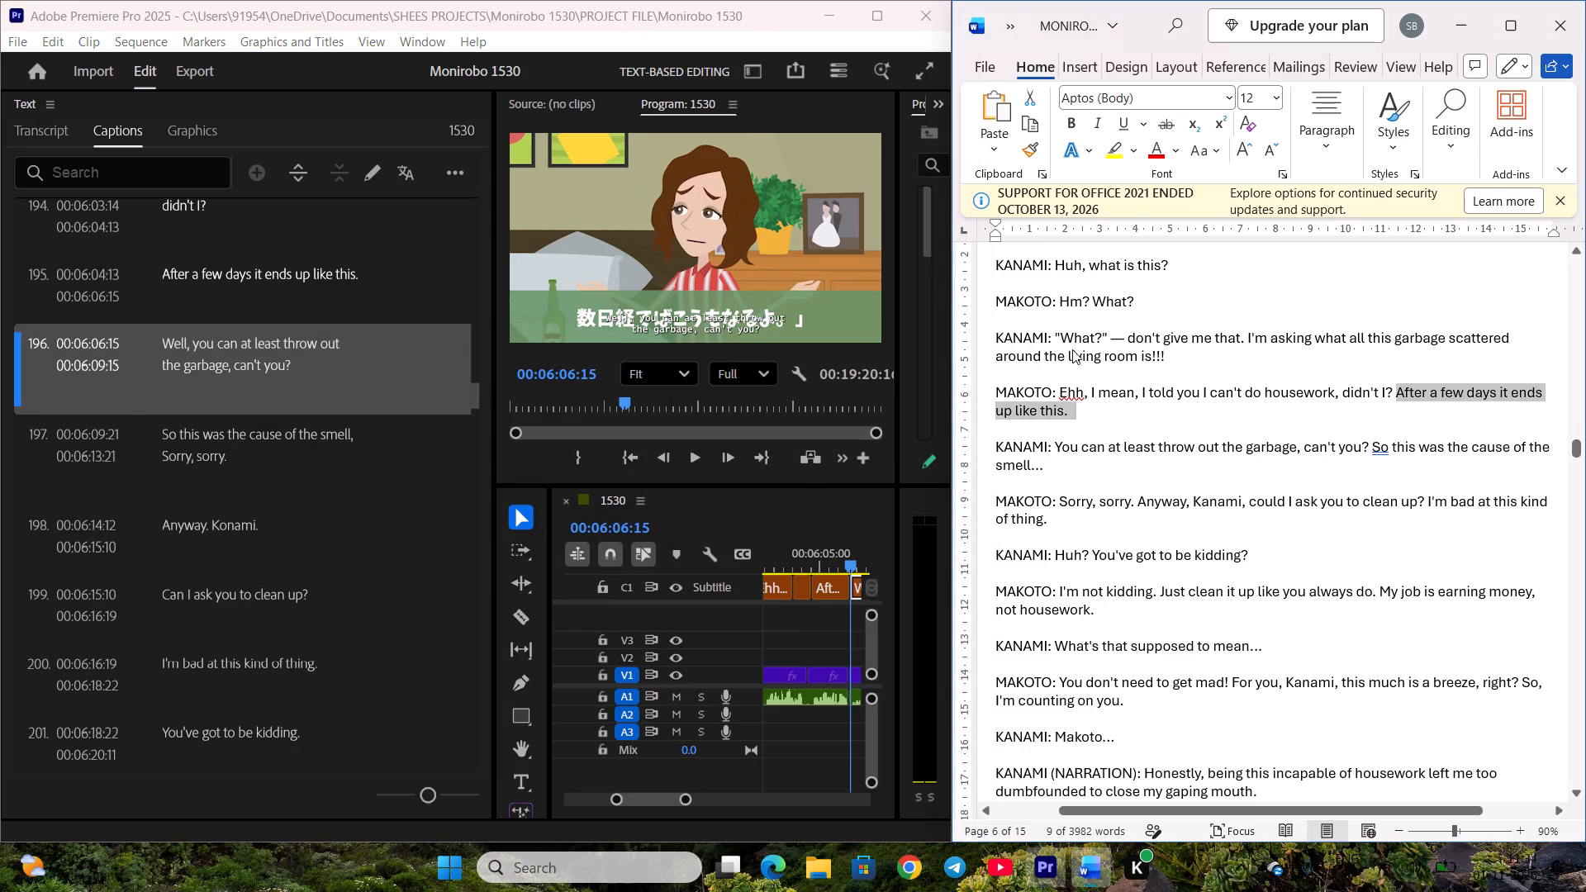
scroll(1171, 365, down, 1)
drag(1055, 403, 1227, 401)
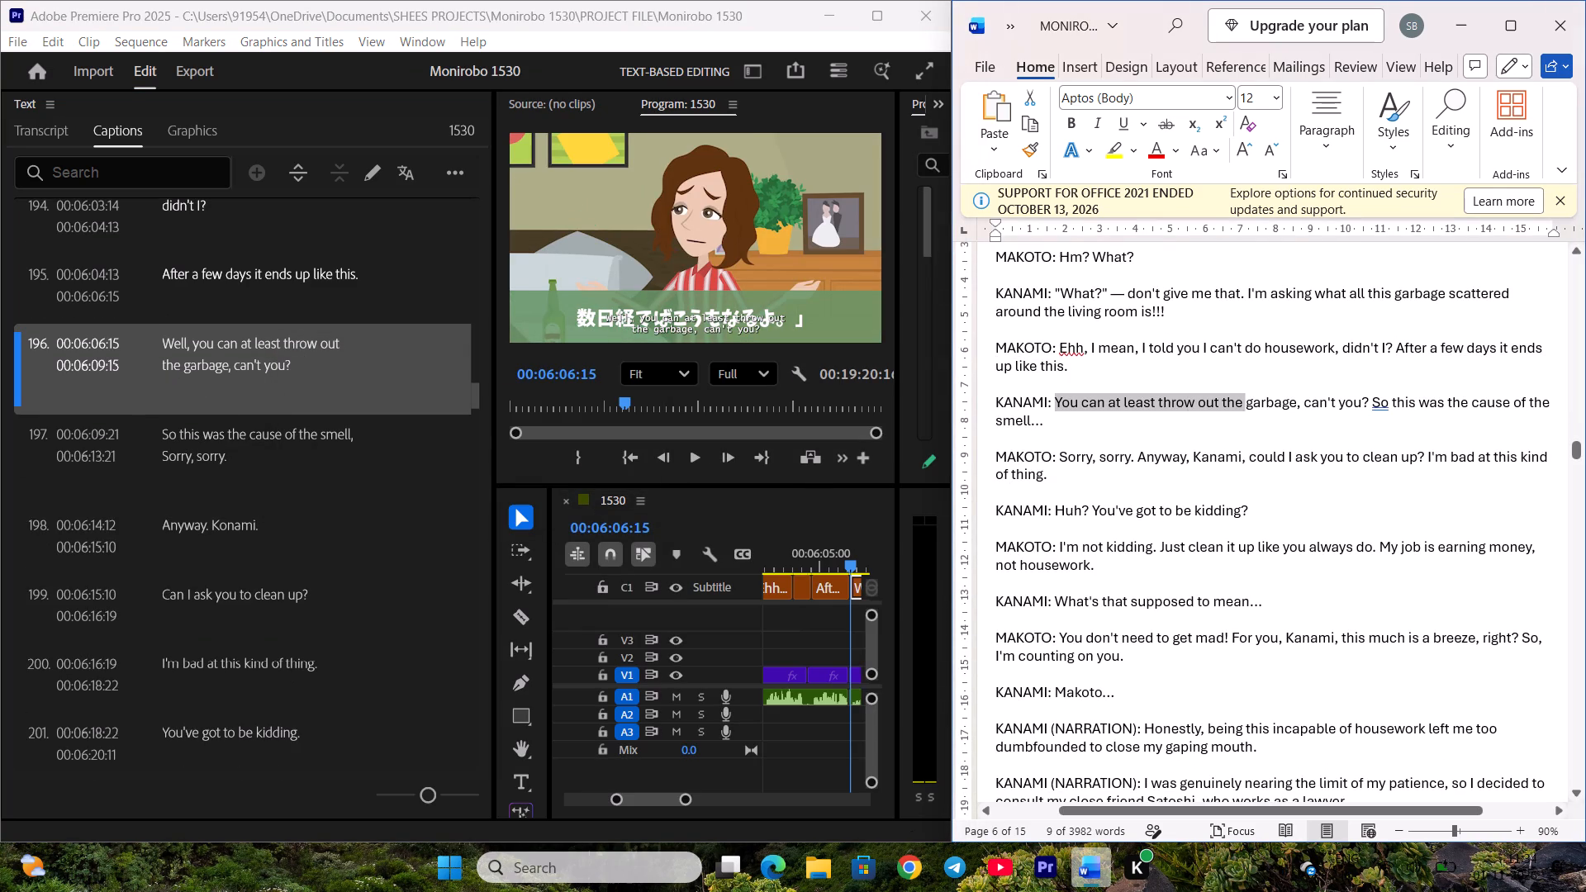
drag(1227, 401, 1370, 401)
key(ctrl+c)
double_click(344, 365)
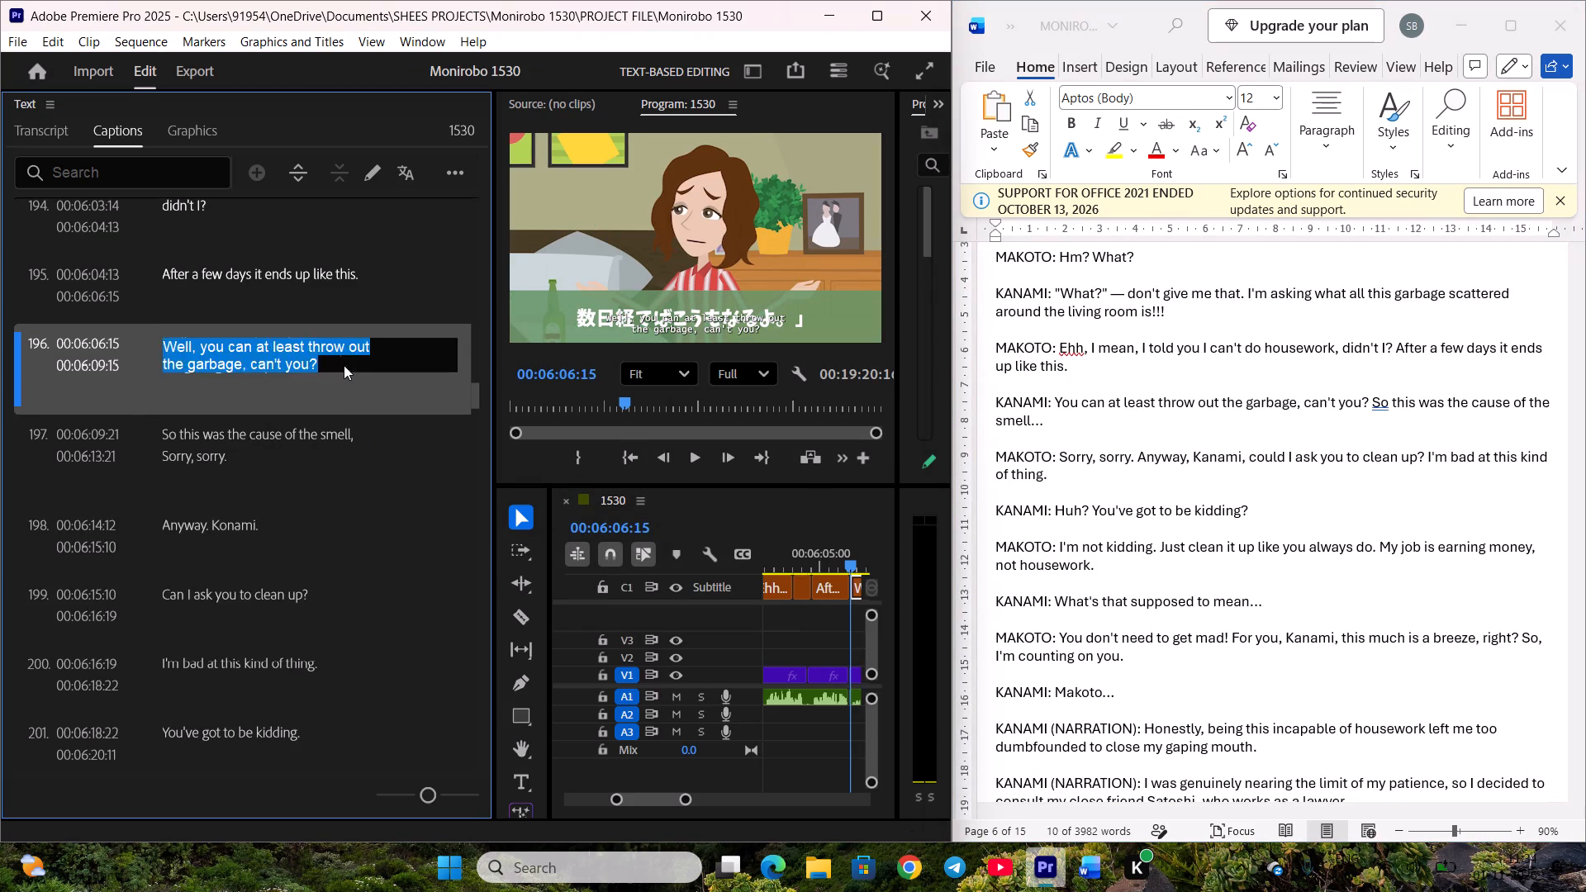
key(ctrl+v)
click(352, 428)
scroll(354, 428, down, 3)
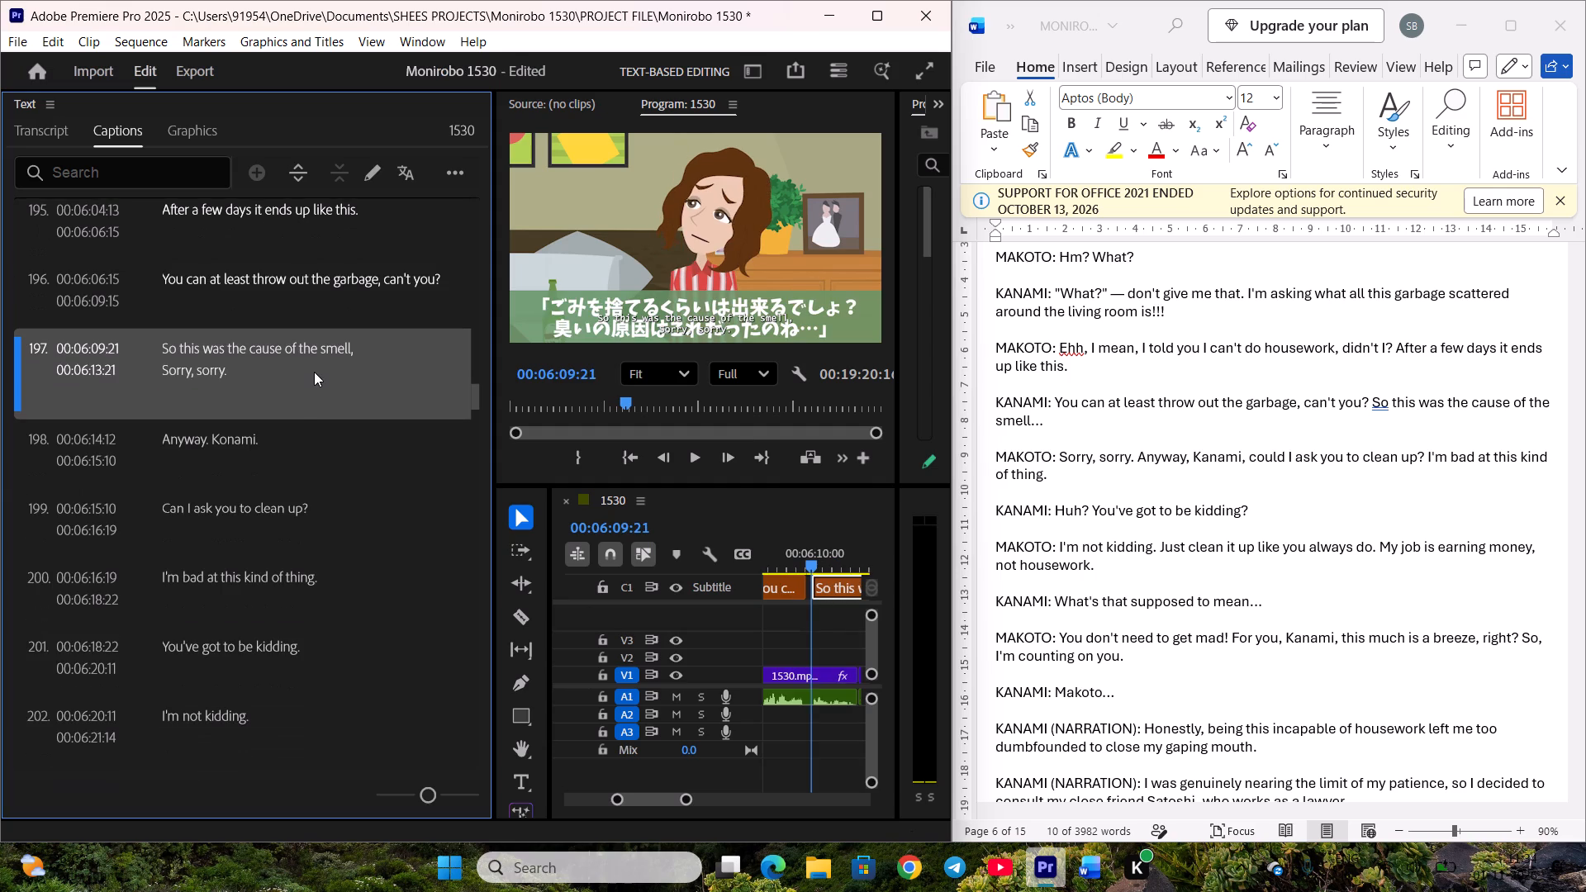
key(ctrl+s)
Find the spoken break before "Sorry, sorry" in caption 197, split the caption at 00:06:12:07, and save the project.
key(space)
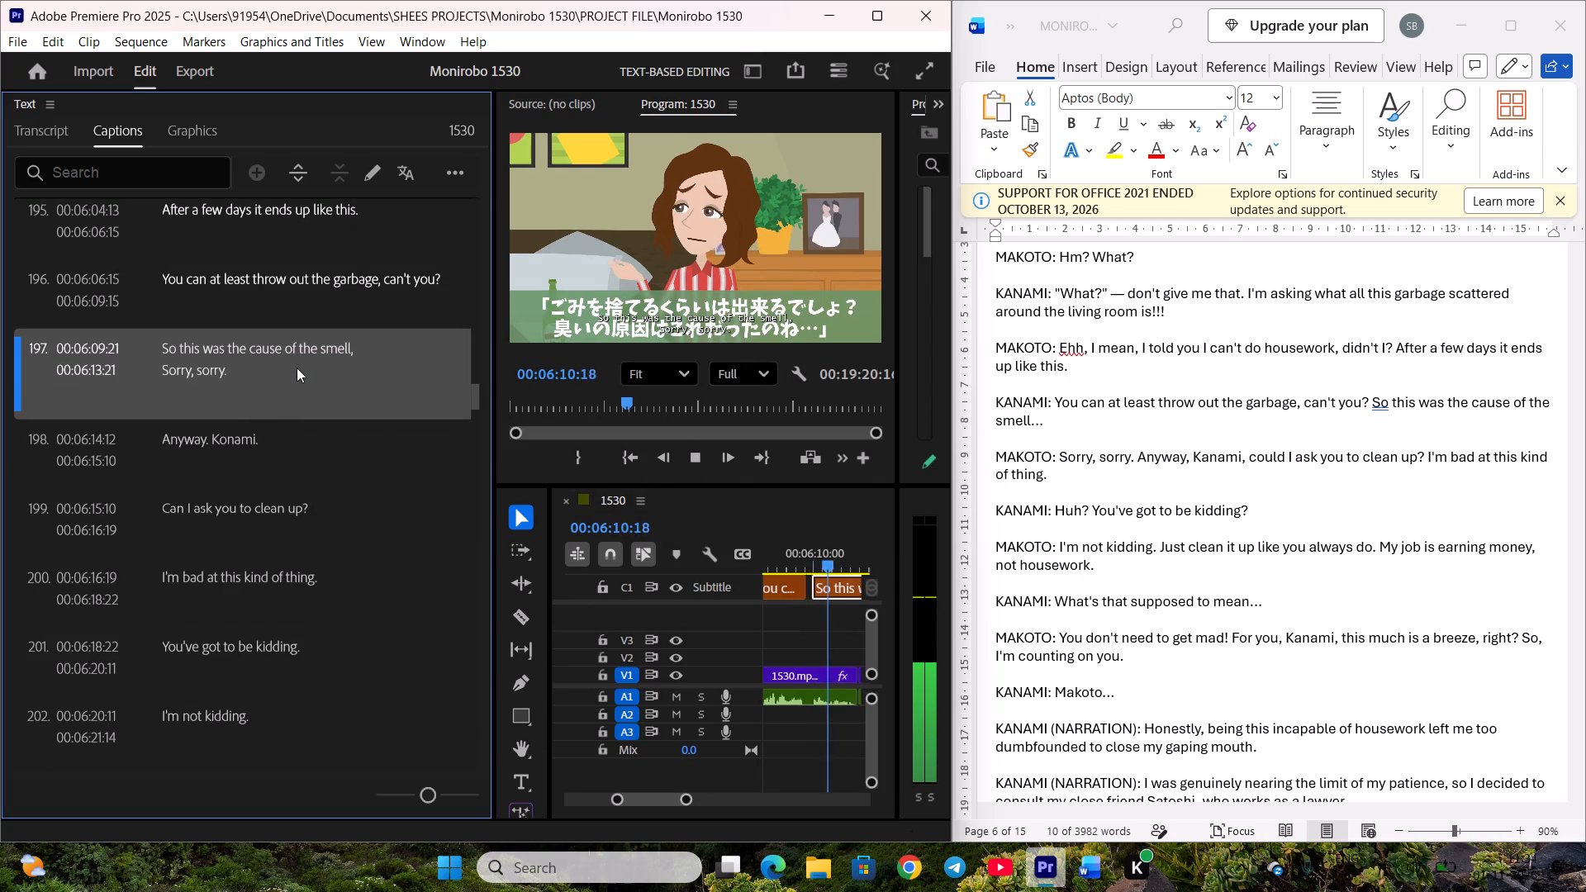
key(space)
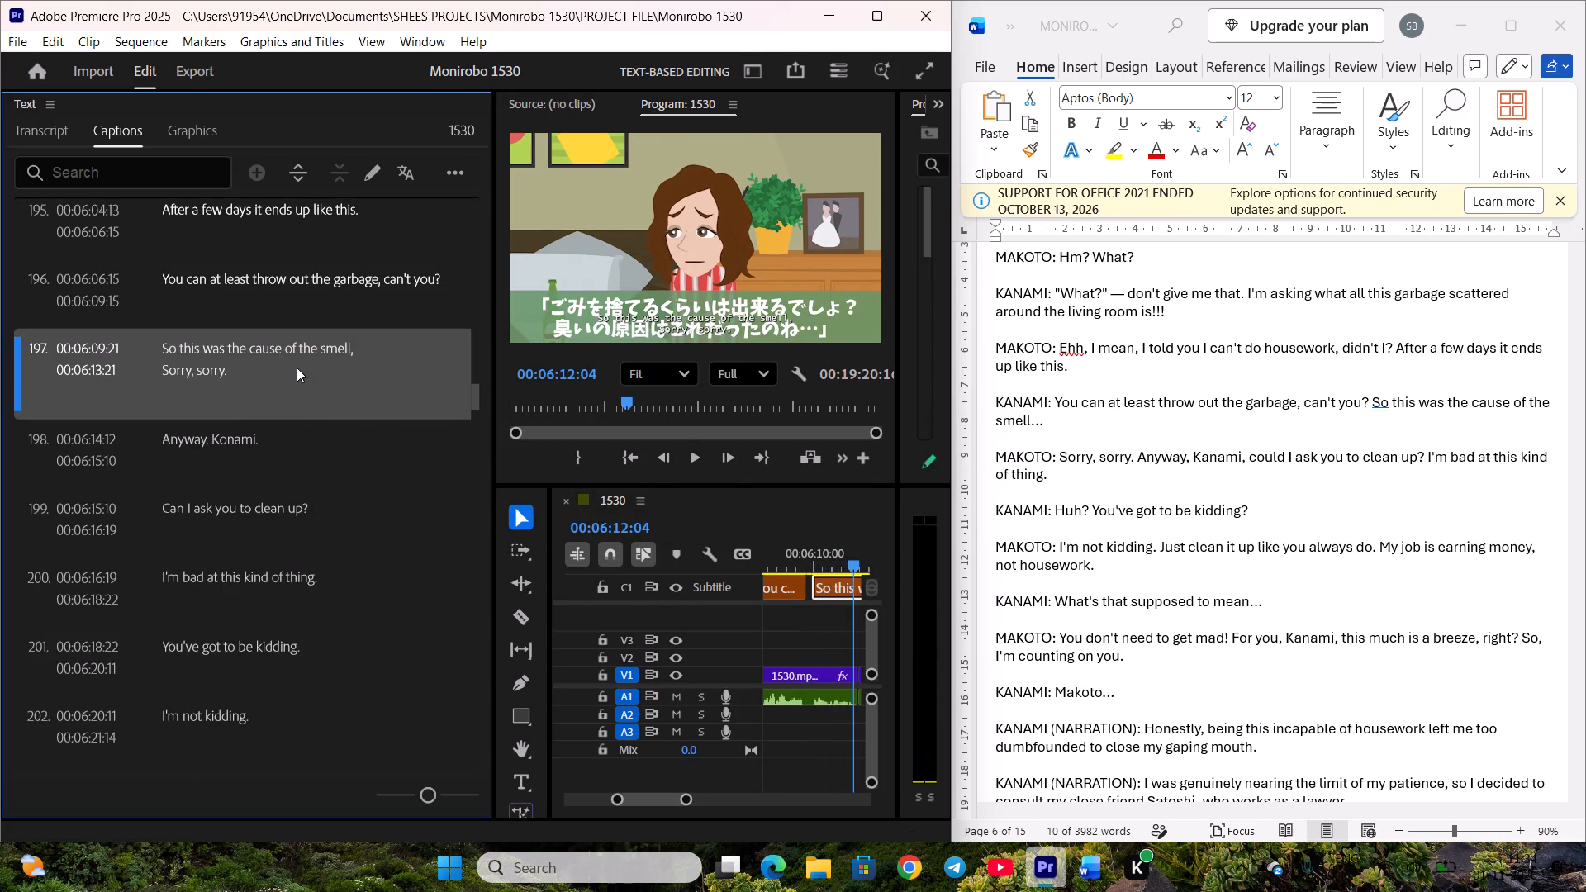
scroll(624, 407, down, 10)
scroll(627, 404, up, 5)
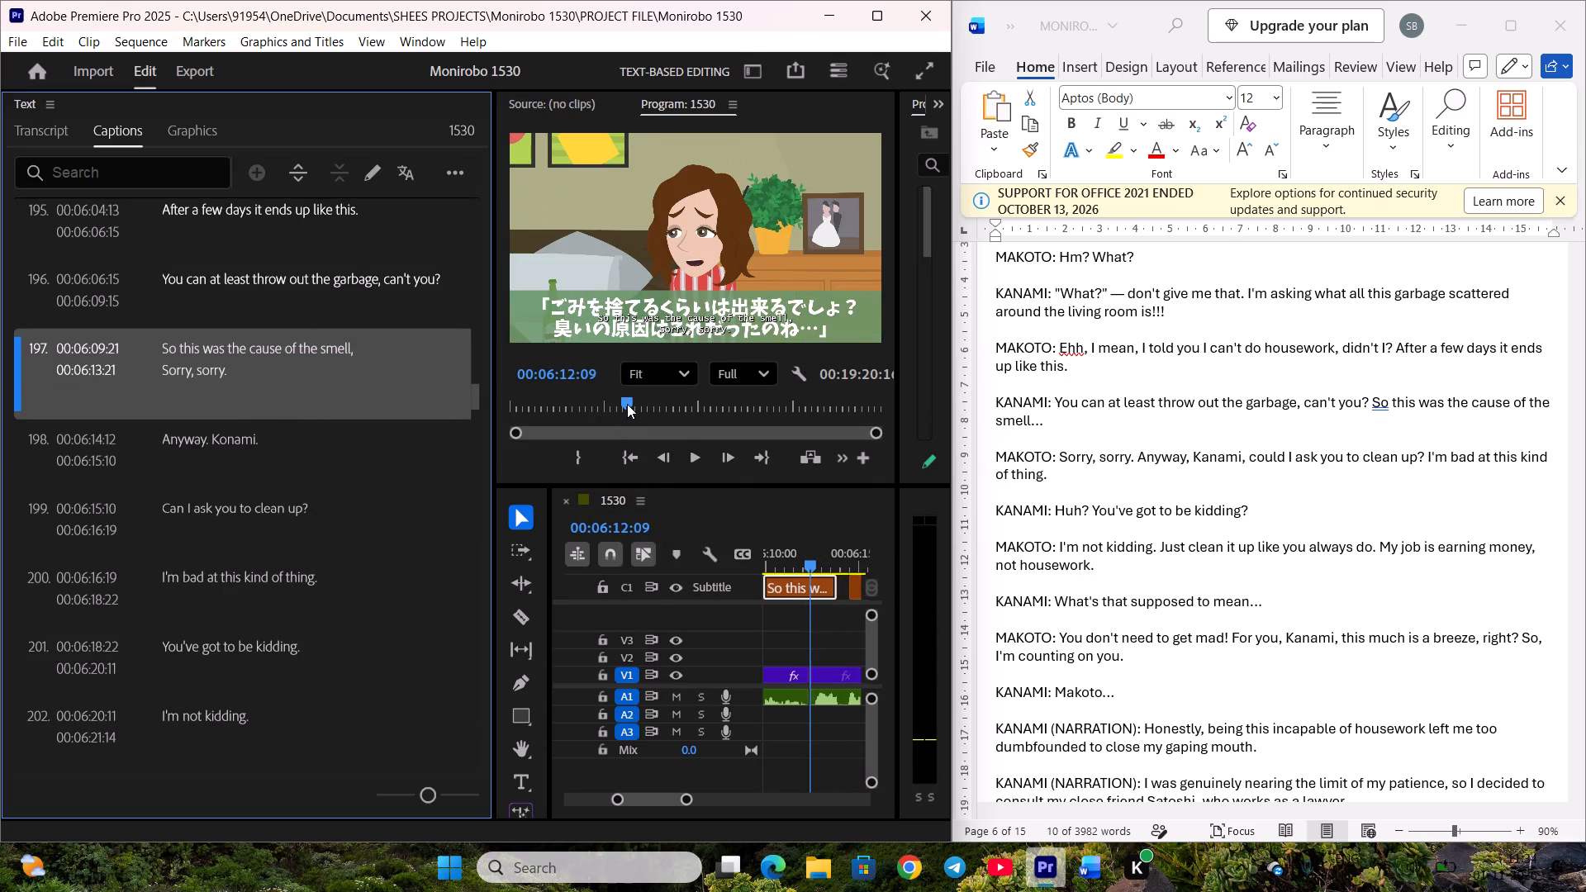
scroll(627, 404, up, 2)
key(c)
click(365, 348)
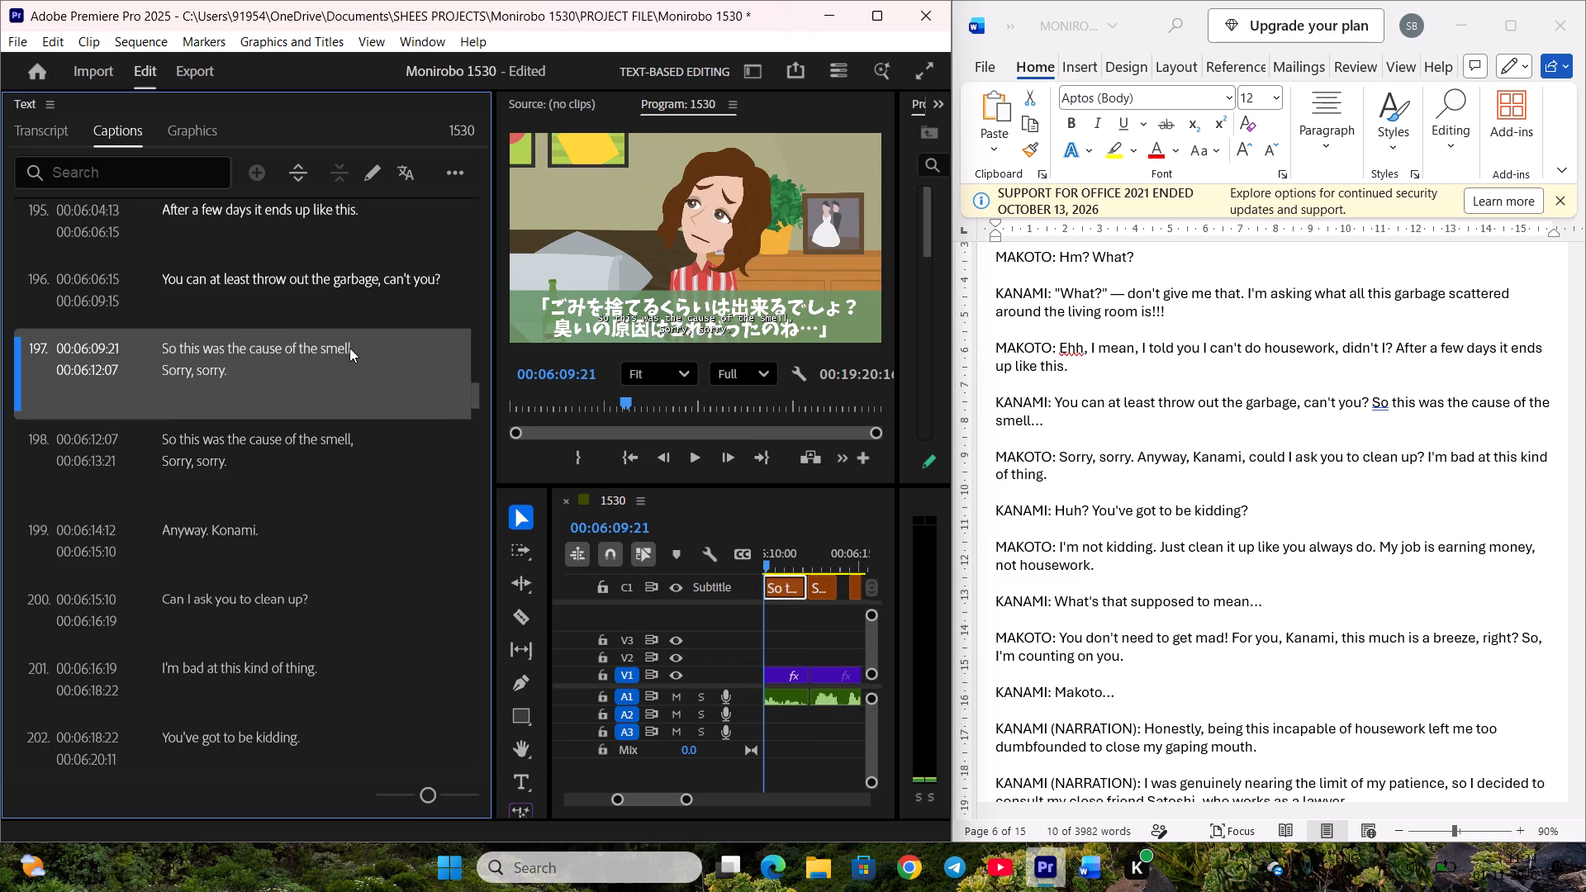
key(ctrl+s)
Replace the first split half, caption 197, with "So this was the cause of the smell..." from the script and save the project.
click(1263, 339)
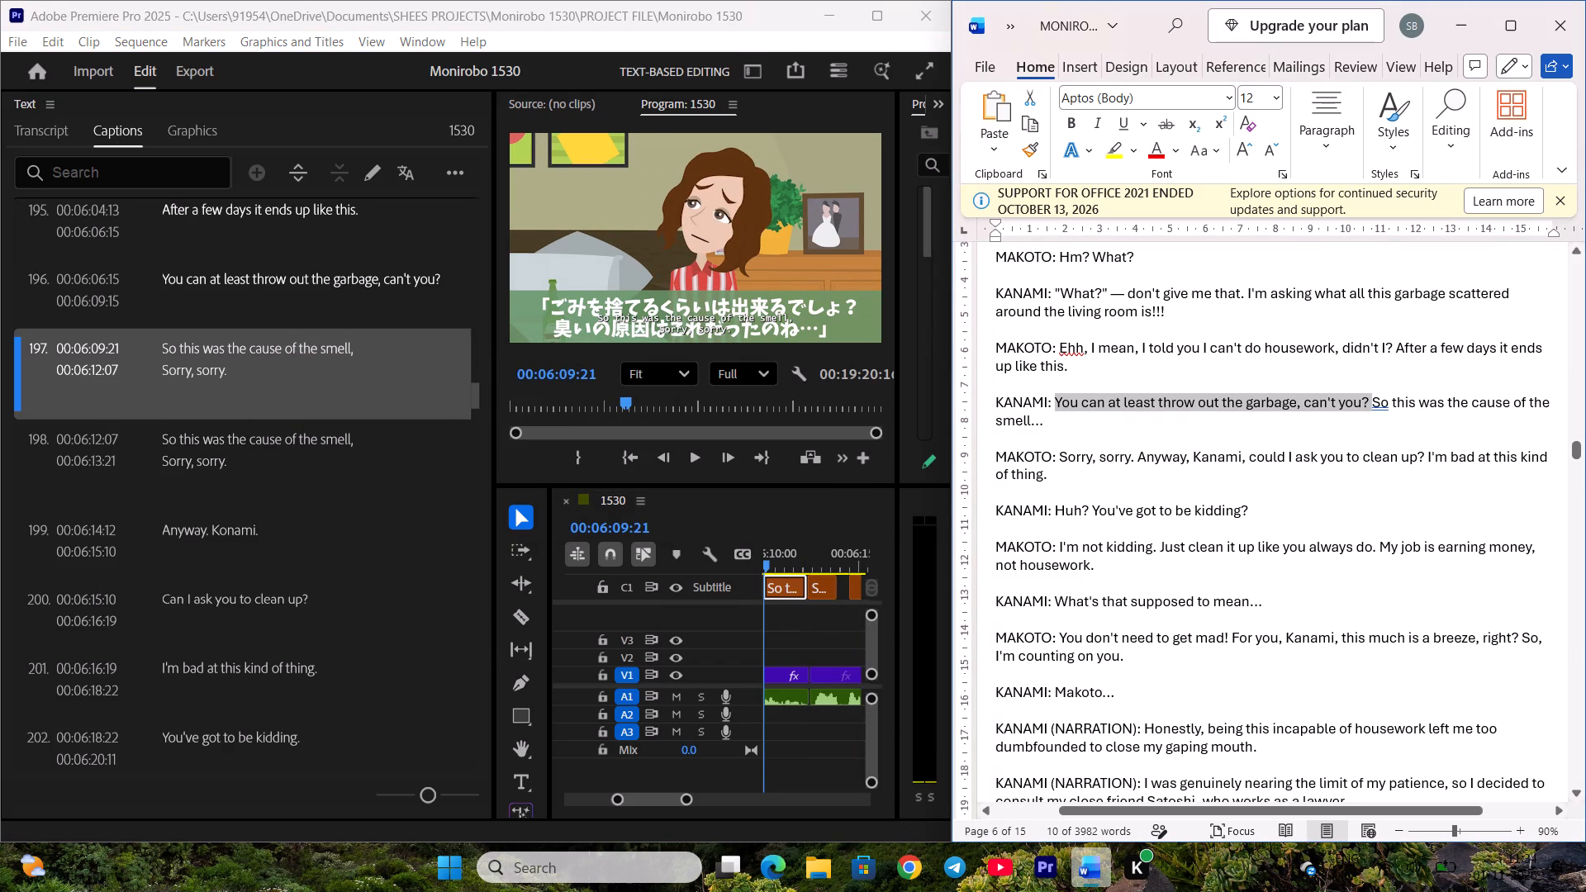
drag(1375, 402, 1376, 415)
key(ctrl+c)
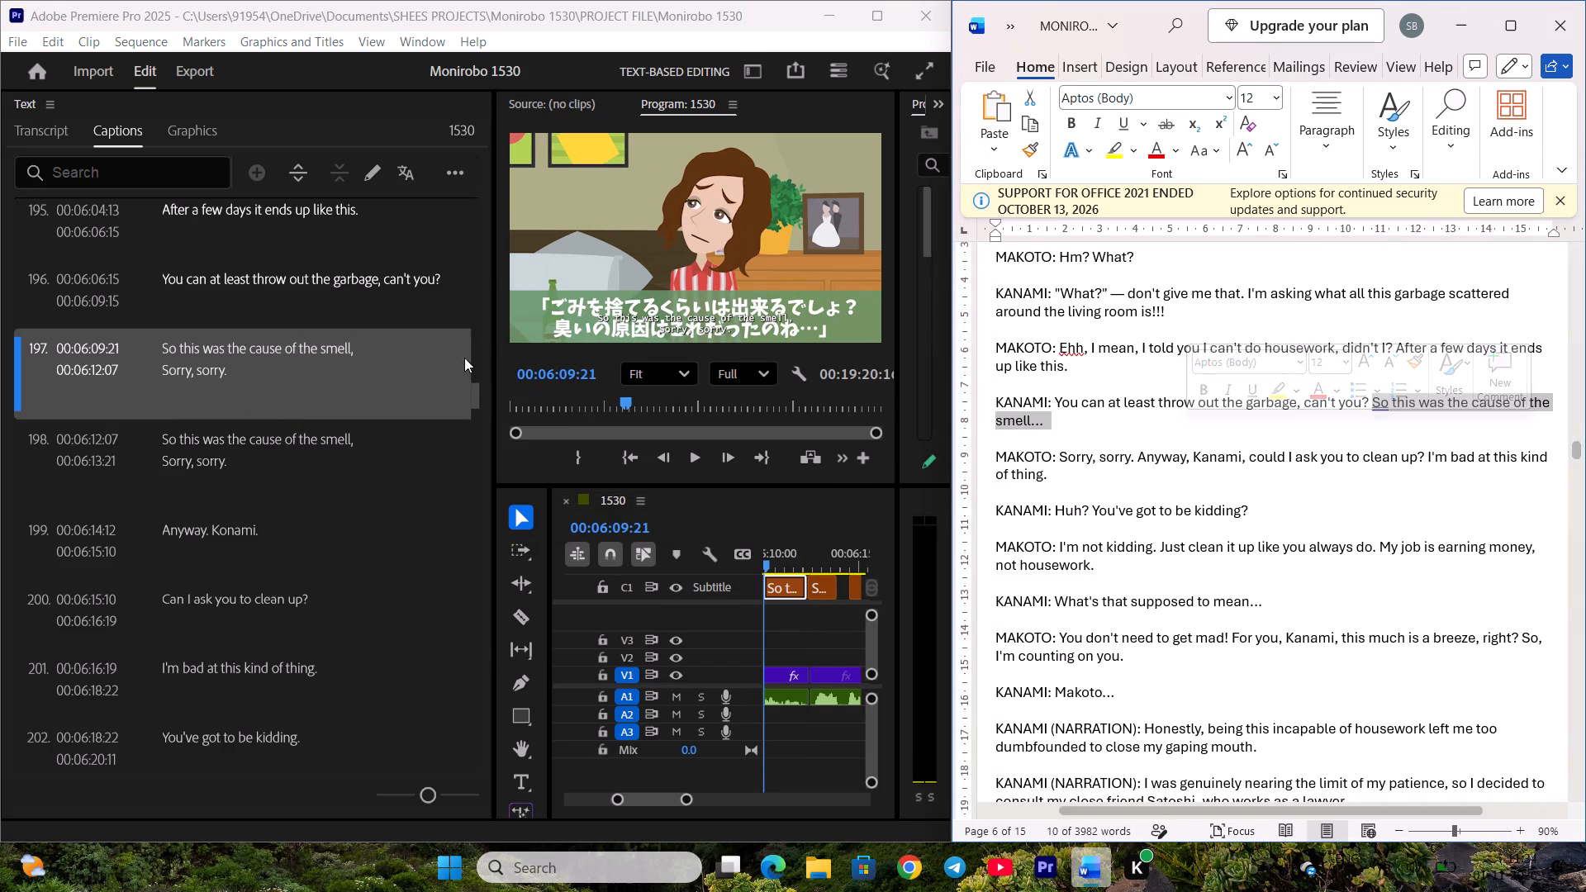
double_click(376, 357)
key(ctrl+v)
click(306, 429)
scroll(322, 433, down, 3)
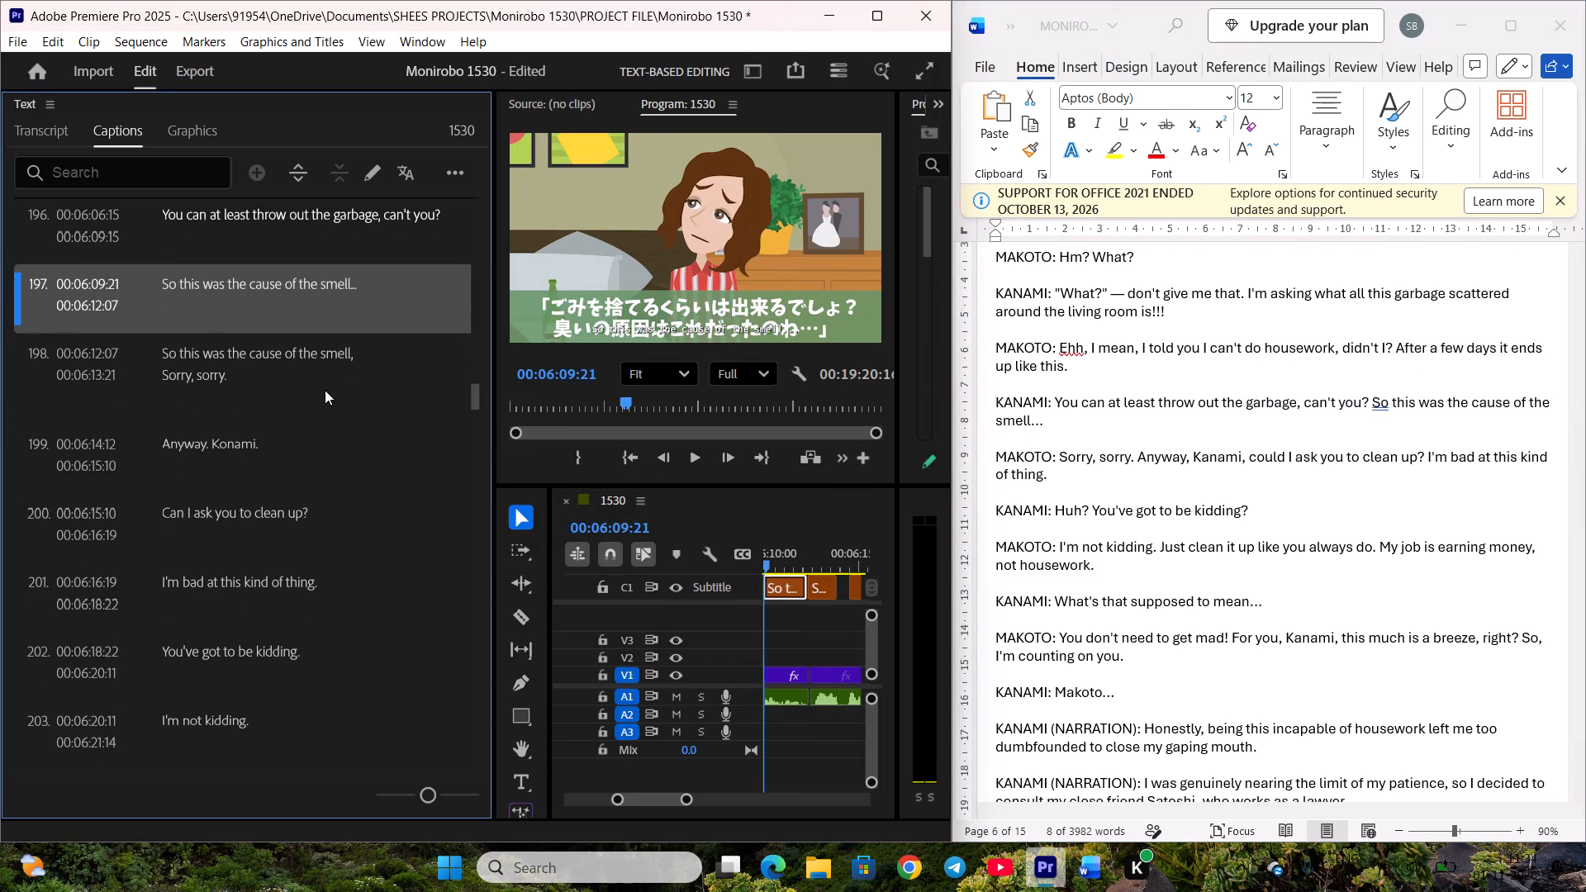
click(325, 384)
key(ctrl+s)
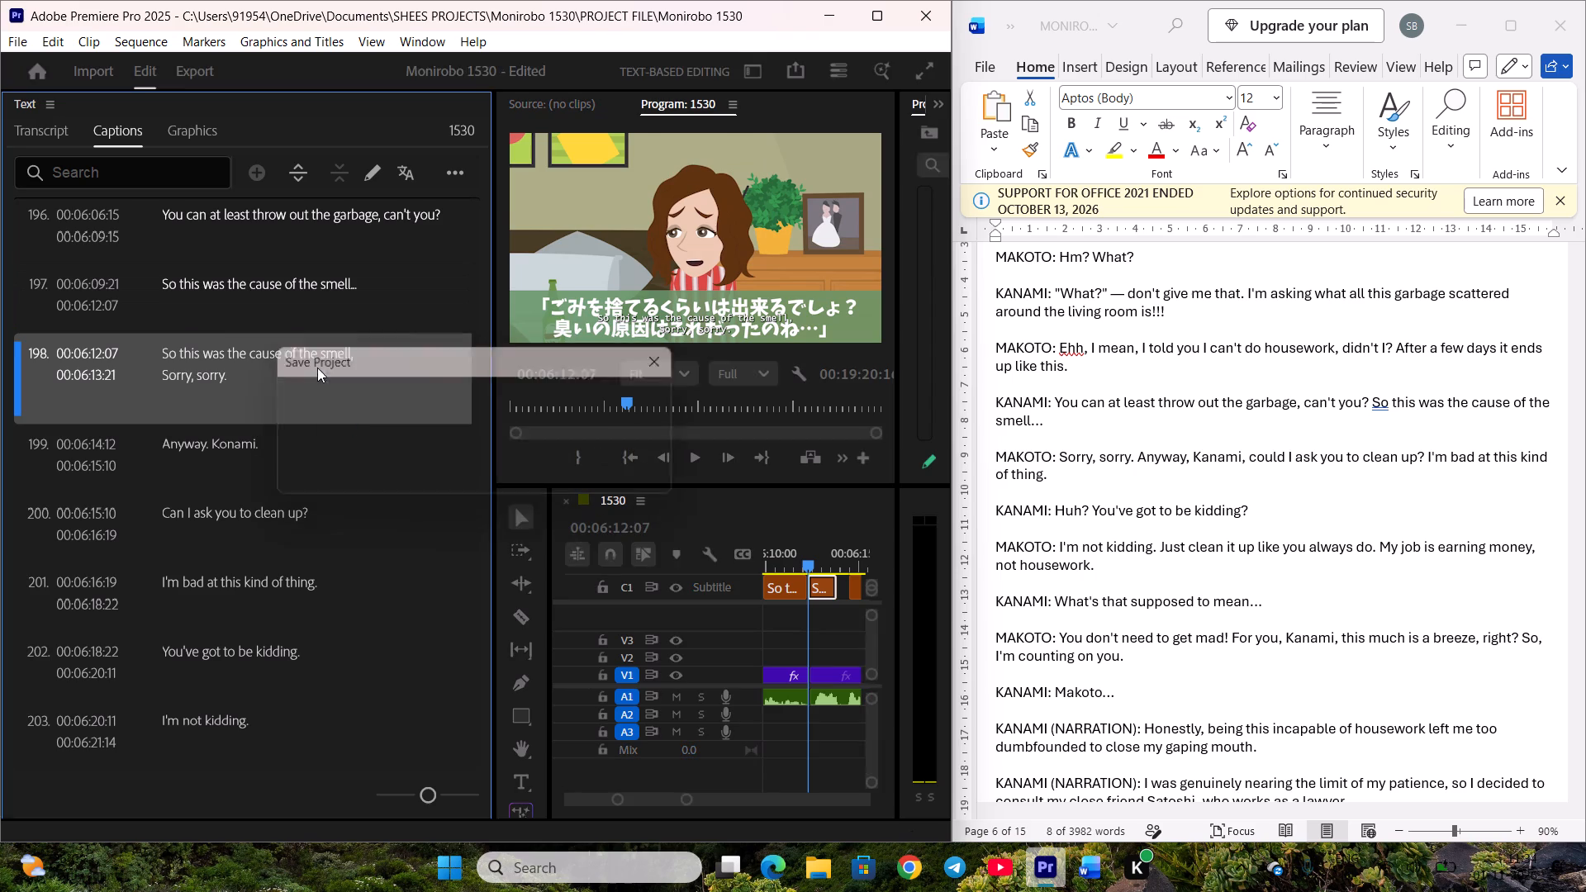
Play caption 198's audio and replace its text with Makoto's "Sorry, sorry." from the script.
key(space)
key(space)
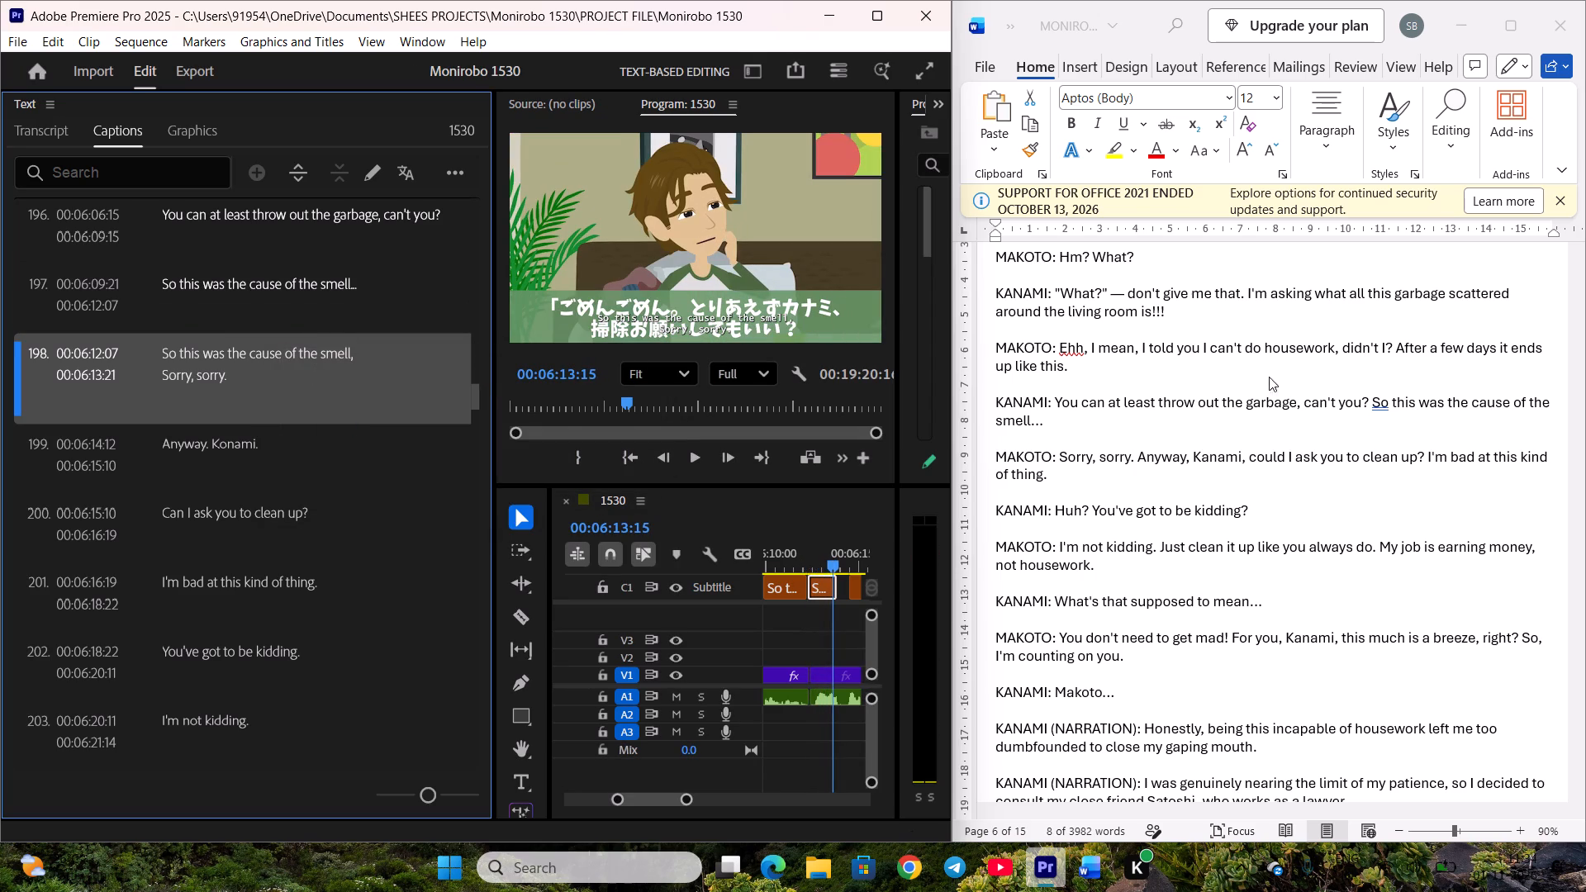
click(1318, 380)
scroll(1205, 394, down, 1)
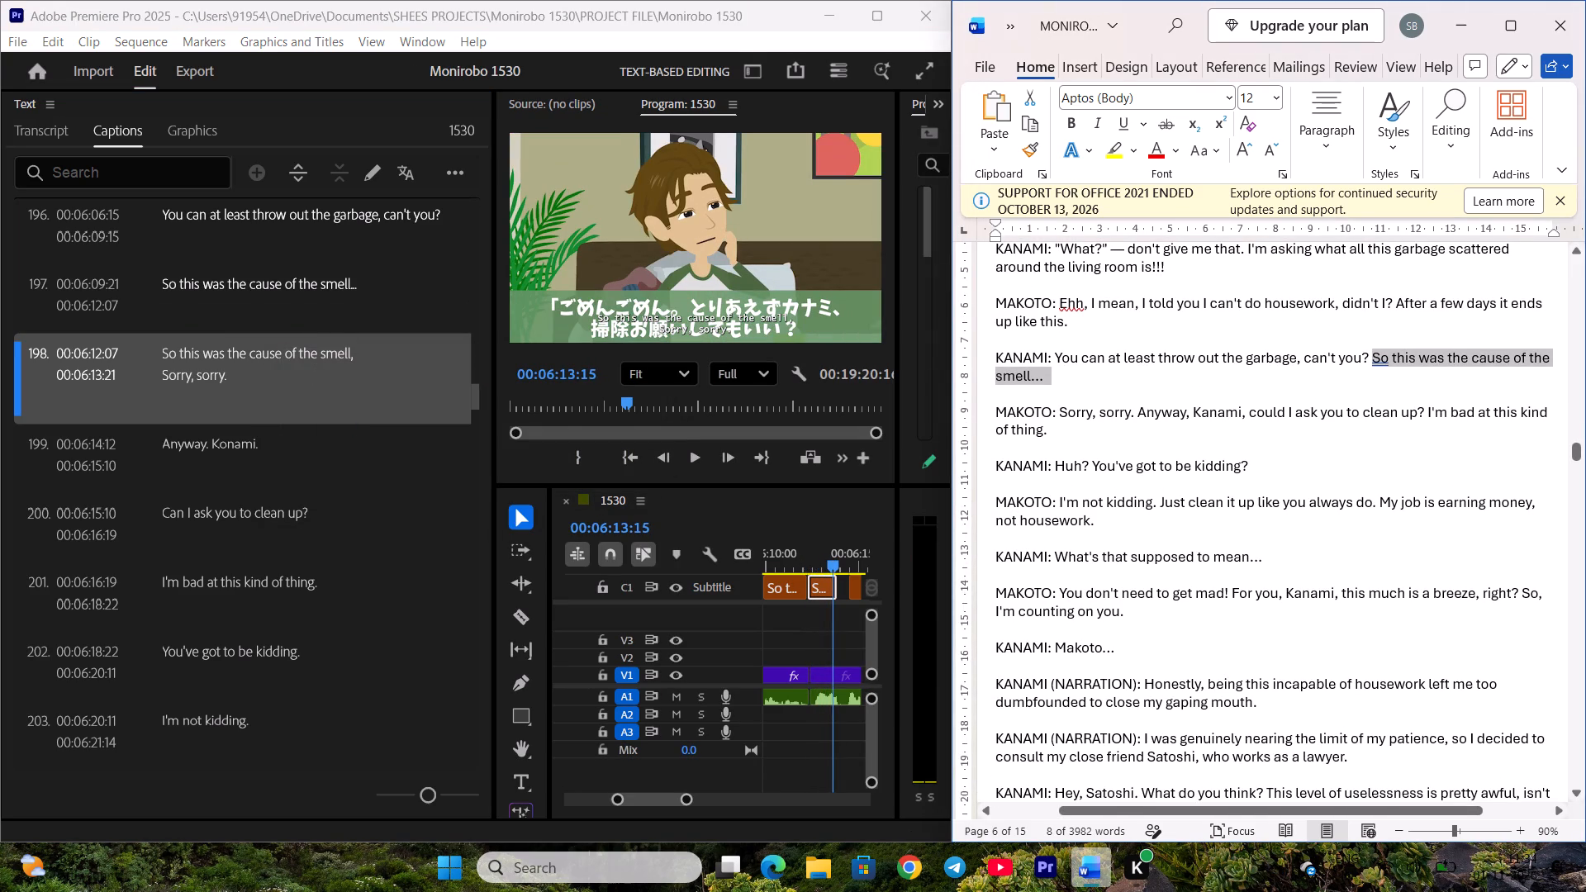
drag(1061, 414, 1138, 414)
key(ctrl+c)
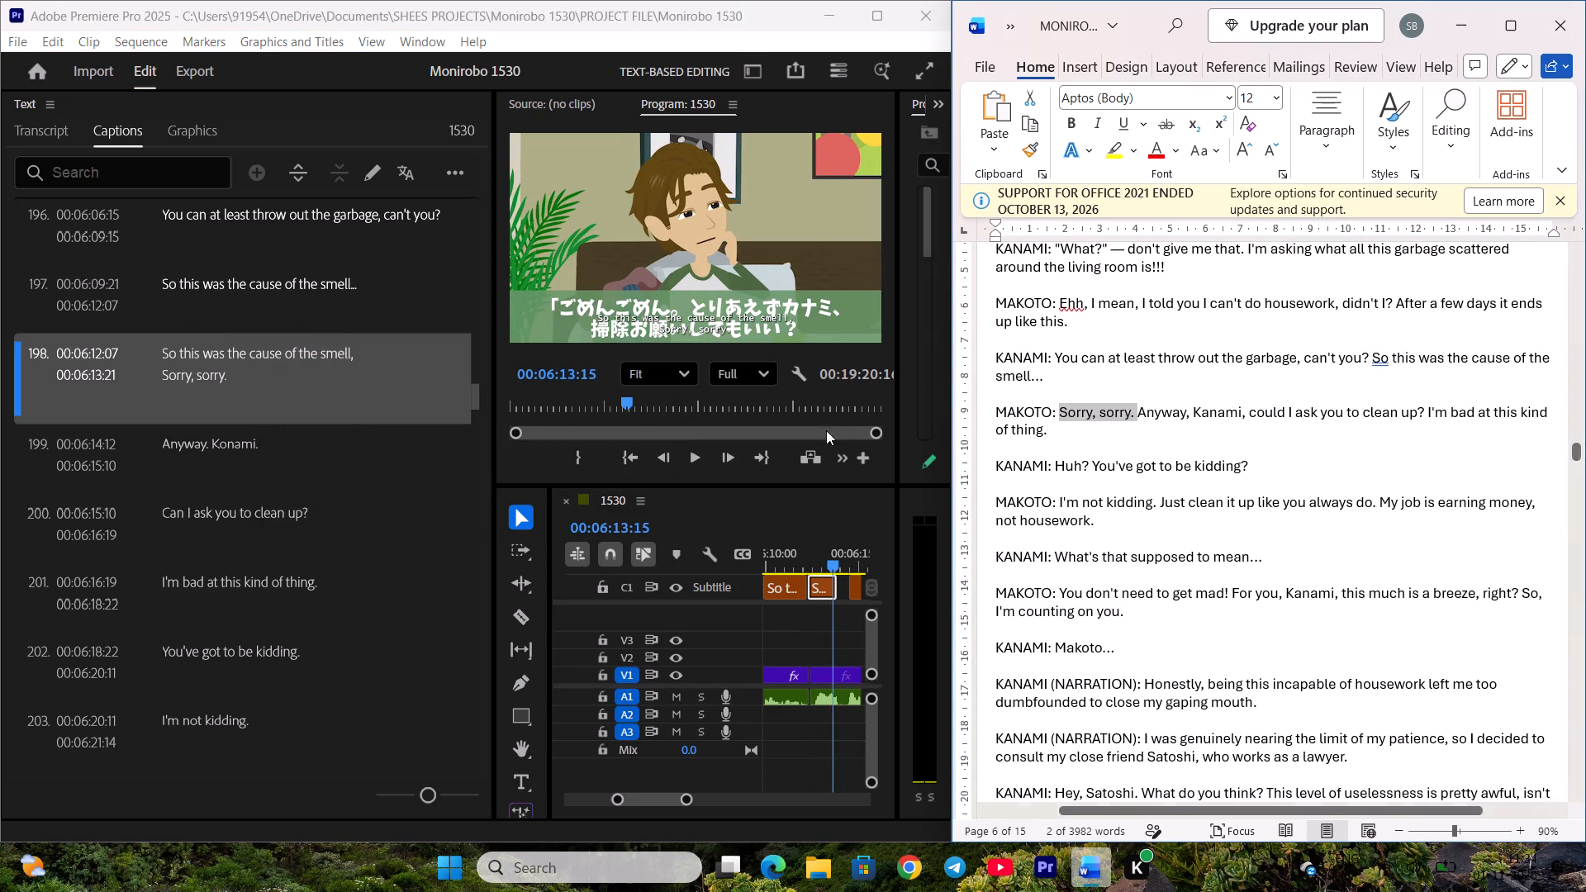
double_click(308, 379)
key(ctrl+v)
click(305, 429)
click(306, 452)
scroll(312, 417, down, 3)
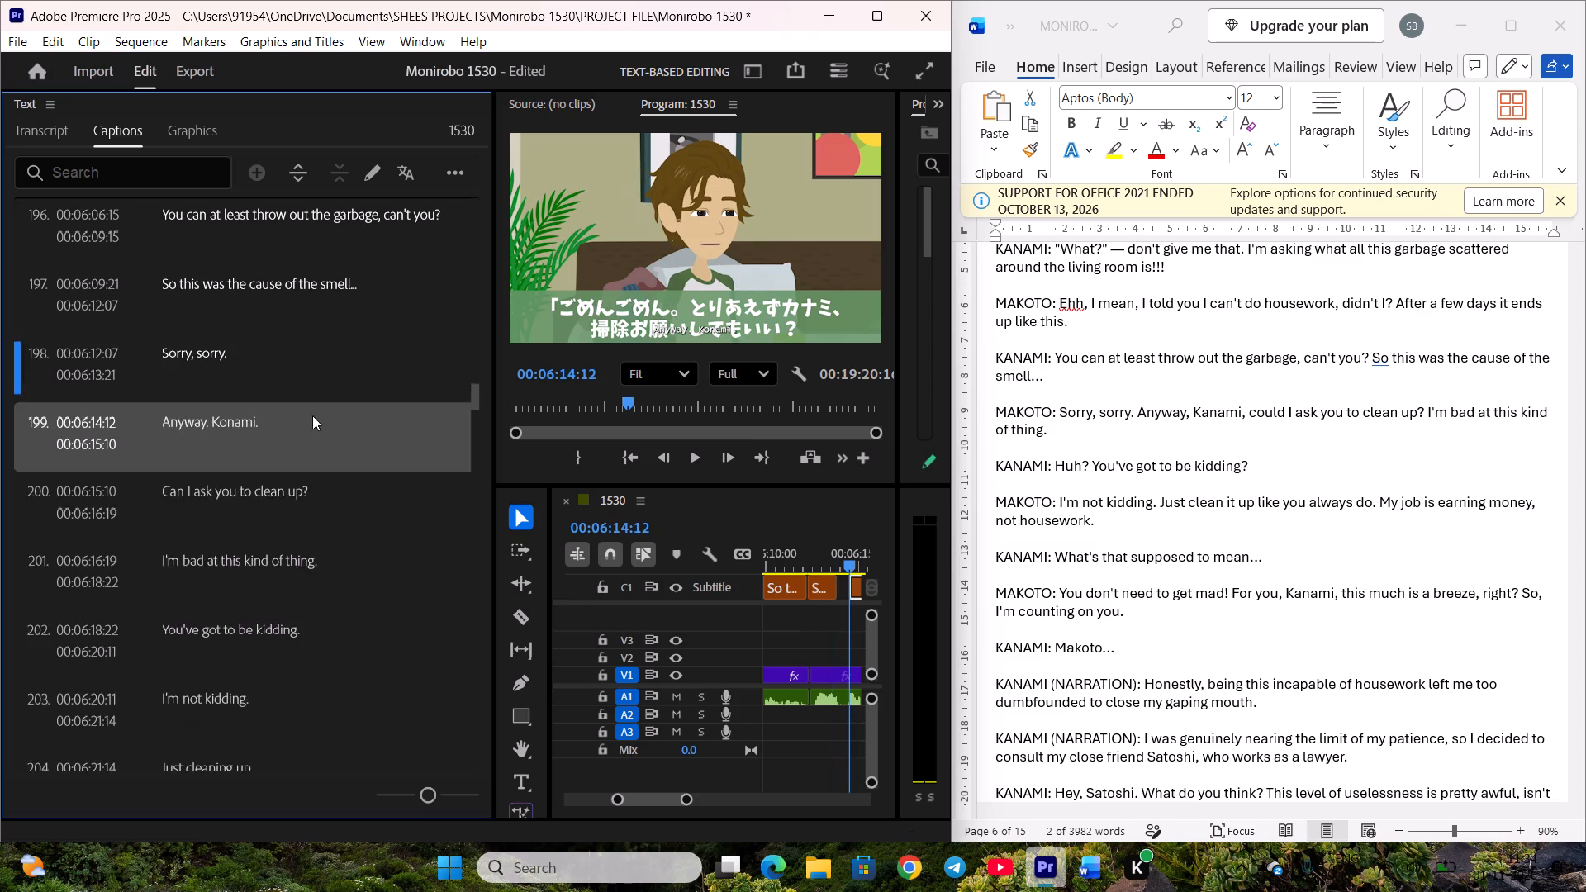
Replace caption 199's text with "Anyway, Kanami," from the script and save the project.
click(1174, 393)
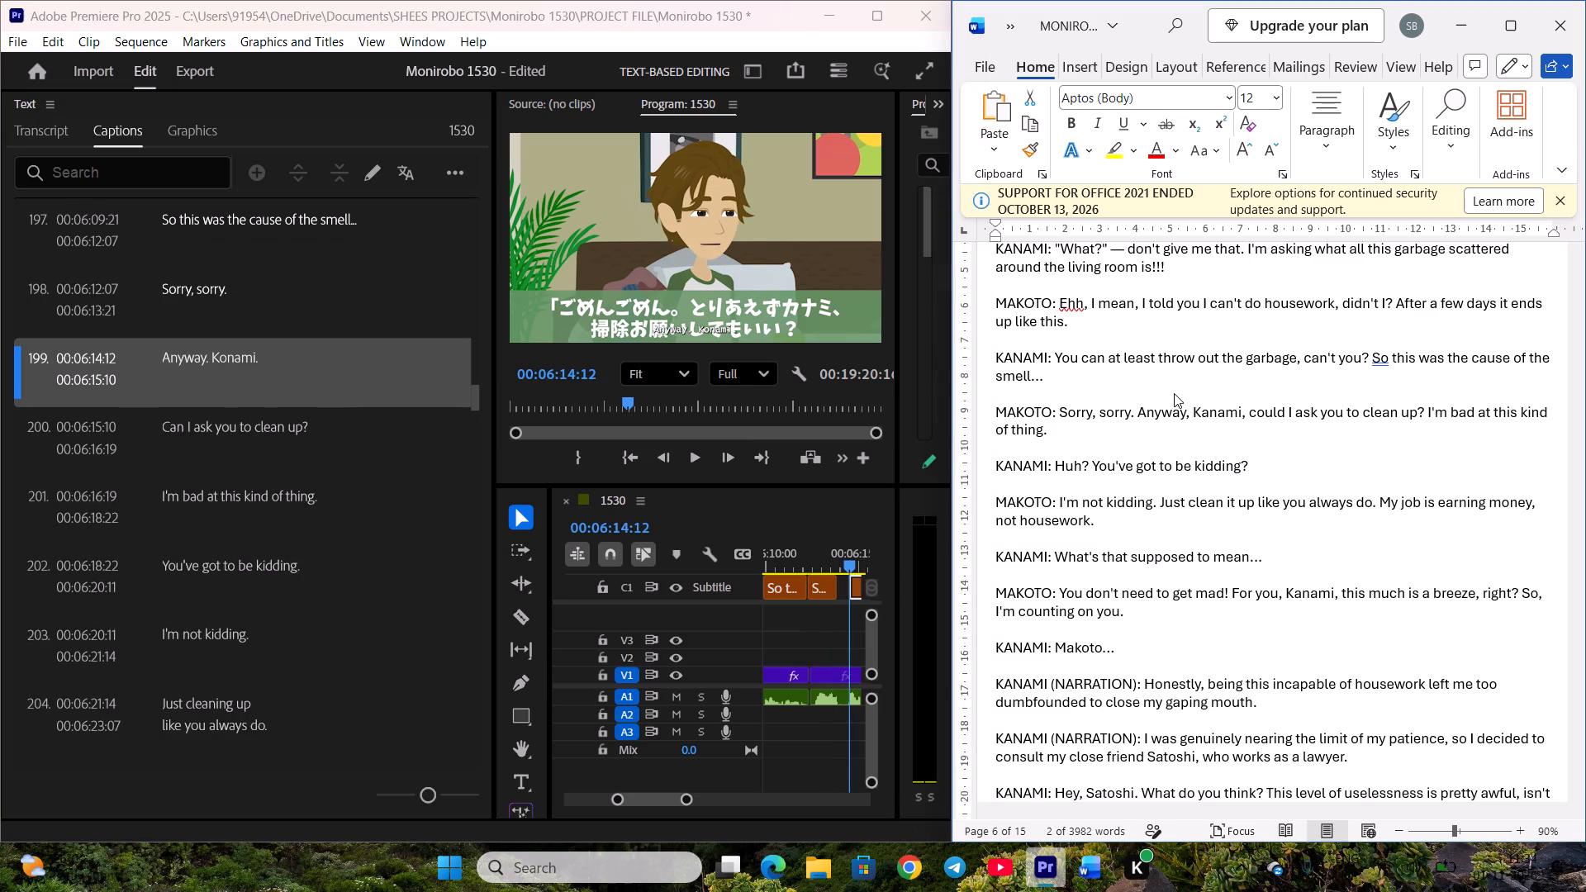
drag(1137, 414, 1249, 415)
key(ctrl+c)
double_click(262, 359)
key(ctrl+v)
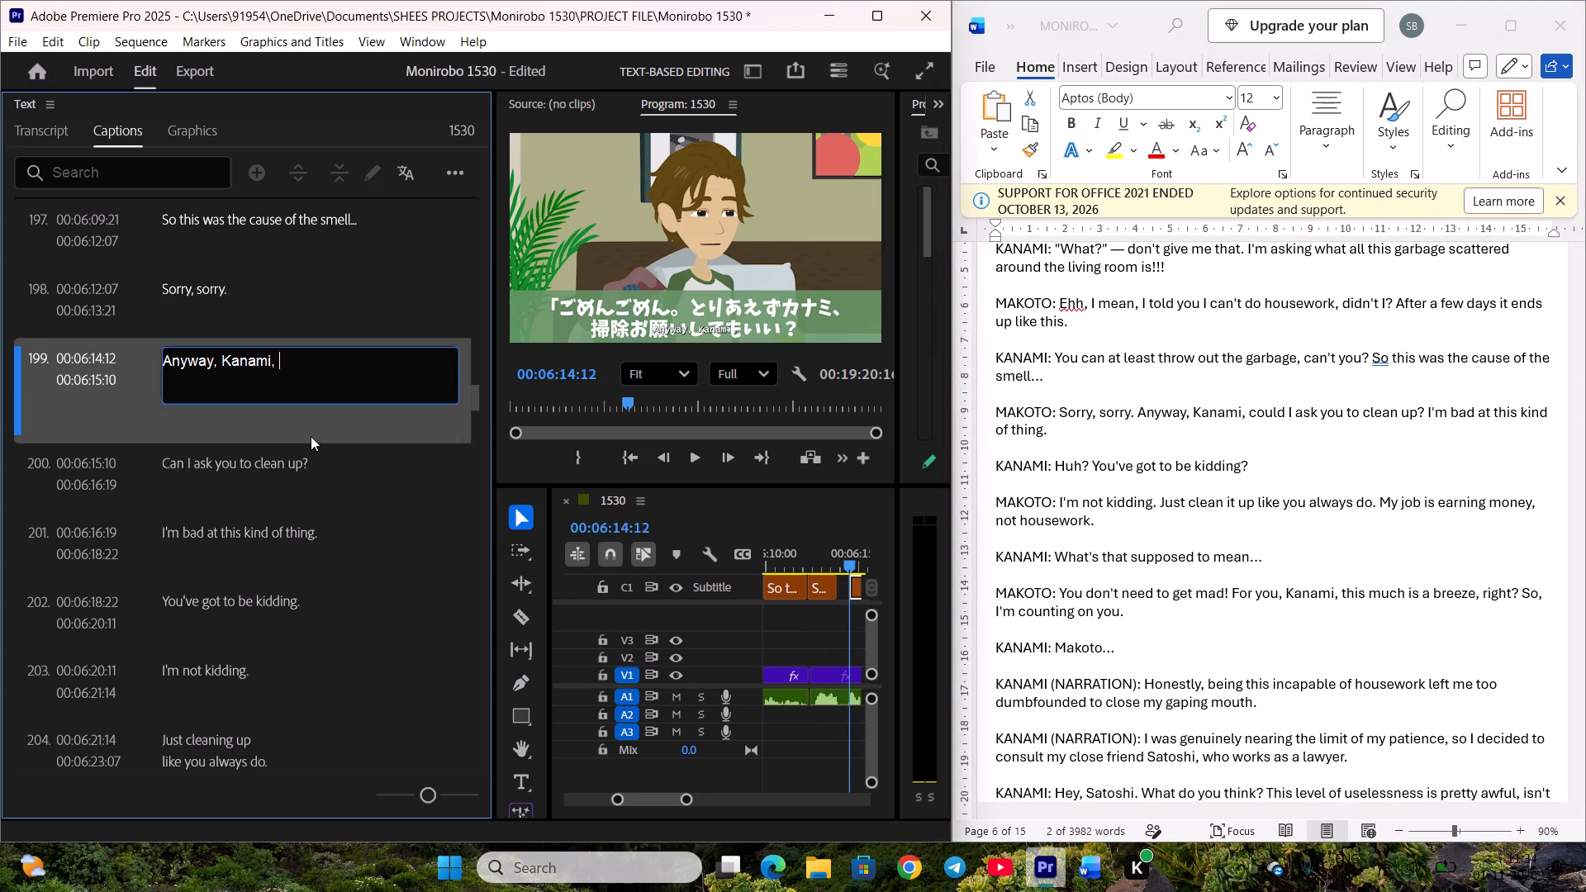
click(311, 436)
scroll(316, 429, down, 3)
click(324, 370)
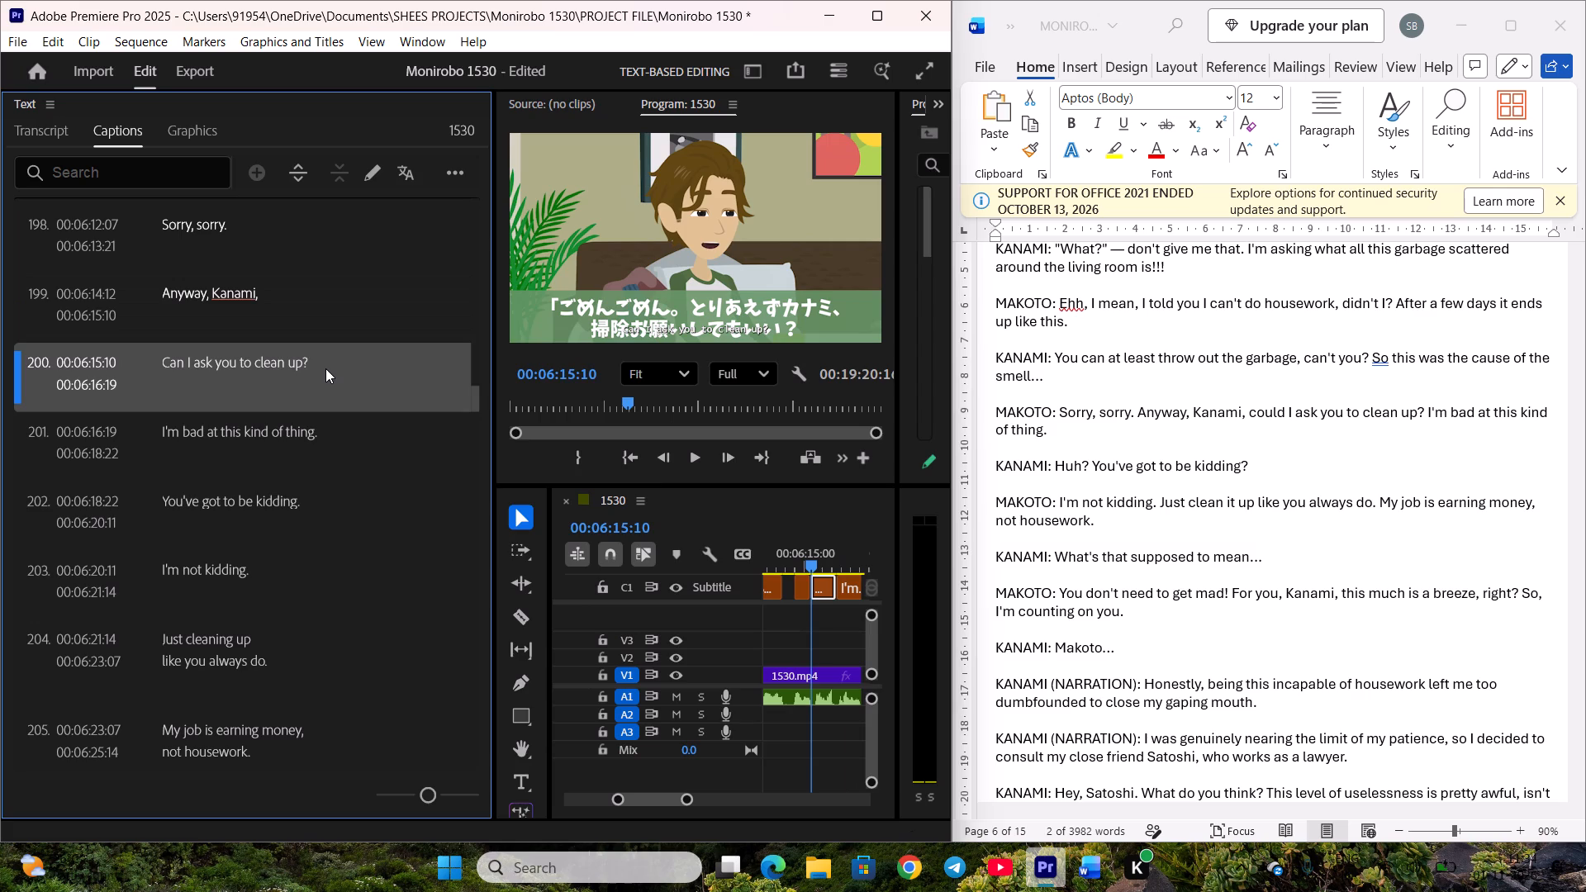
key(ctrl+s)
Replace caption 200's text with "could I ask you to clean up?" from the script and save the project.
click(1354, 344)
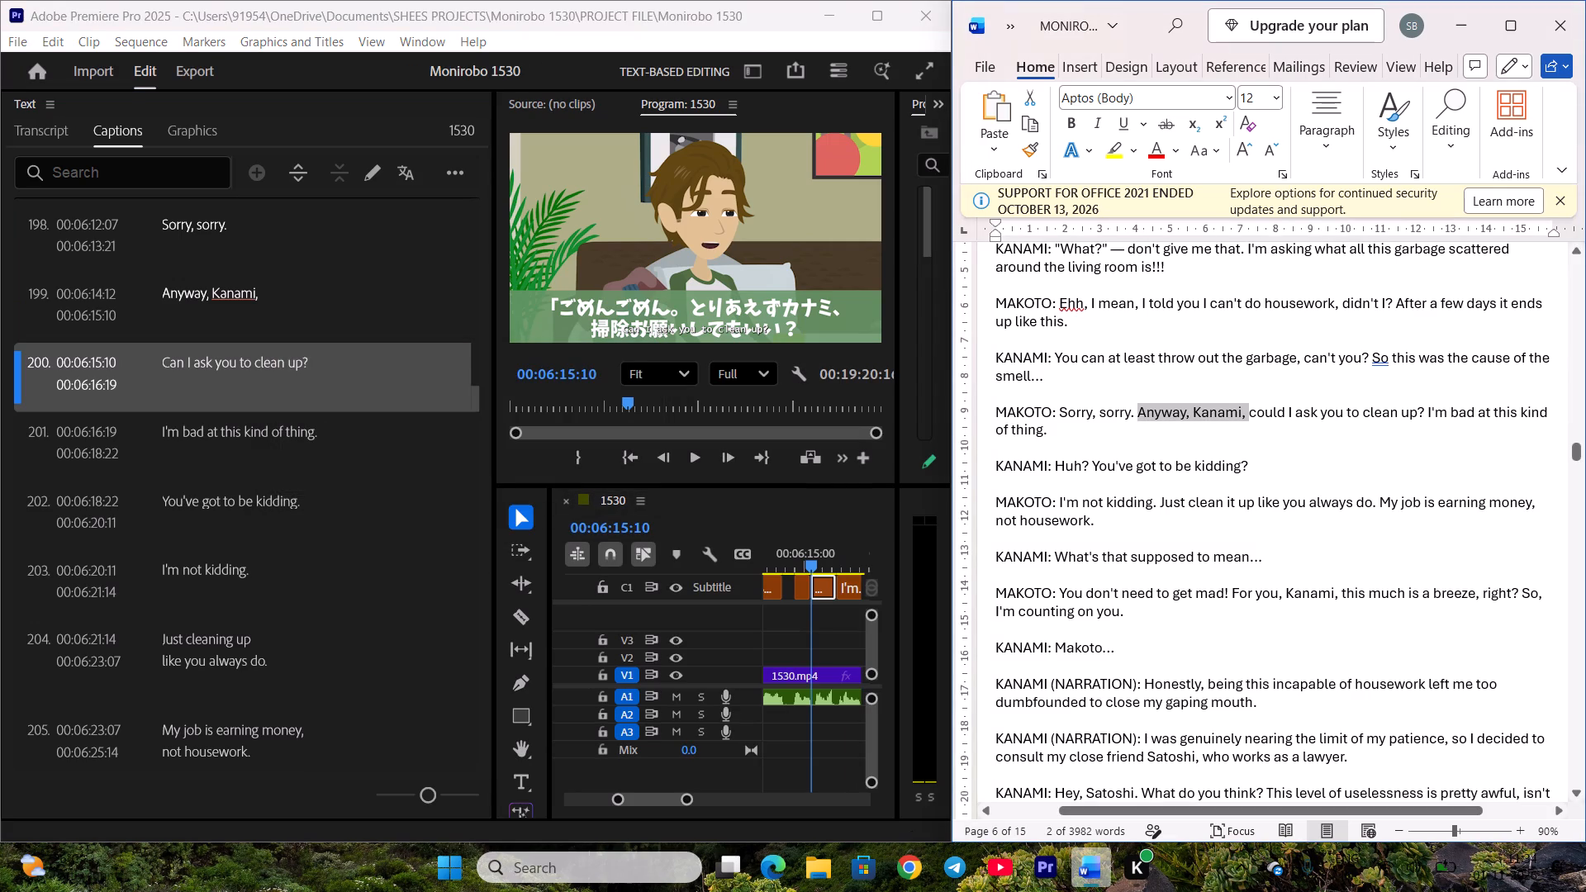
drag(1253, 415, 1424, 413)
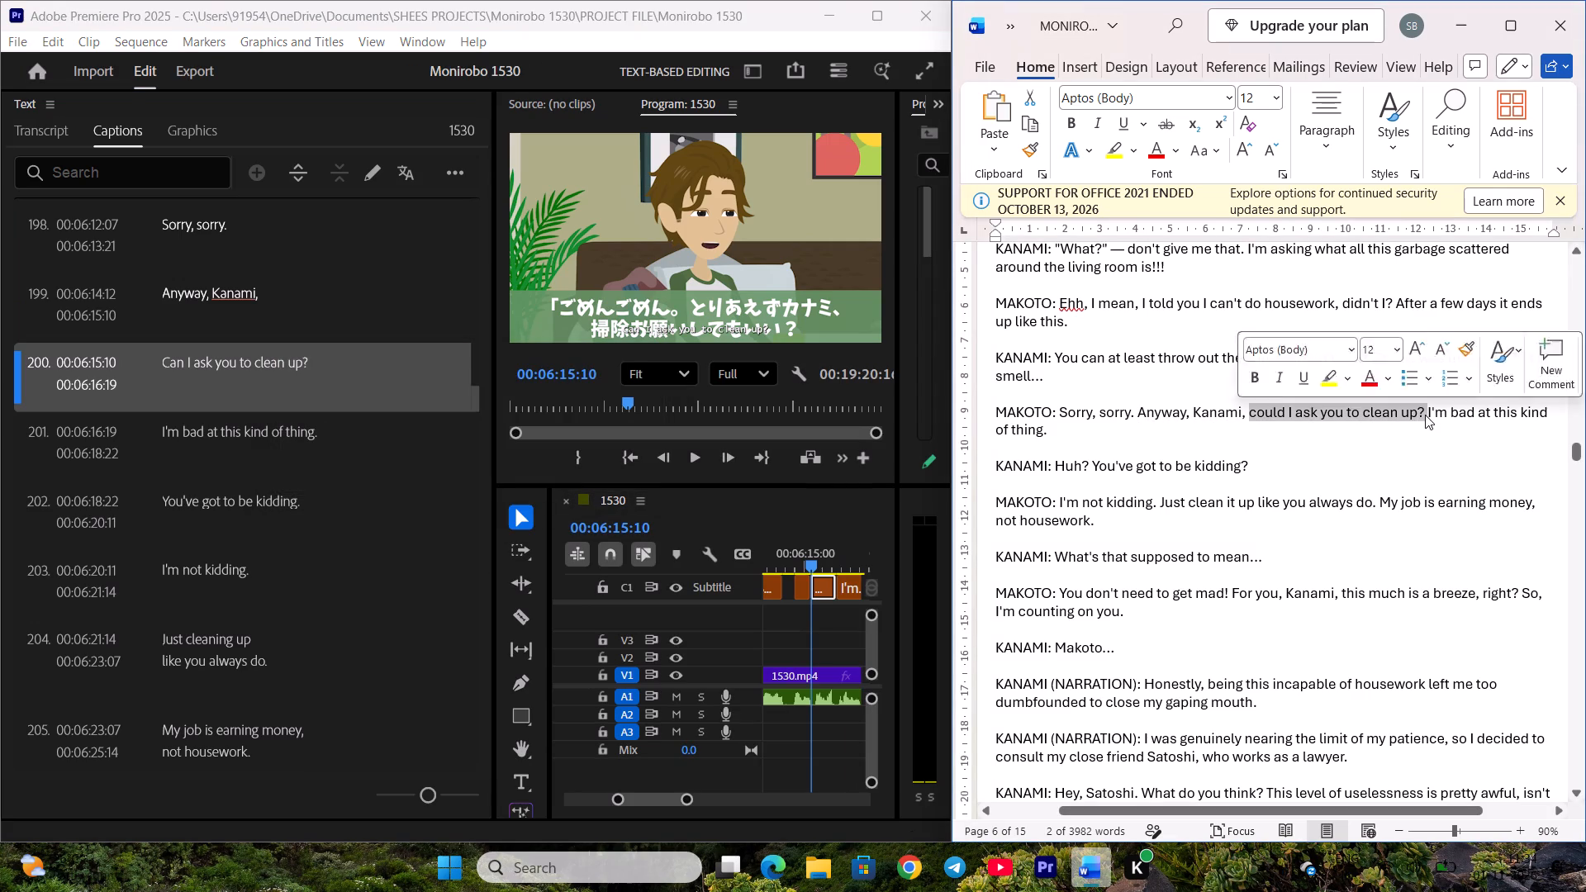
key(ctrl+c)
double_click(340, 355)
key(ctrl+v)
click(292, 452)
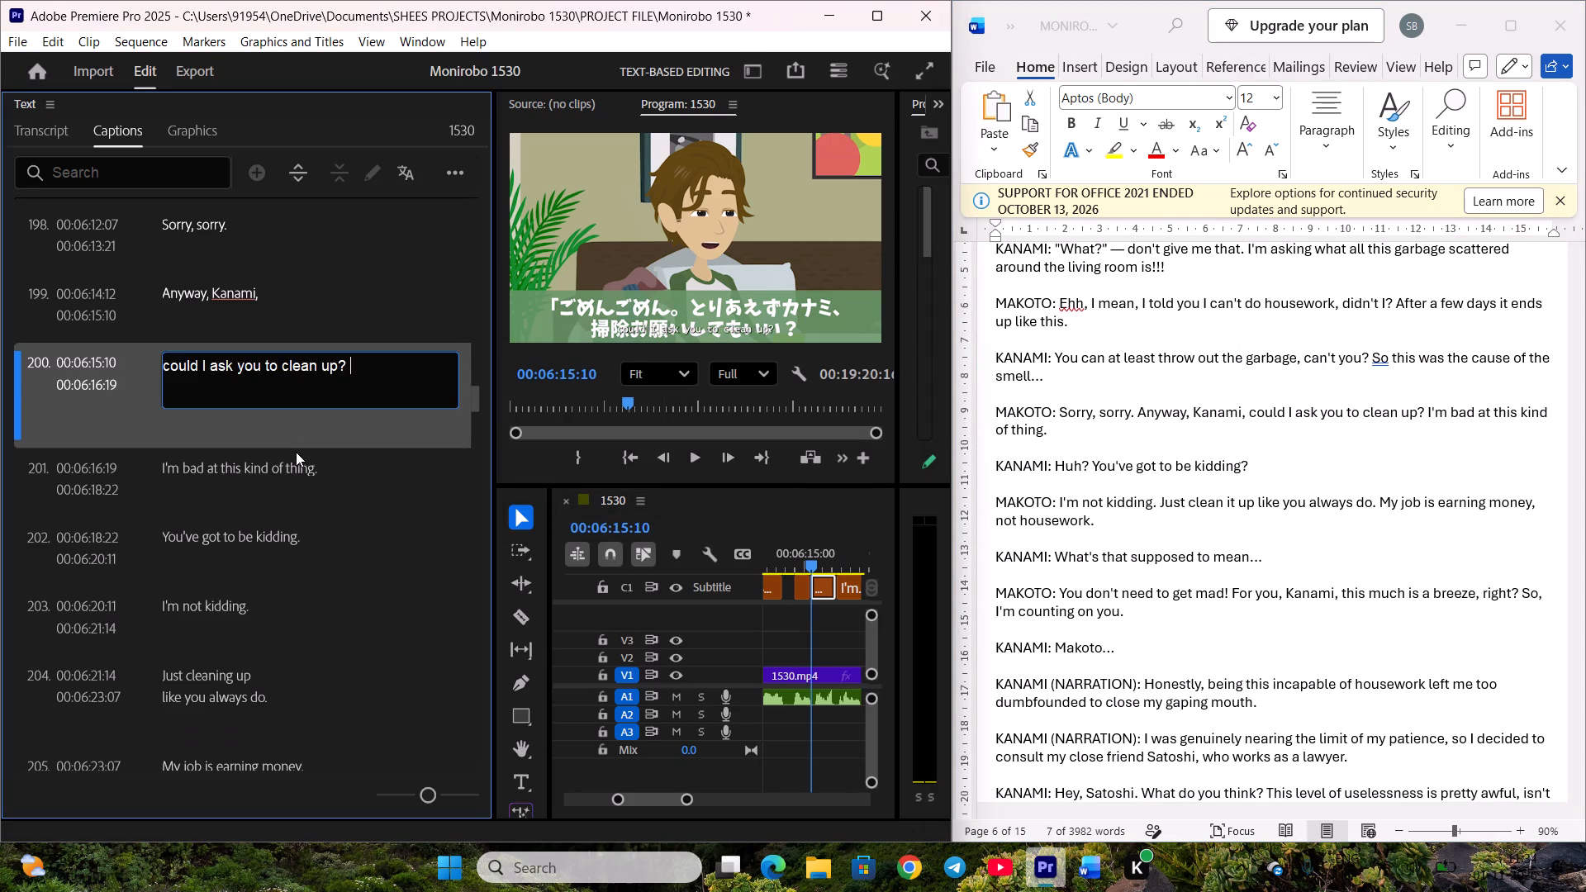
scroll(311, 439, down, 3)
key(ctrl+s)
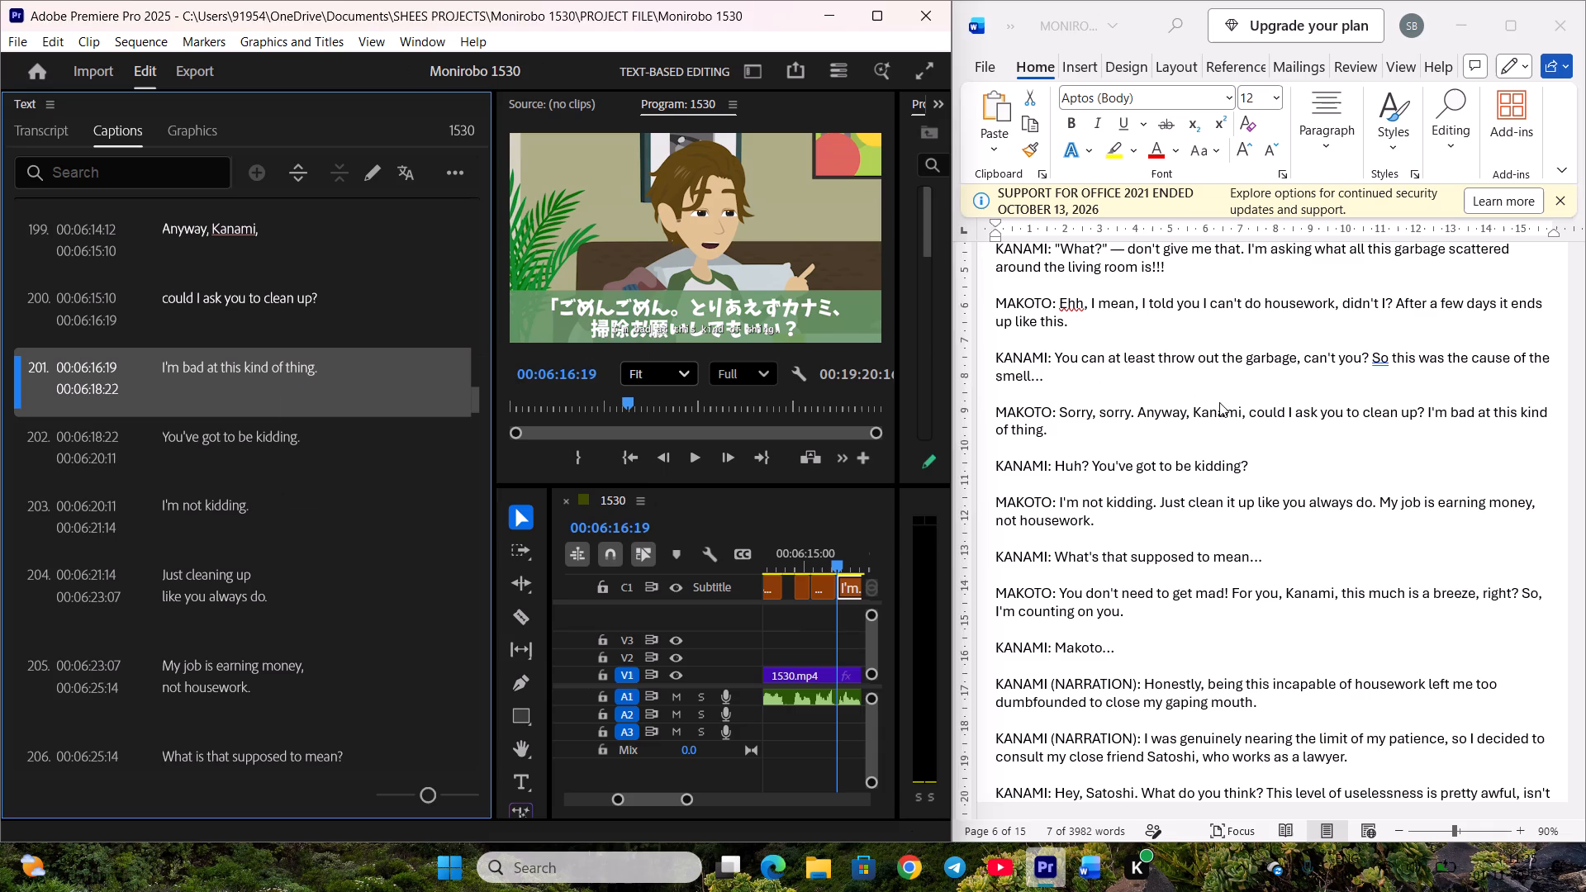
Replace caption 201's text with the script's "I'm bad at this kind of thing." and save the project.
click(1222, 402)
drag(1429, 412, 1436, 426)
key(ctrl+c)
double_click(219, 368)
key(ctrl+v)
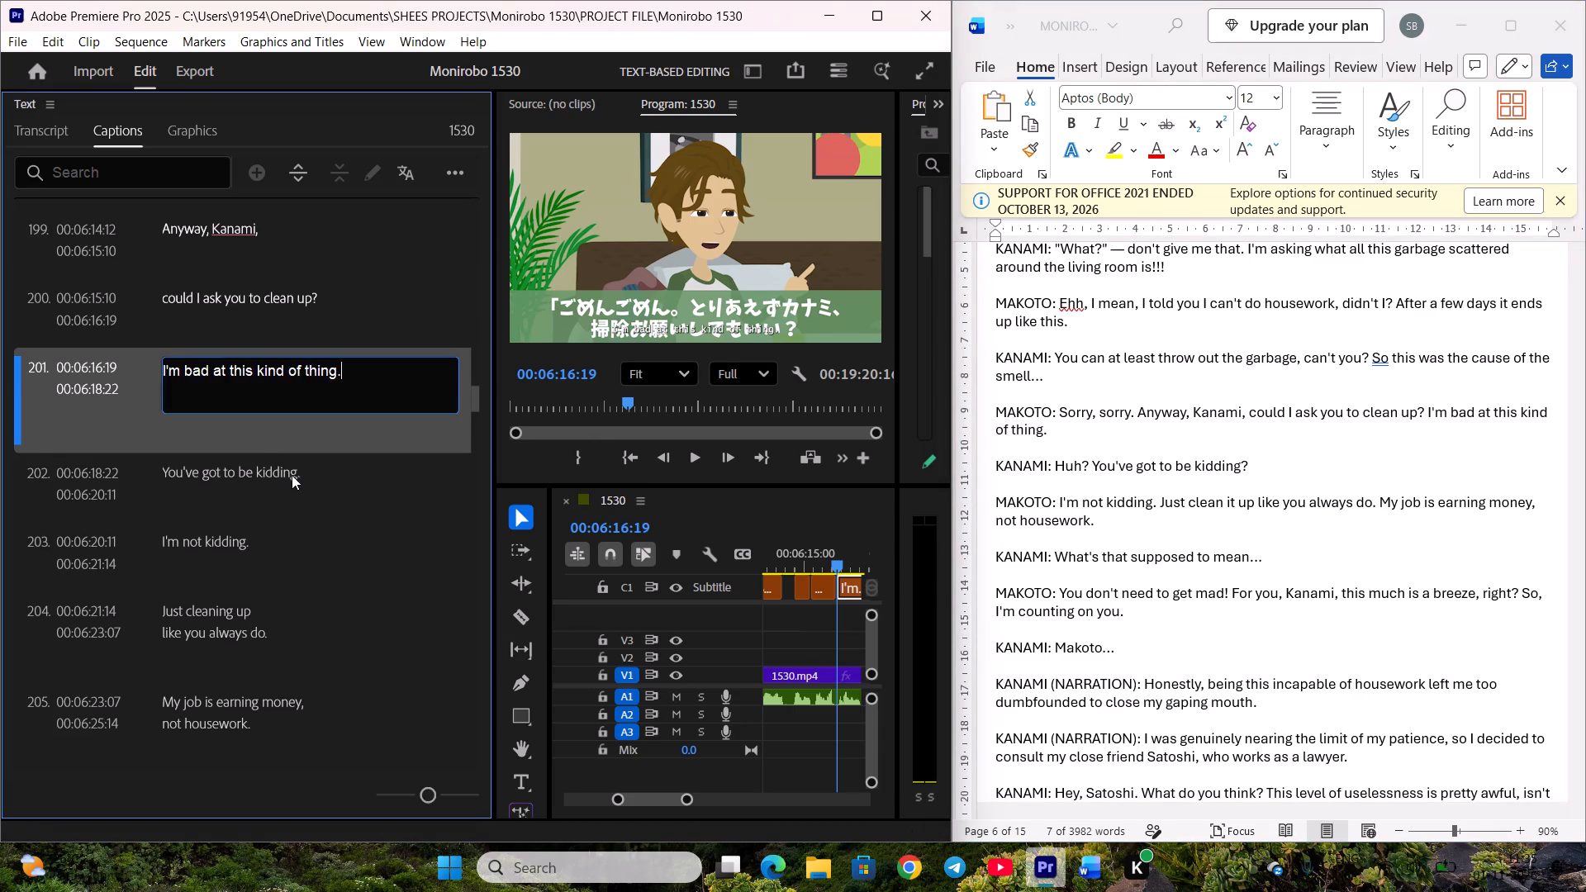
click(292, 475)
scroll(302, 456, down, 4)
key(ctrl+s)
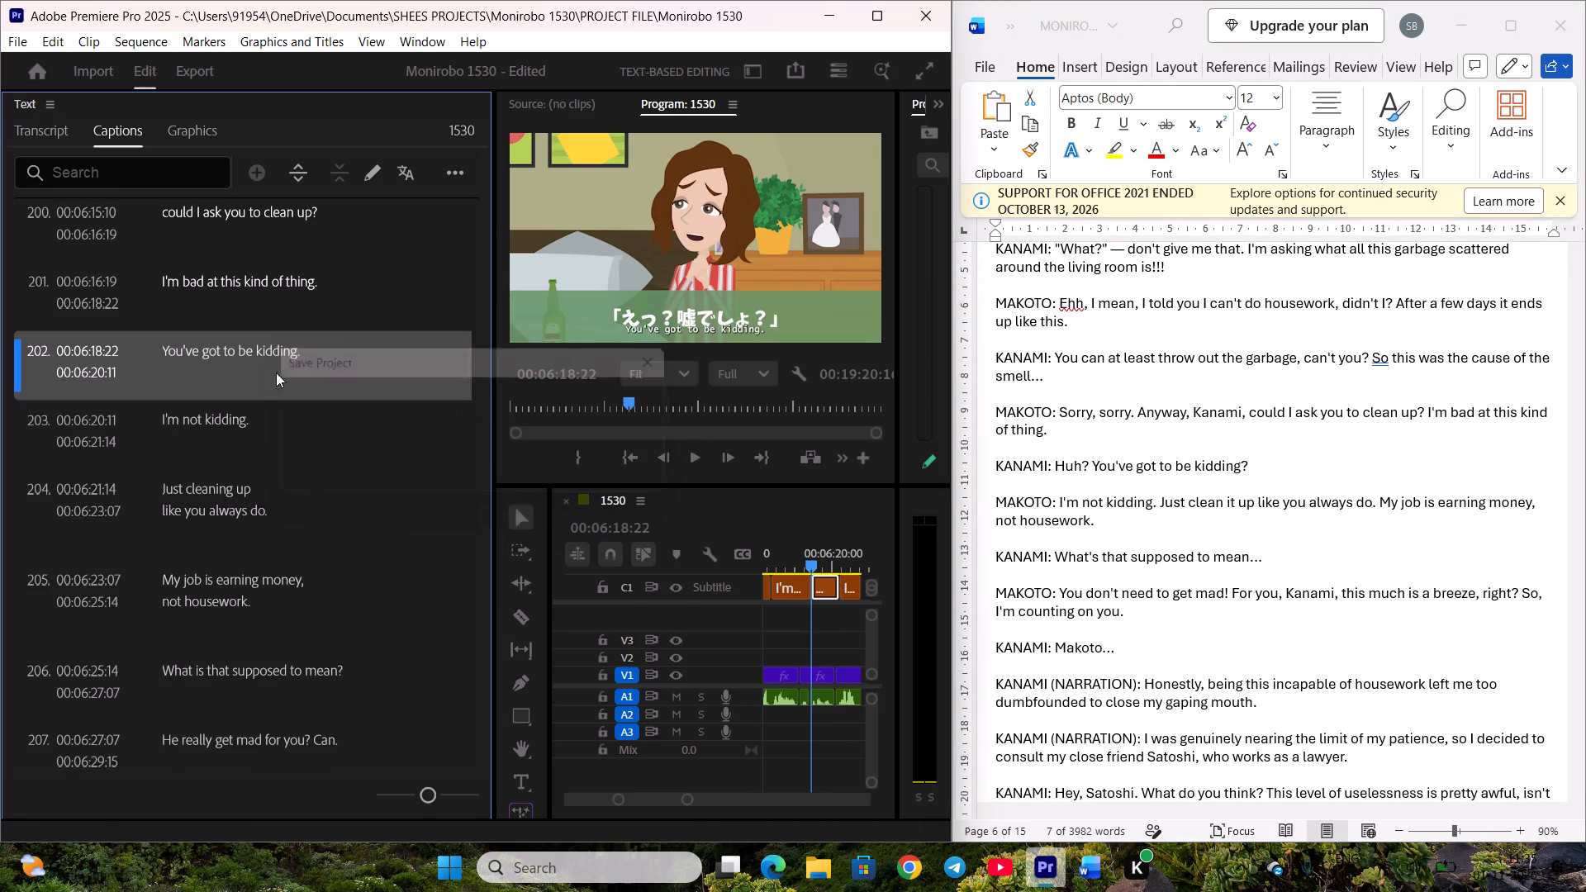
Replace caption 202's text with Kanami's "Huh? You've got to be kidding?" from the script and save the project.
click(1267, 376)
scroll(1258, 374, down, 1)
drag(1058, 423, 1253, 420)
key(ctrl+c)
double_click(280, 349)
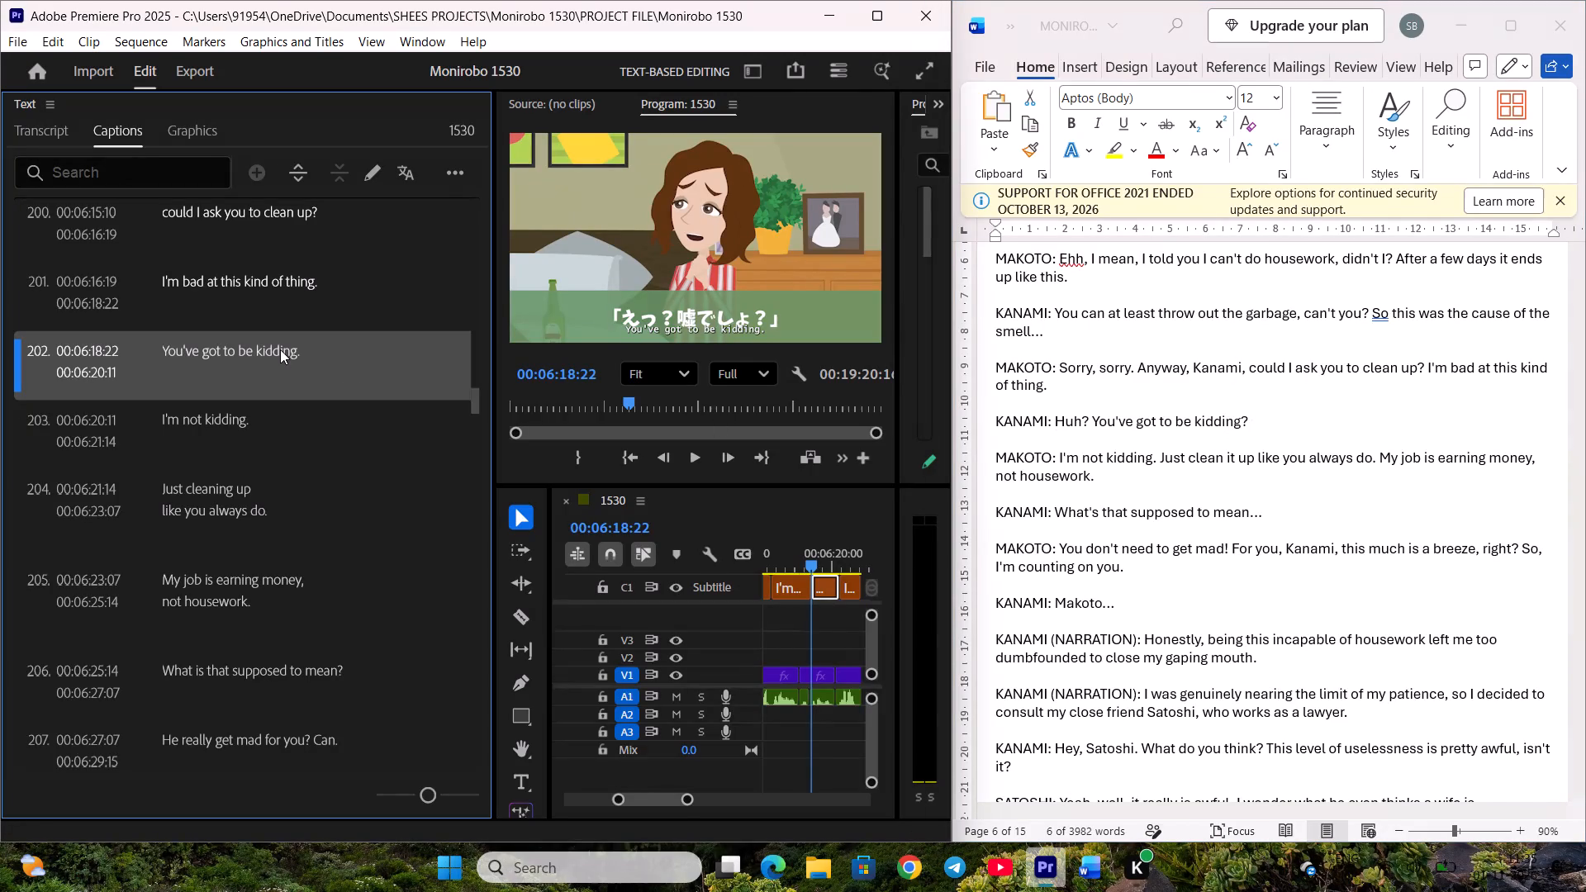
key(ctrl+v)
click(309, 450)
scroll(316, 440, down, 4)
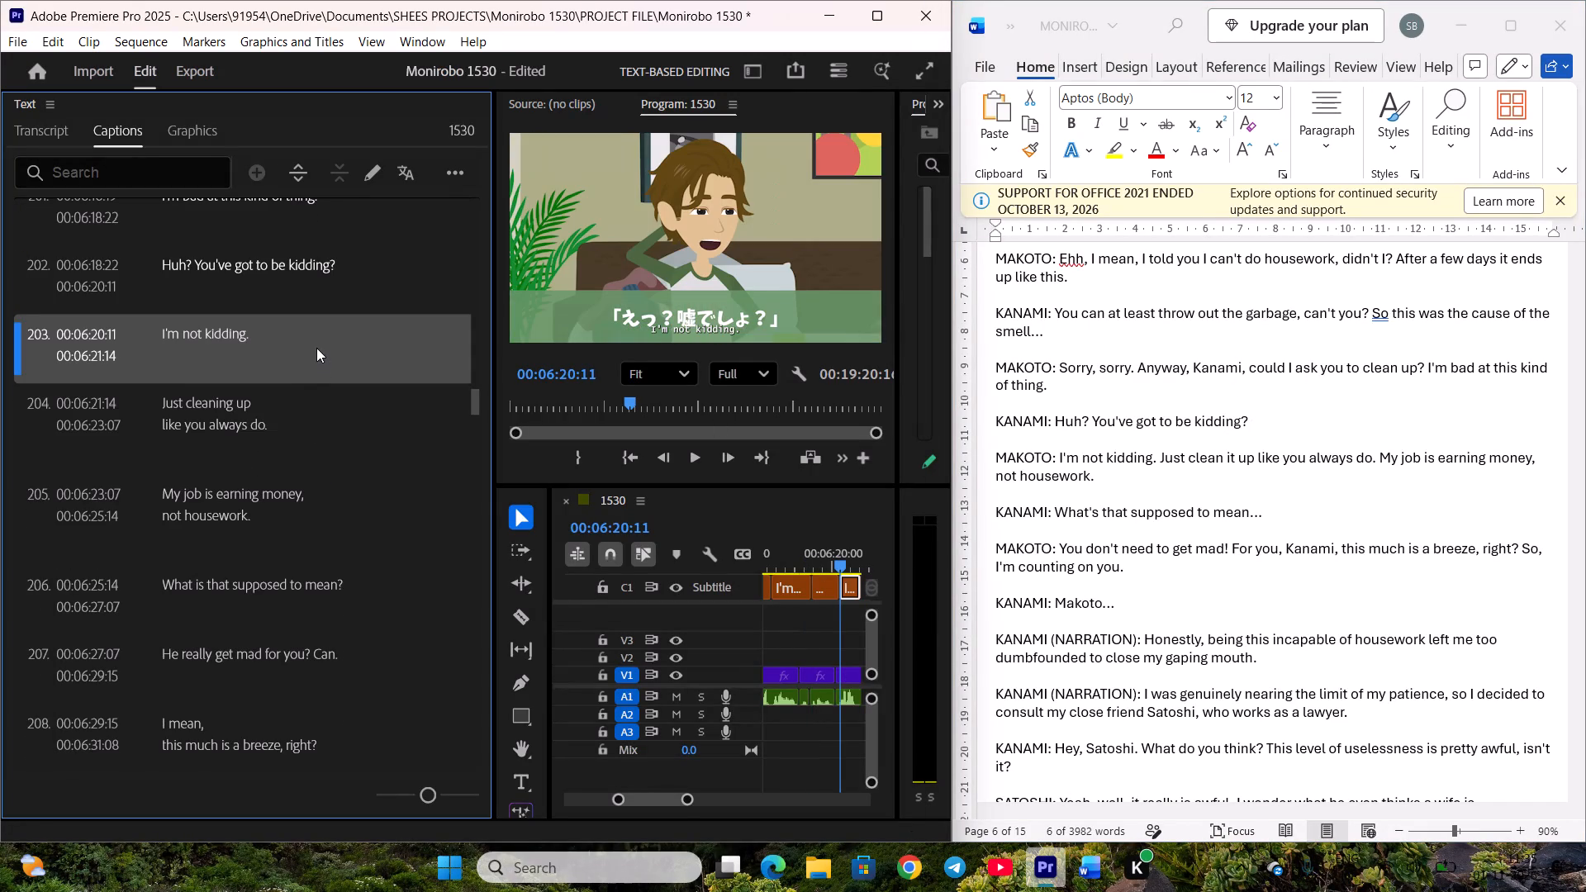
key(ctrl+s)
Replace caption 203's text with Makoto's "I'm not kidding." from the script and save the project.
click(1256, 373)
scroll(1231, 372, down, 1)
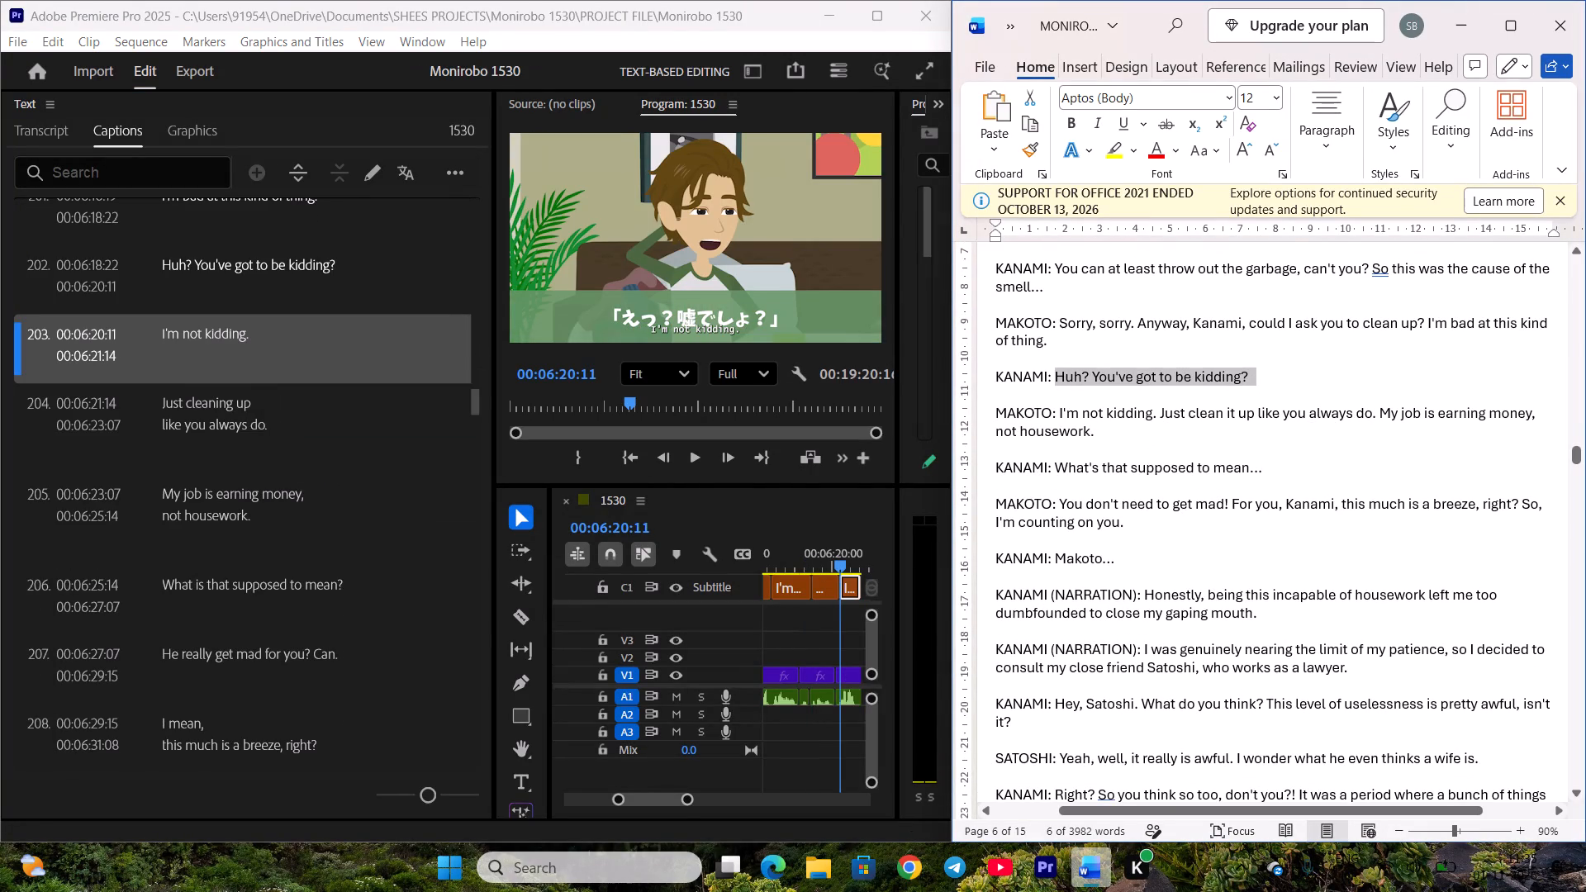
drag(1058, 415, 1156, 413)
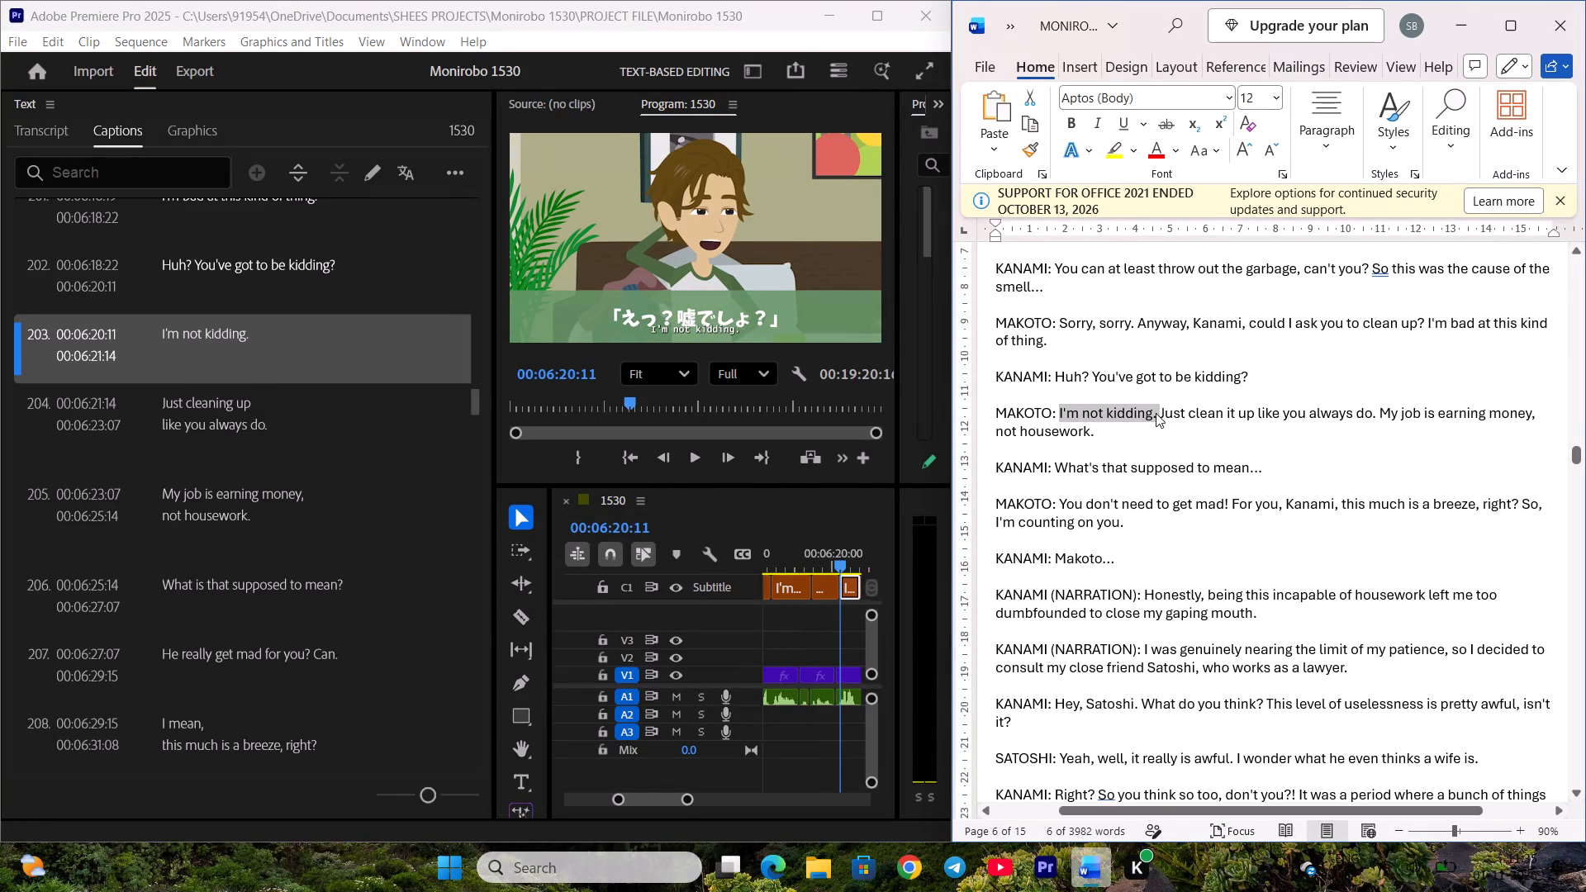
key(ctrl+c)
double_click(303, 338)
key(ctrl+v)
click(297, 445)
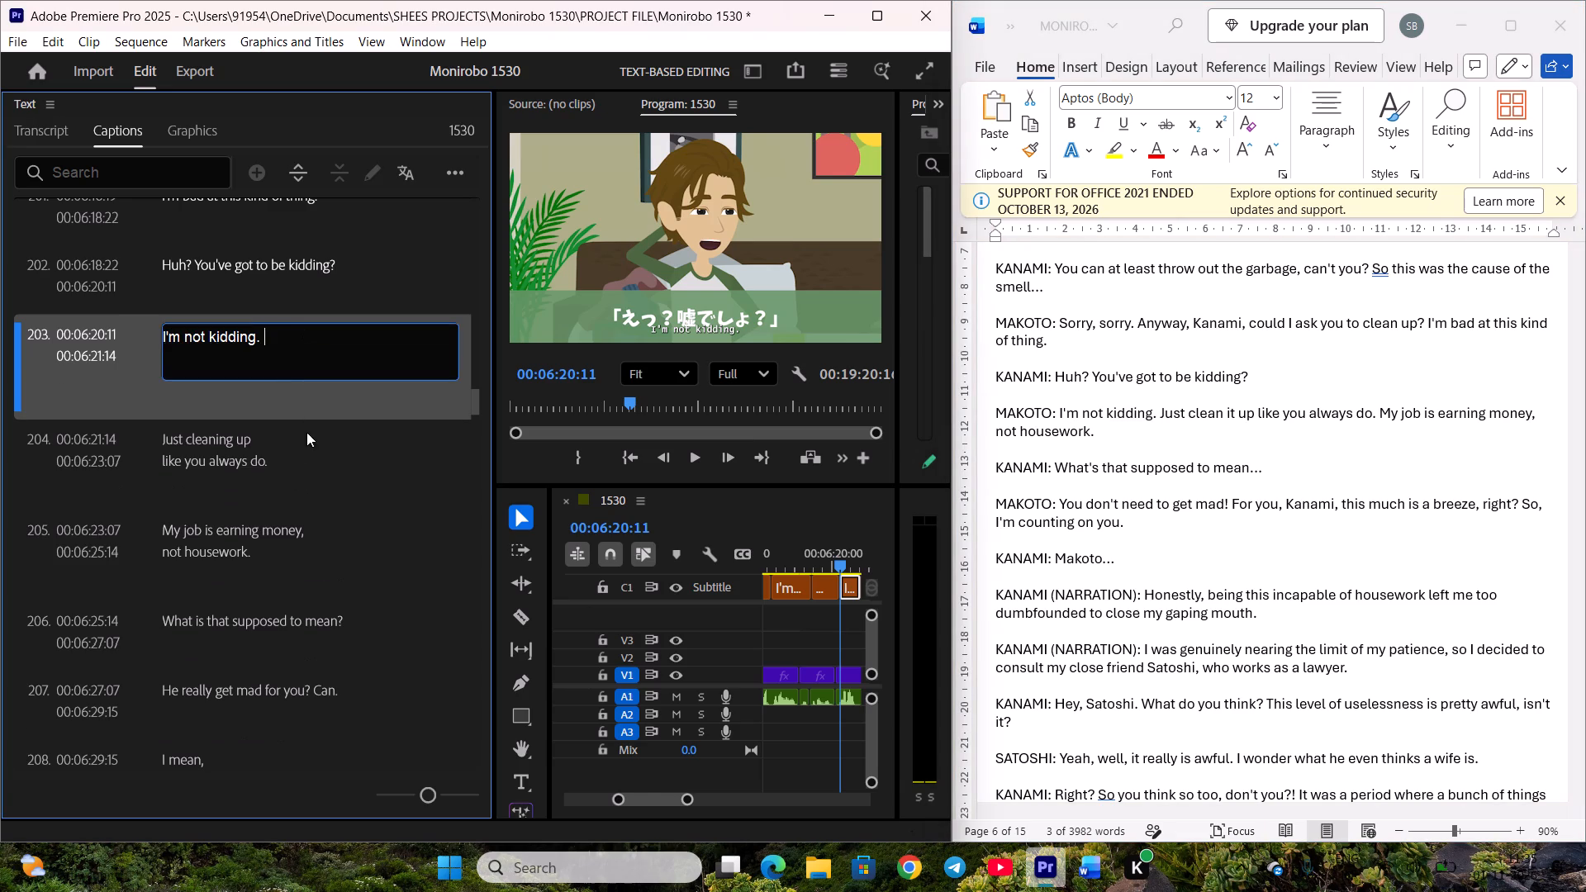
scroll(309, 426, down, 4)
key(ctrl+s)
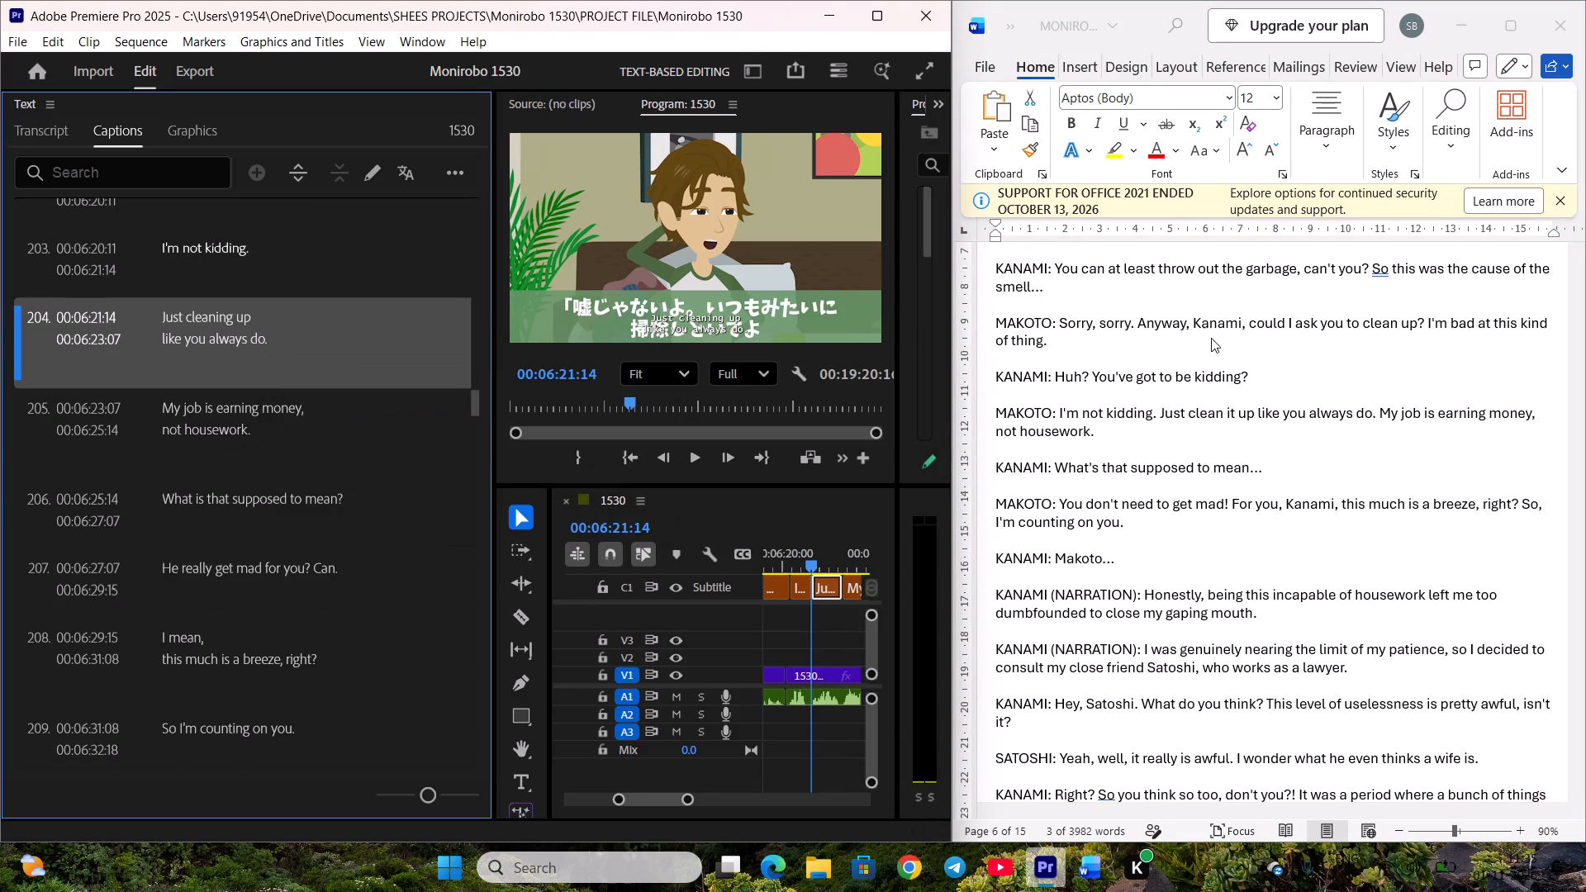
Replace caption 204's text with the script's "Just clean it up like you always do." and save the project.
click(1235, 346)
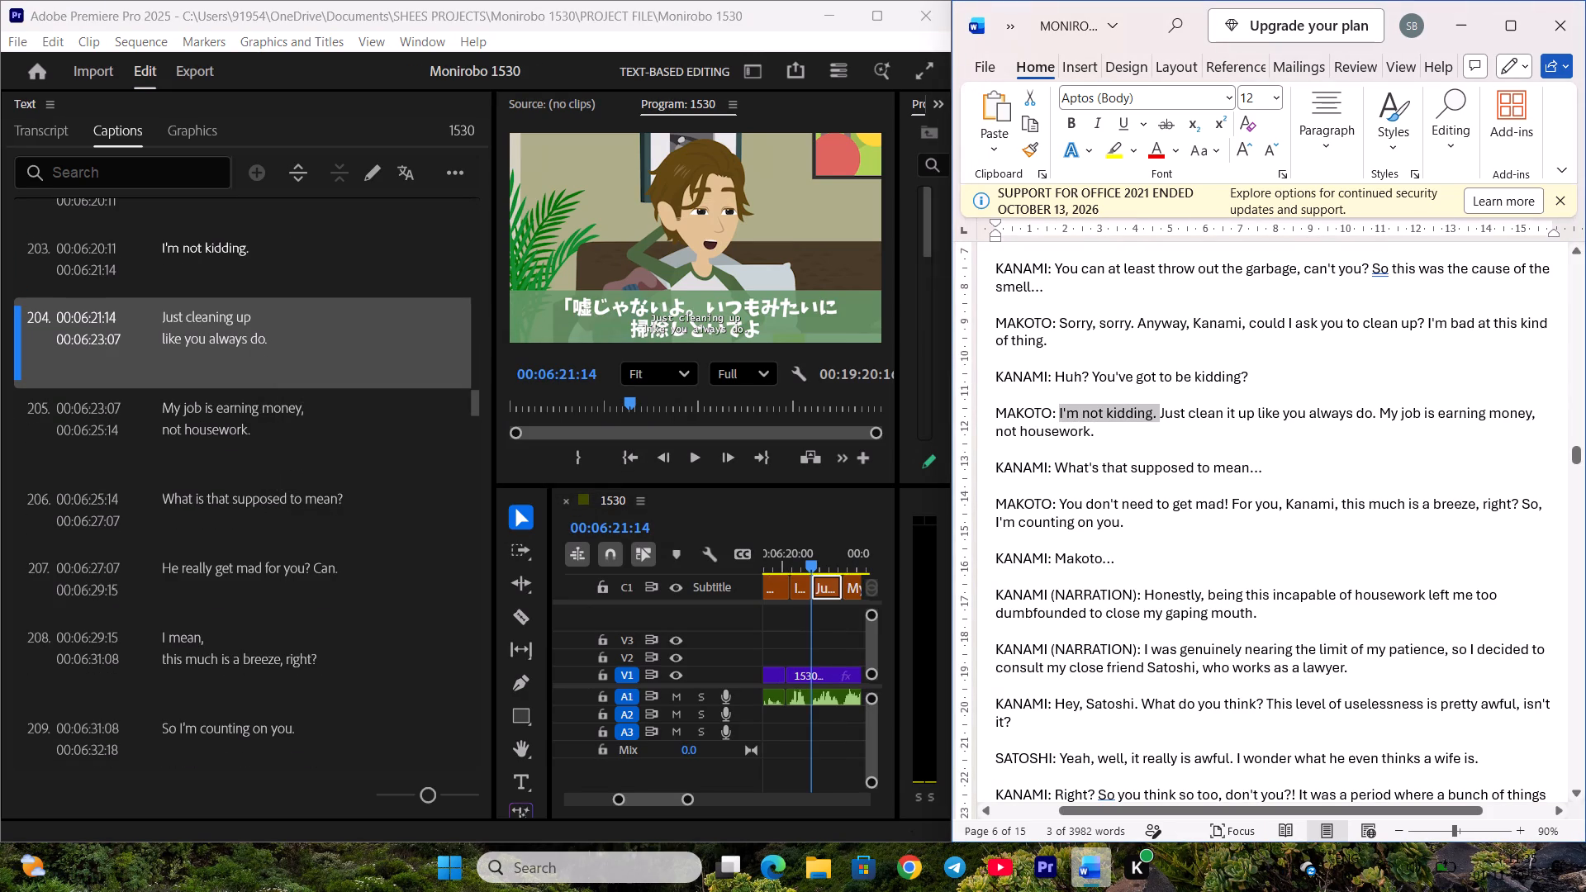
drag(1161, 410, 1265, 420)
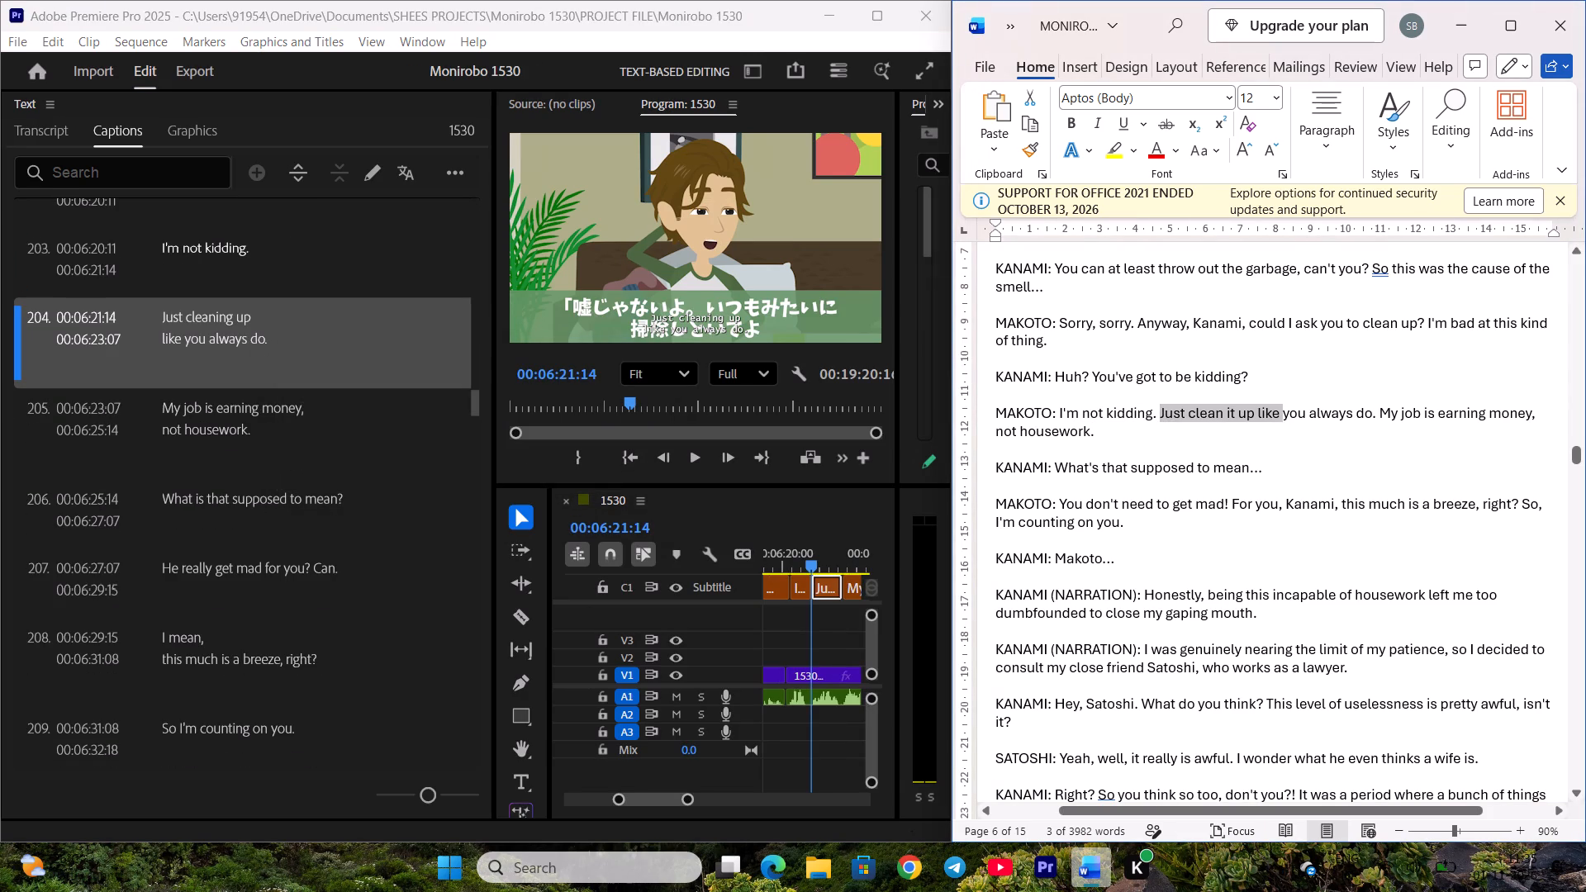
drag(1265, 420, 1377, 414)
key(ctrl+c)
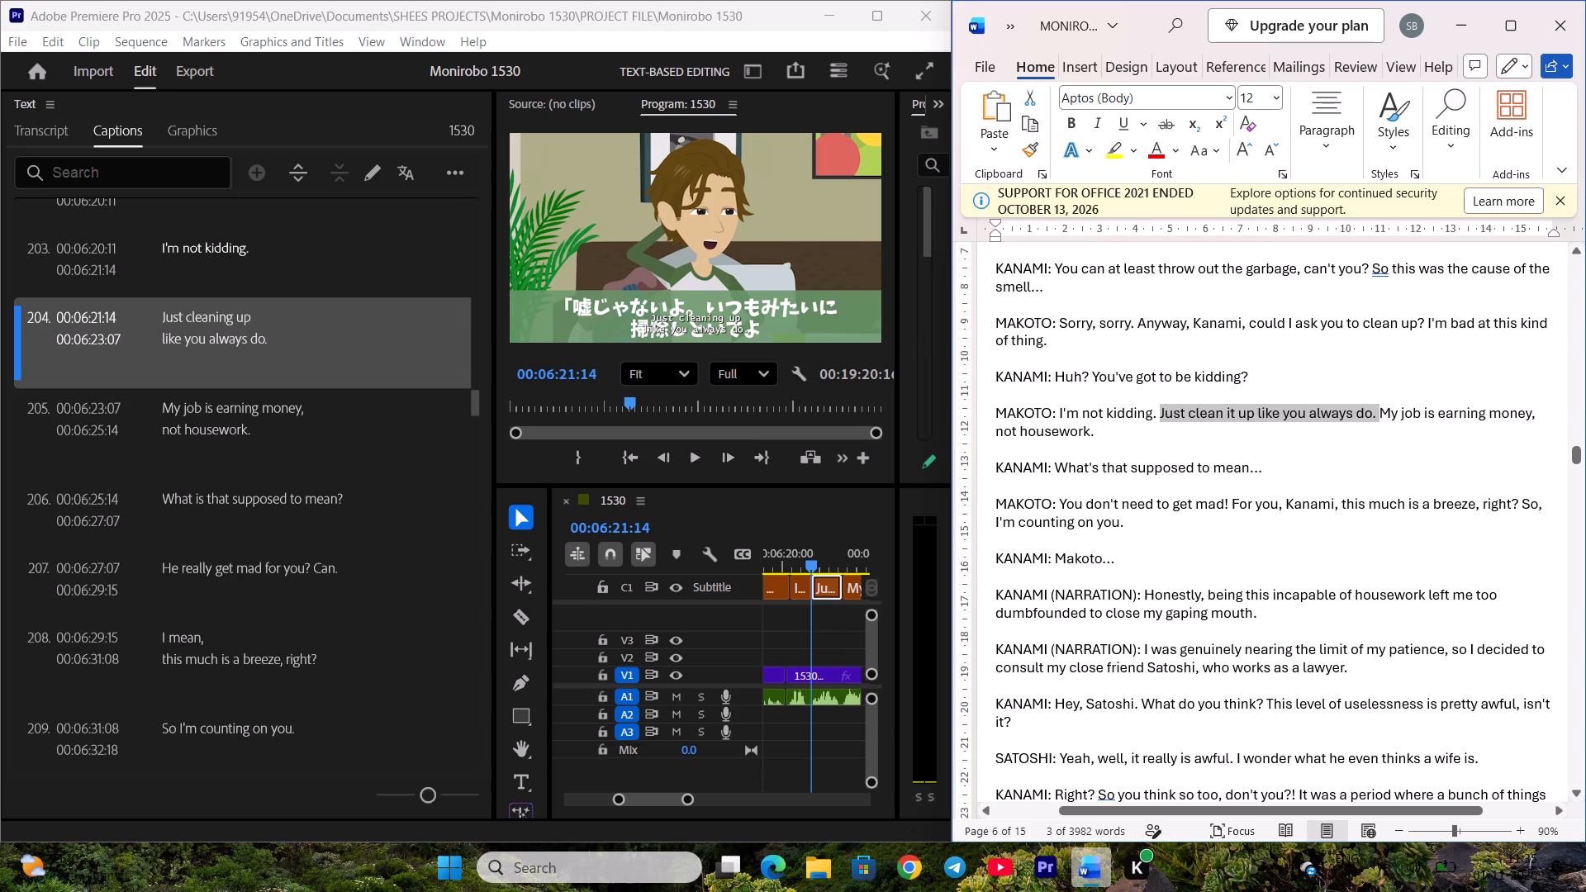
double_click(283, 330)
key(ctrl+v)
click(343, 408)
scroll(346, 400, down, 2)
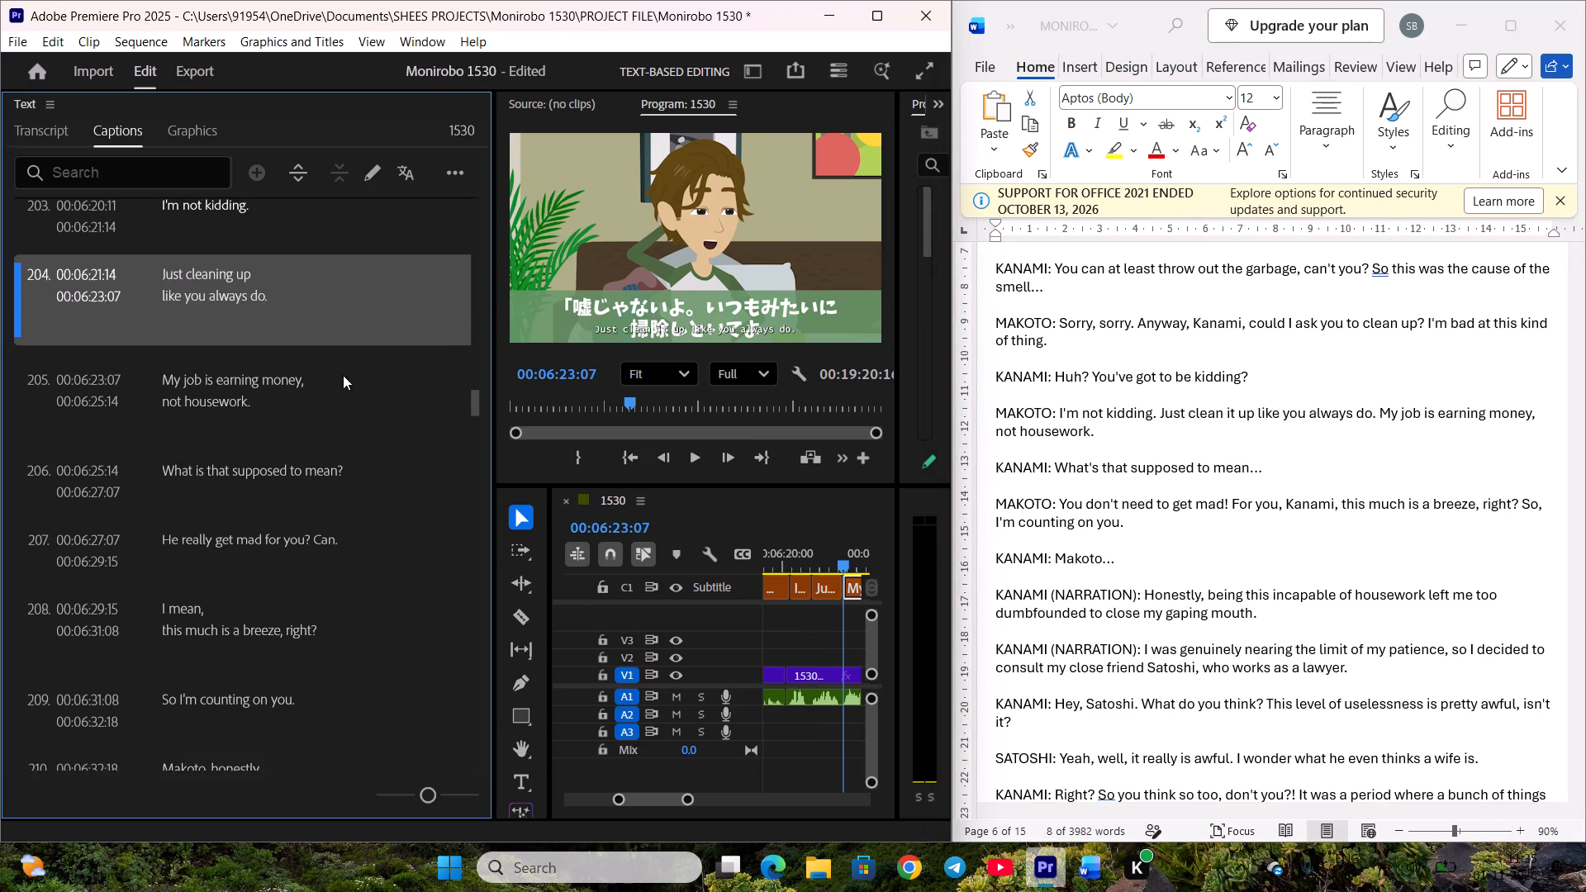
key(ctrl+s)
Replace caption 205's text with the script's "My job is earning money, not housework." on one line and save the project.
click(1329, 377)
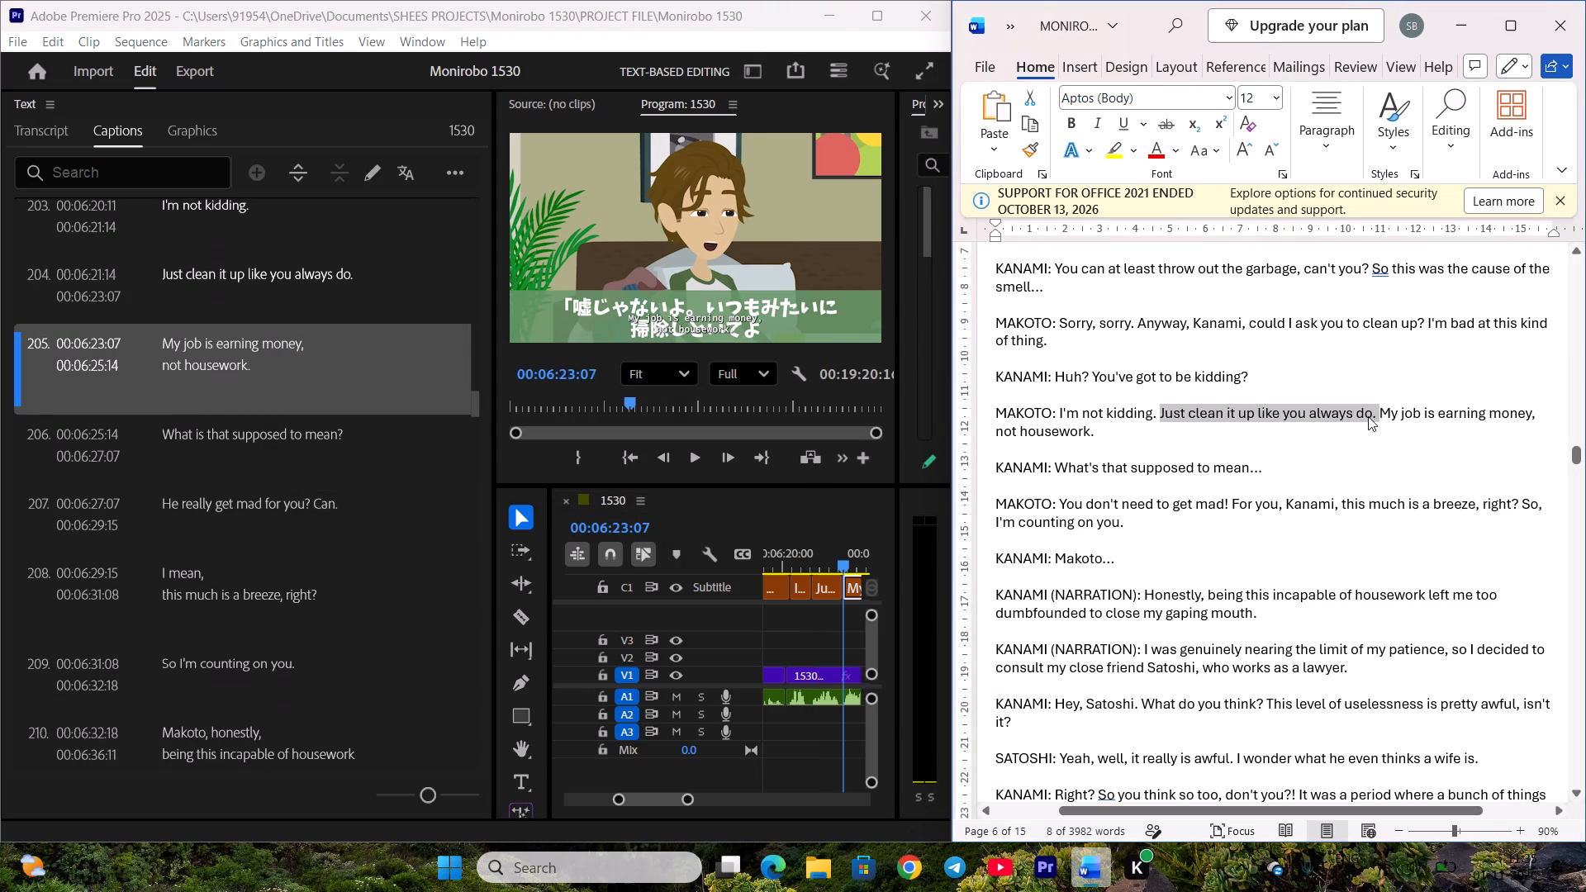
drag(1383, 410, 1386, 426)
key(ctrl+c)
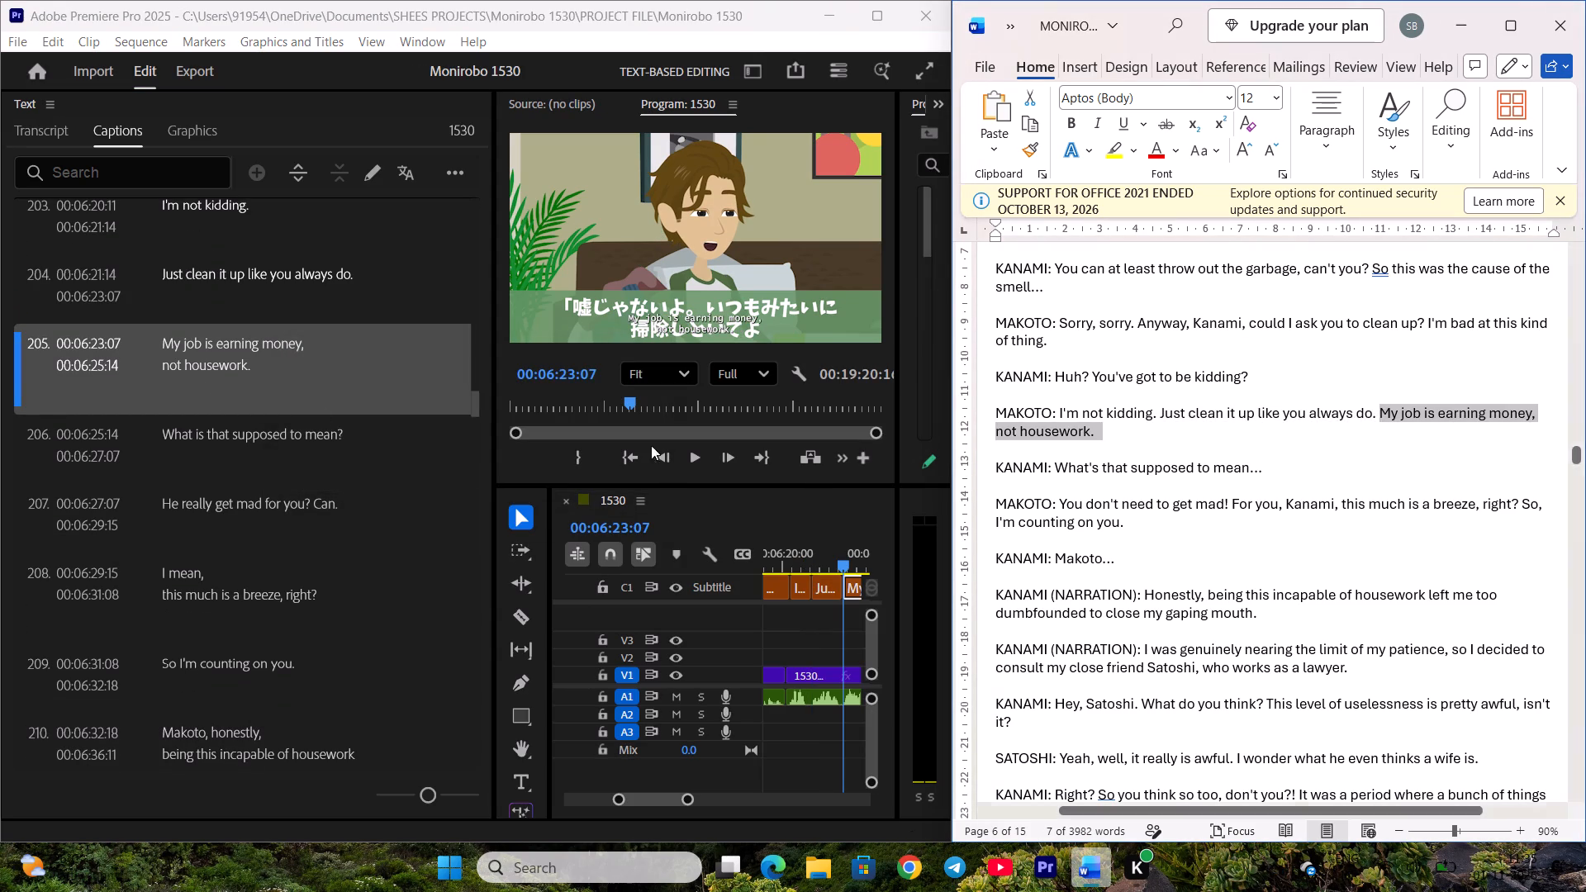
double_click(292, 353)
key(ctrl+v)
click(328, 442)
scroll(330, 434, down, 4)
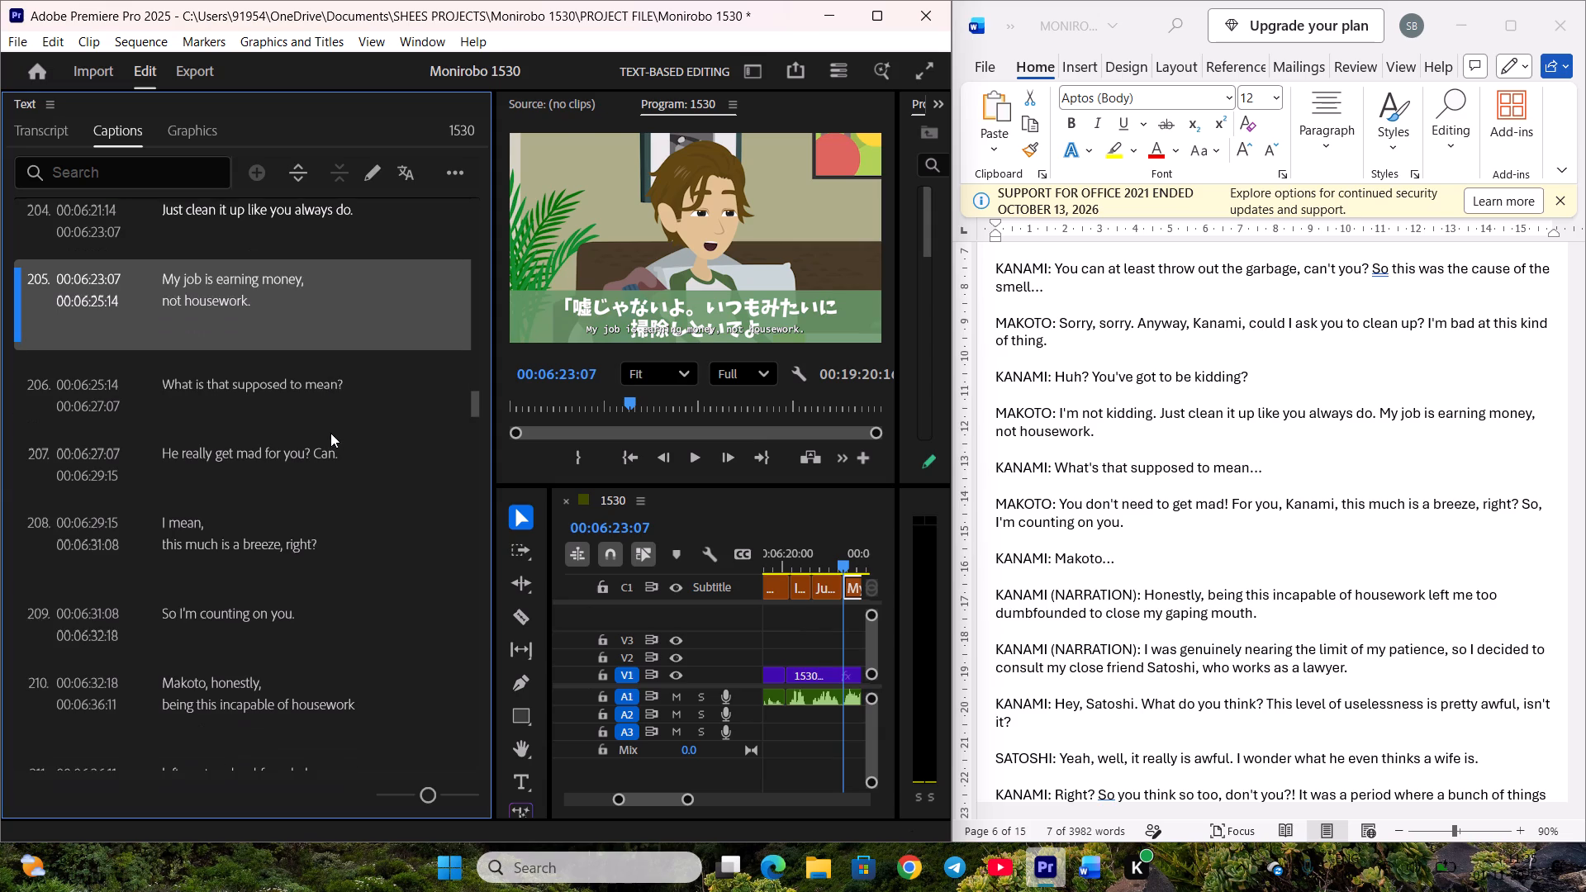
key(ctrl+s)
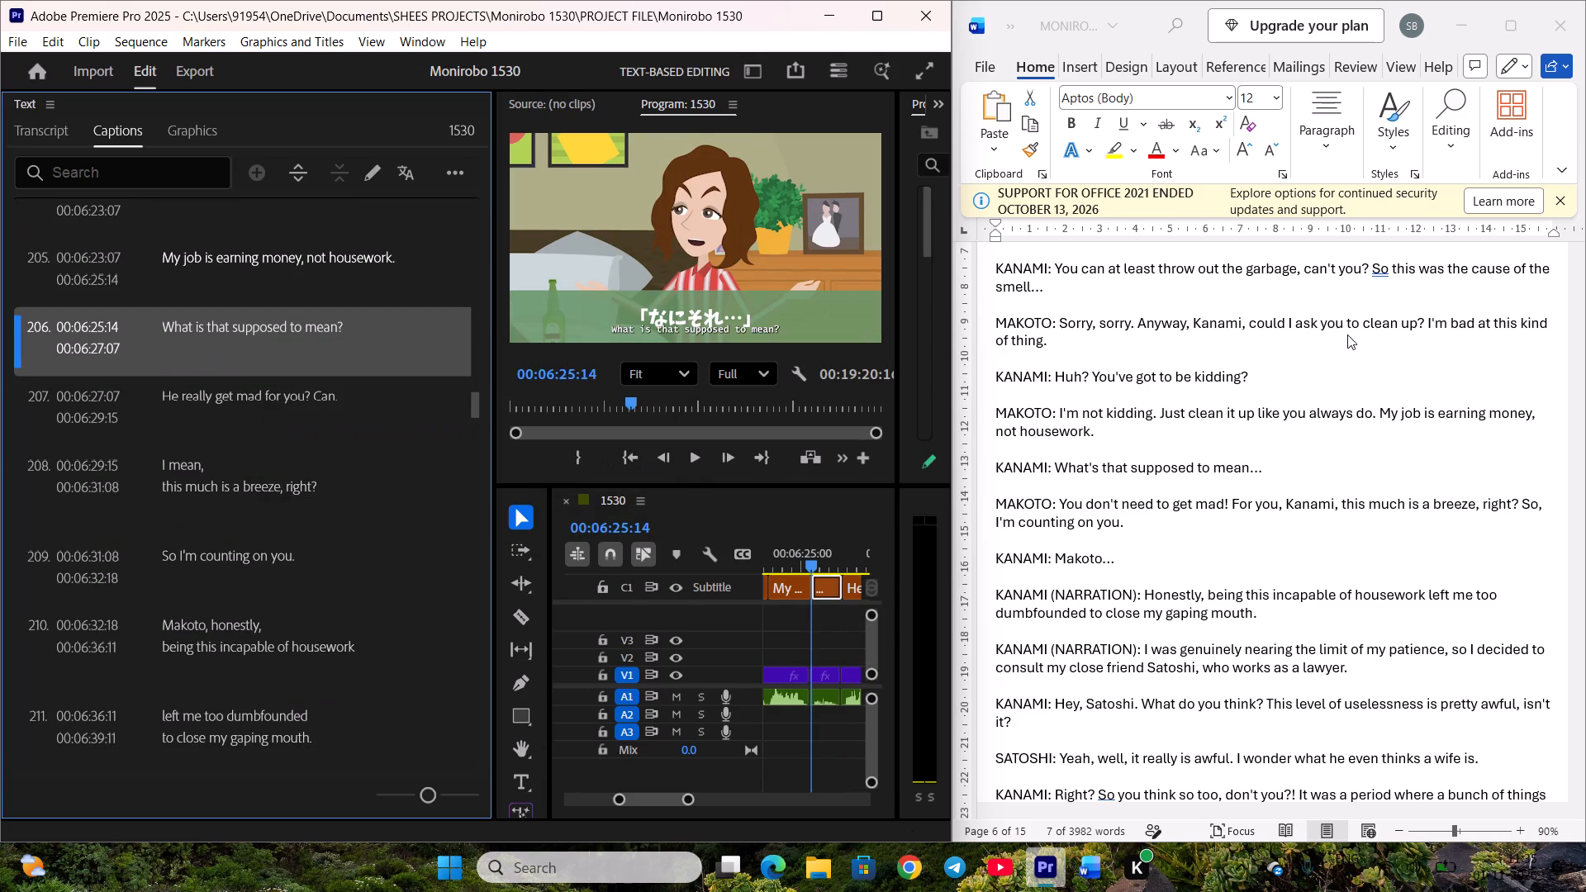
Replace caption 206's text with Kanami's "What's that supposed to mean..." from the script and save the project.
click(1347, 335)
scroll(1302, 344, down, 1)
drag(1059, 422, 1249, 427)
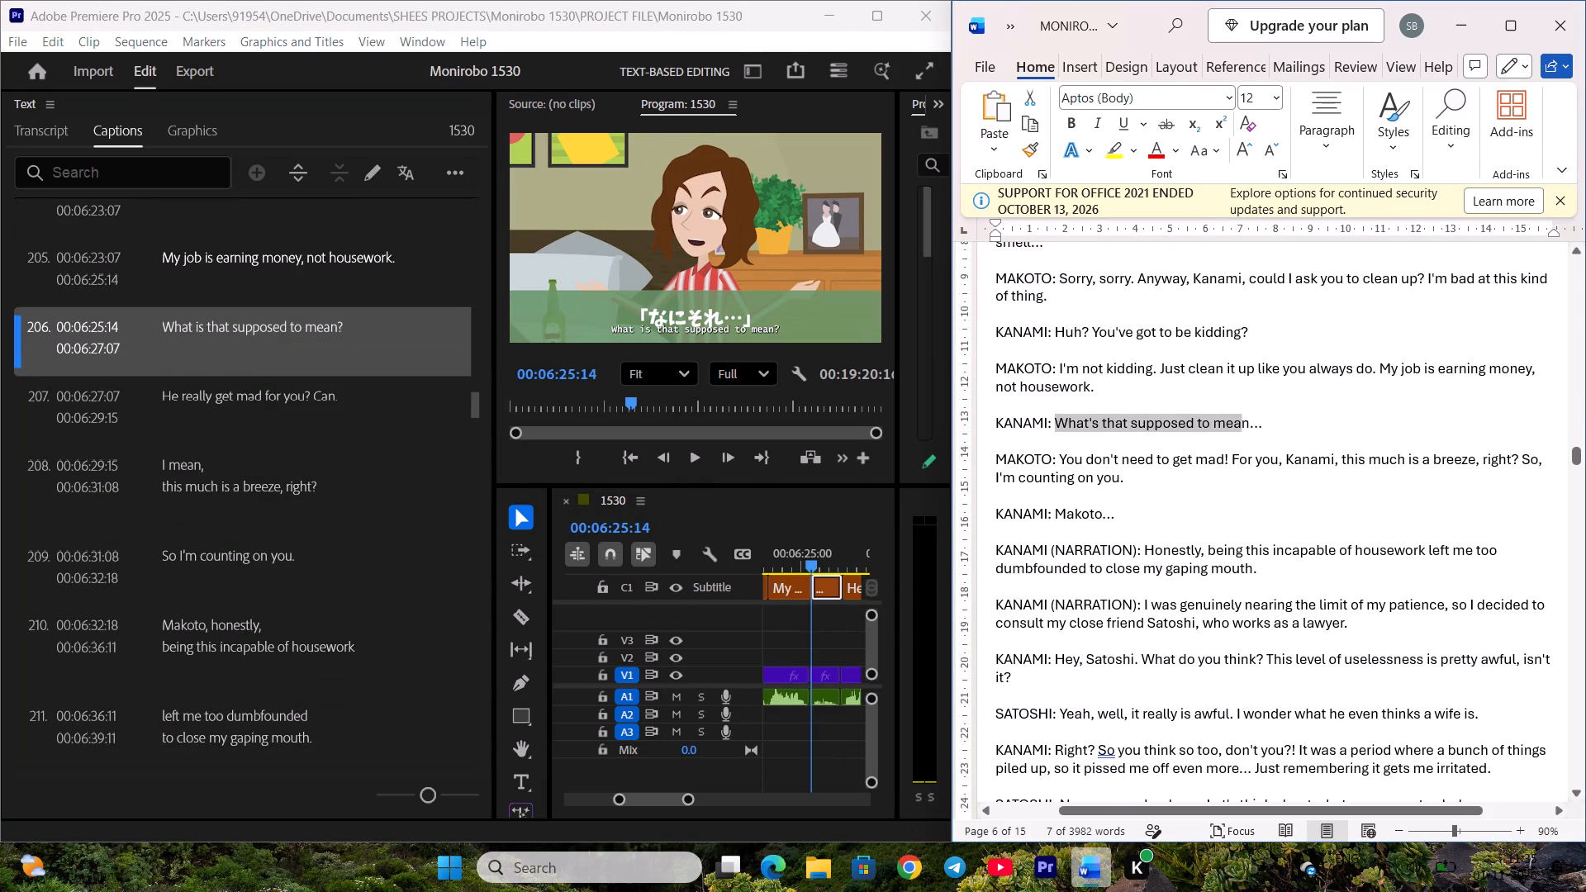
drag(1249, 427, 1263, 425)
key(ctrl+c)
double_click(321, 319)
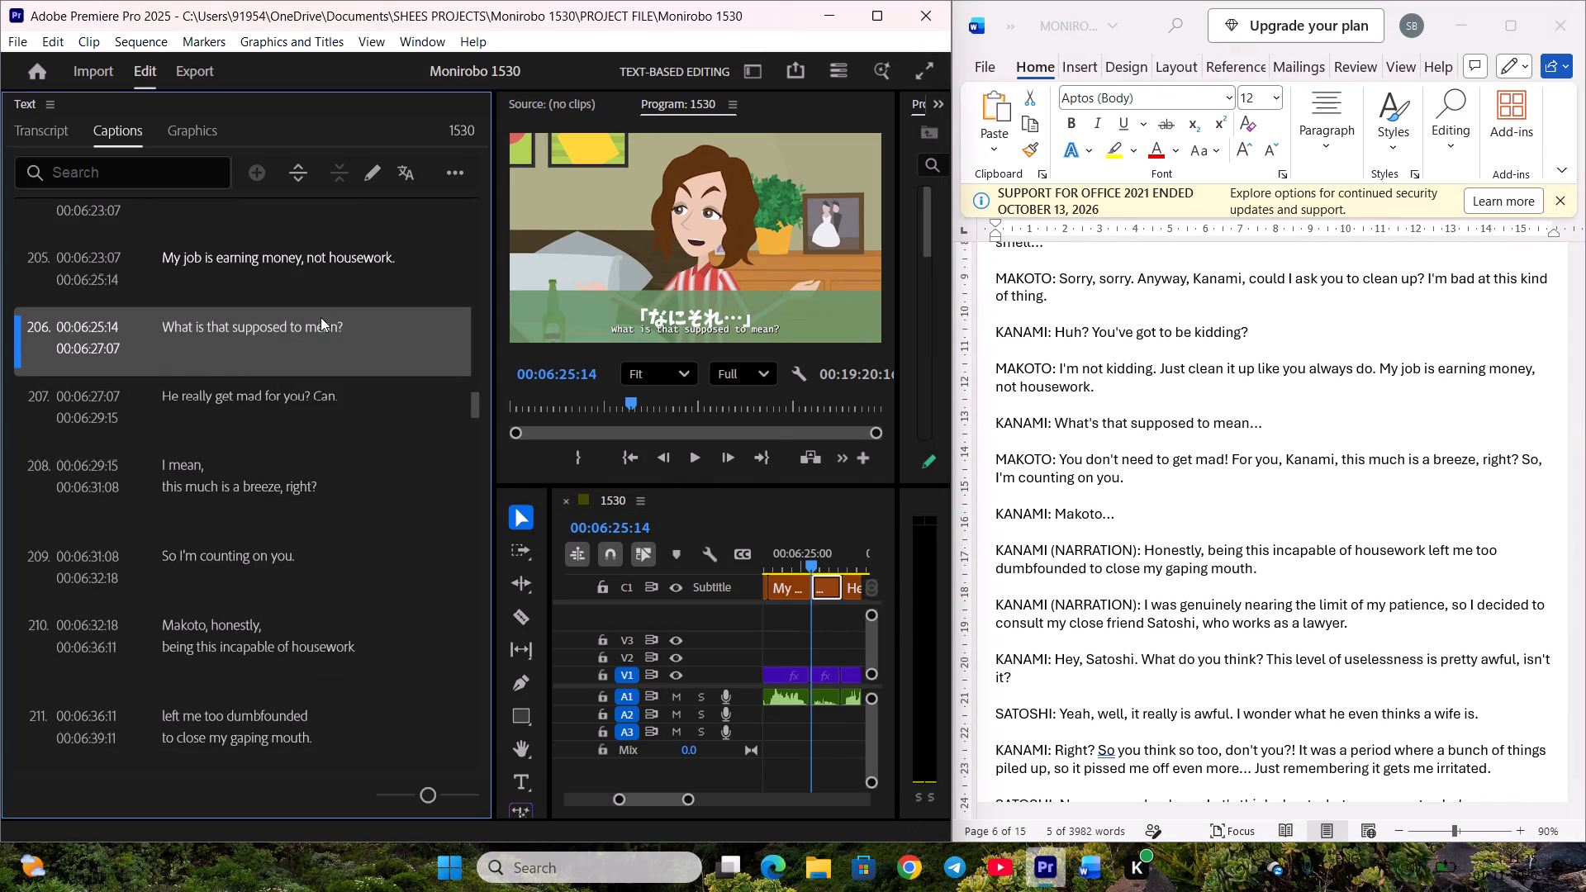
key(ctrl+v)
click(330, 434)
scroll(335, 429, down, 2)
key(ctrl+s)
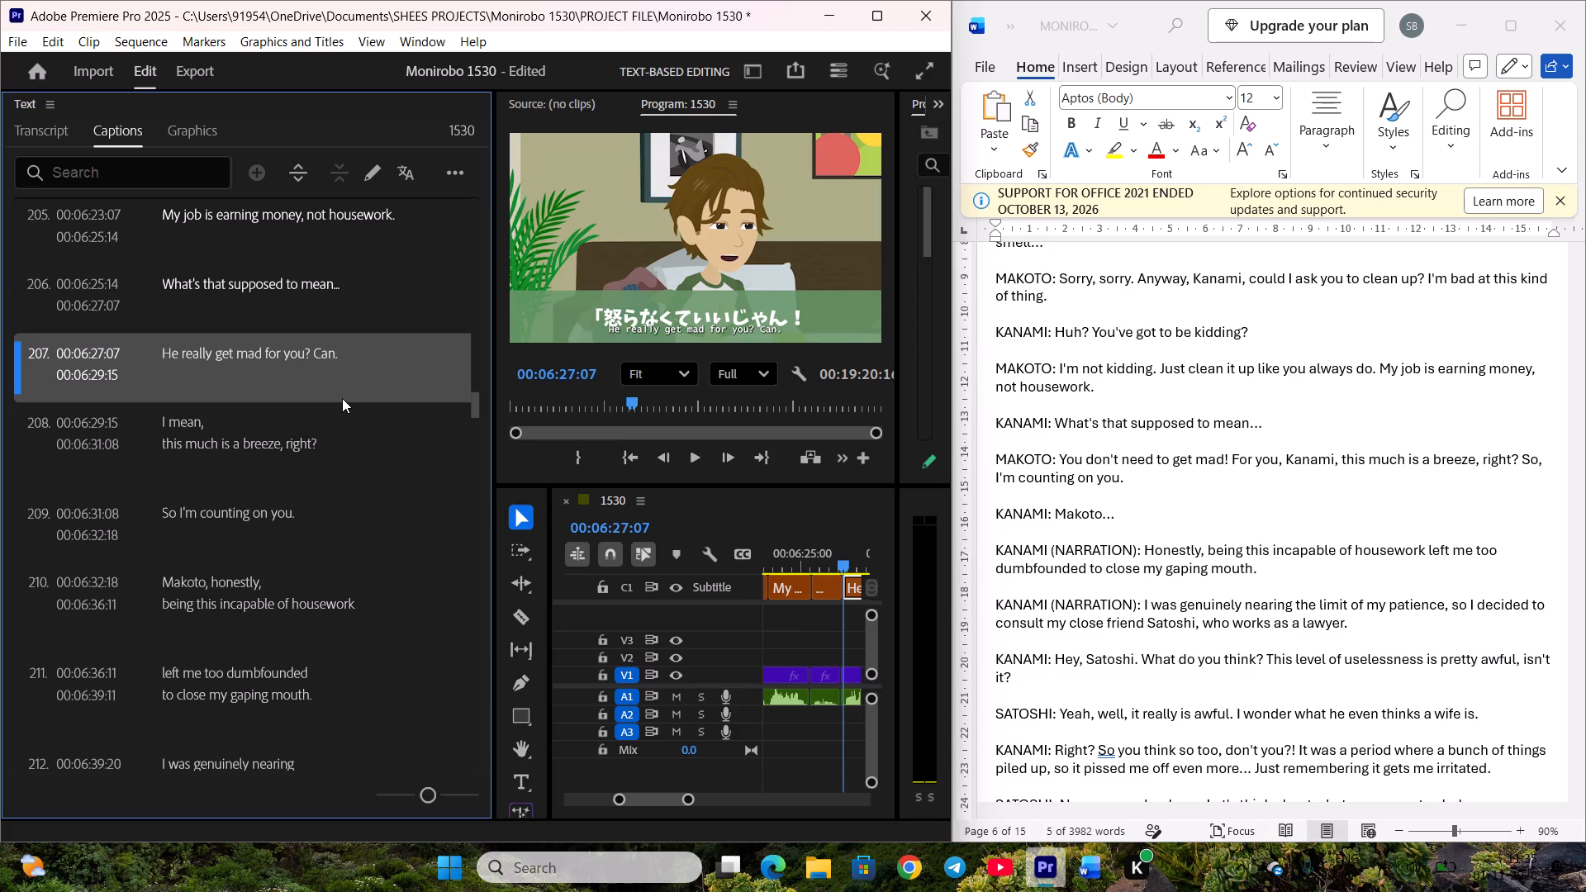
Replace caption 207's text with Makoto's "You don't need to get mad!" from the script.
click(1212, 393)
scroll(1204, 394, down, 1)
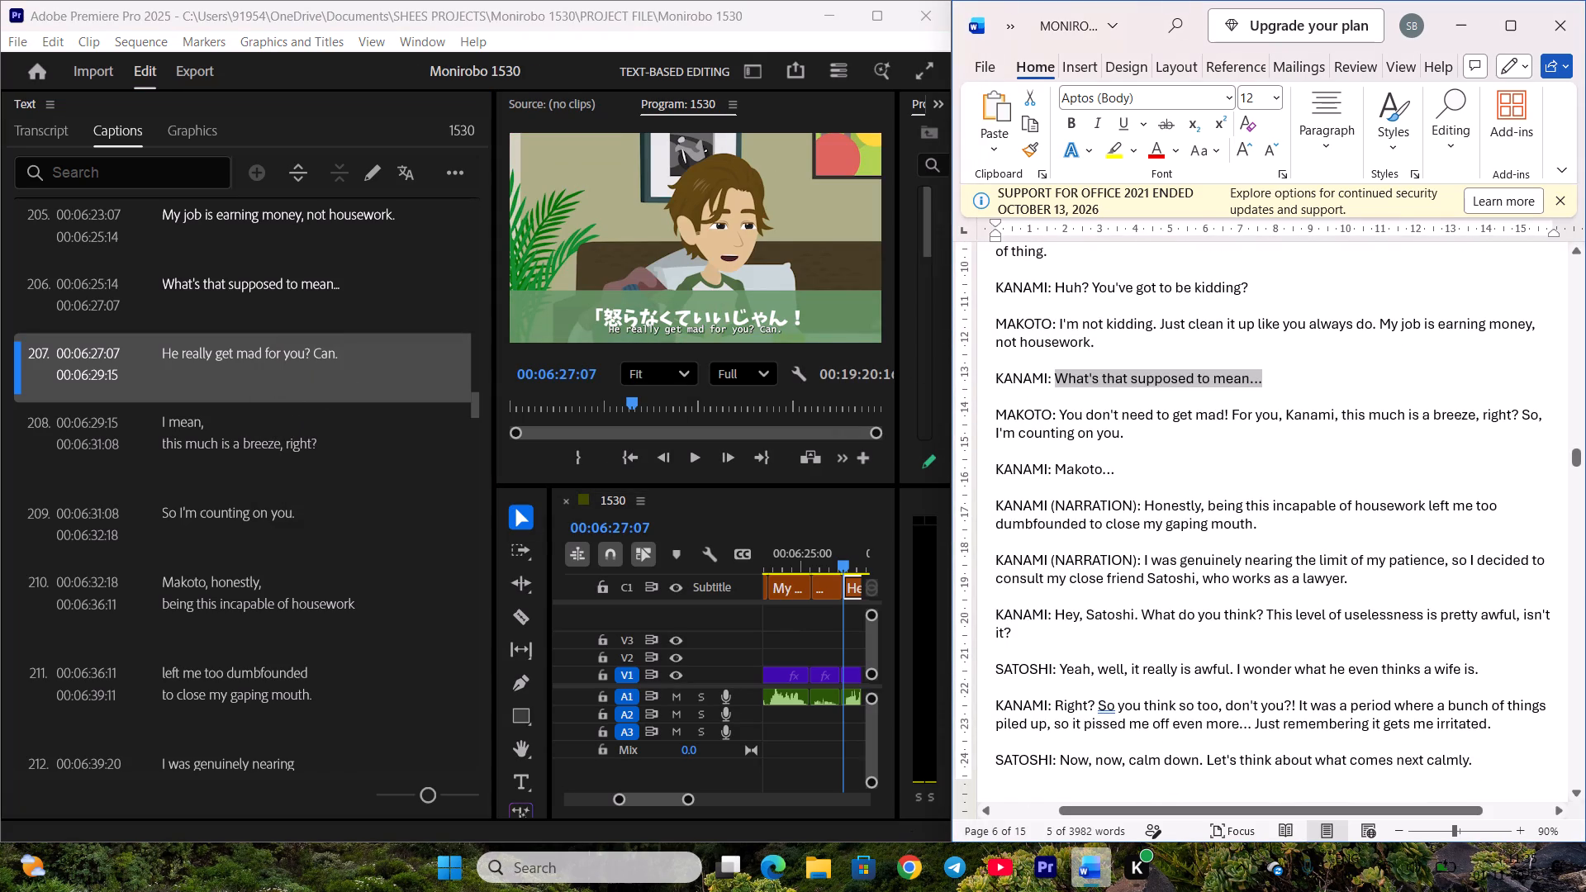
drag(1061, 411, 1246, 414)
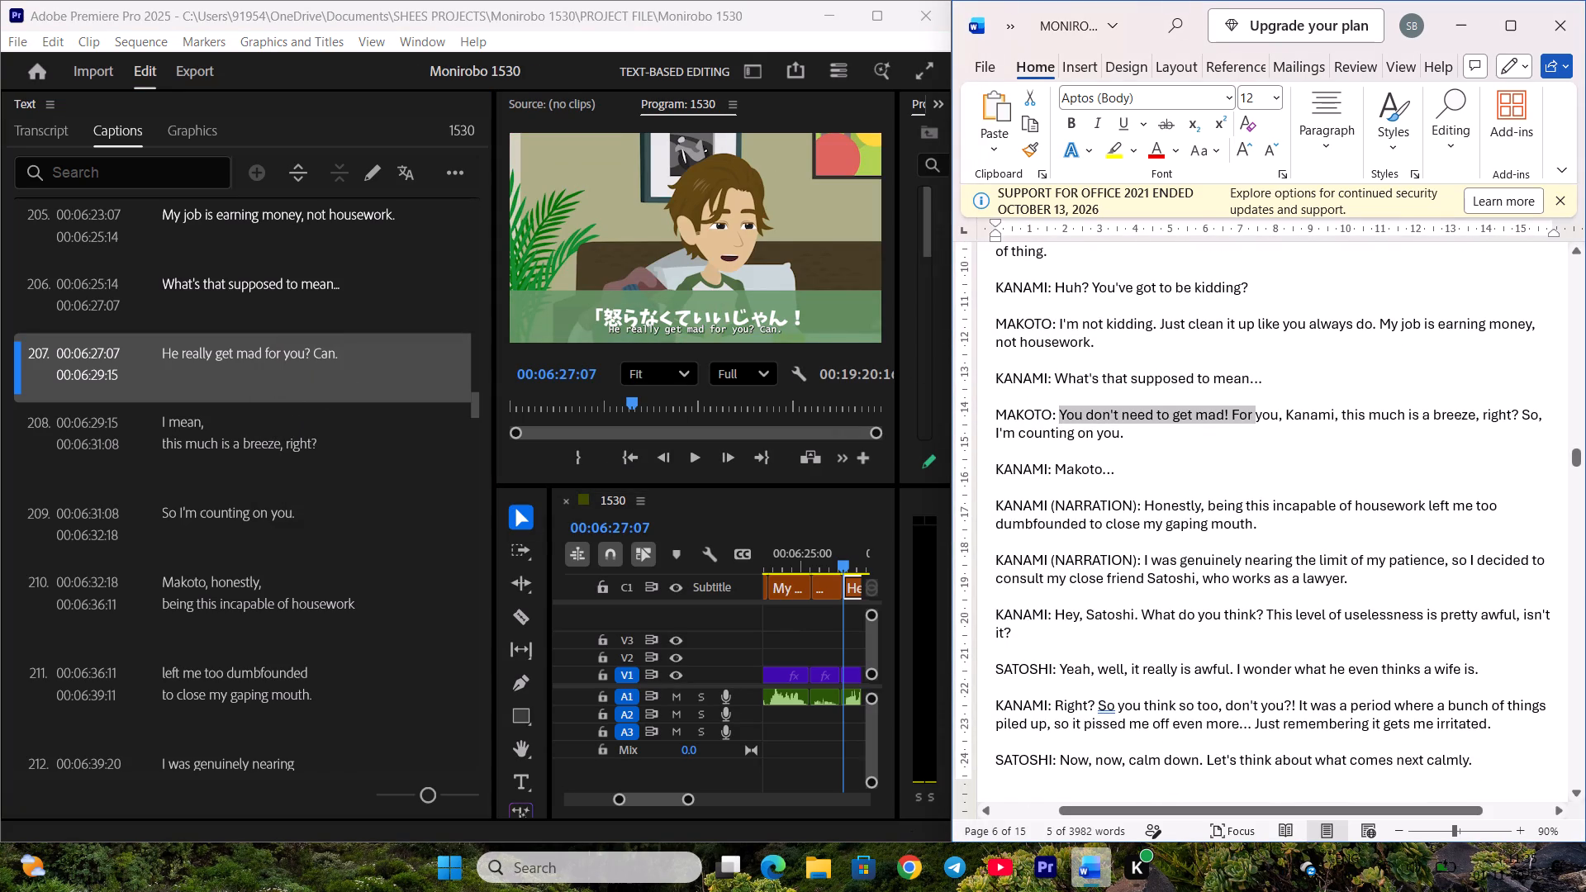
drag(1246, 414, 1232, 413)
drag(1232, 413, 1227, 410)
key(ctrl+c)
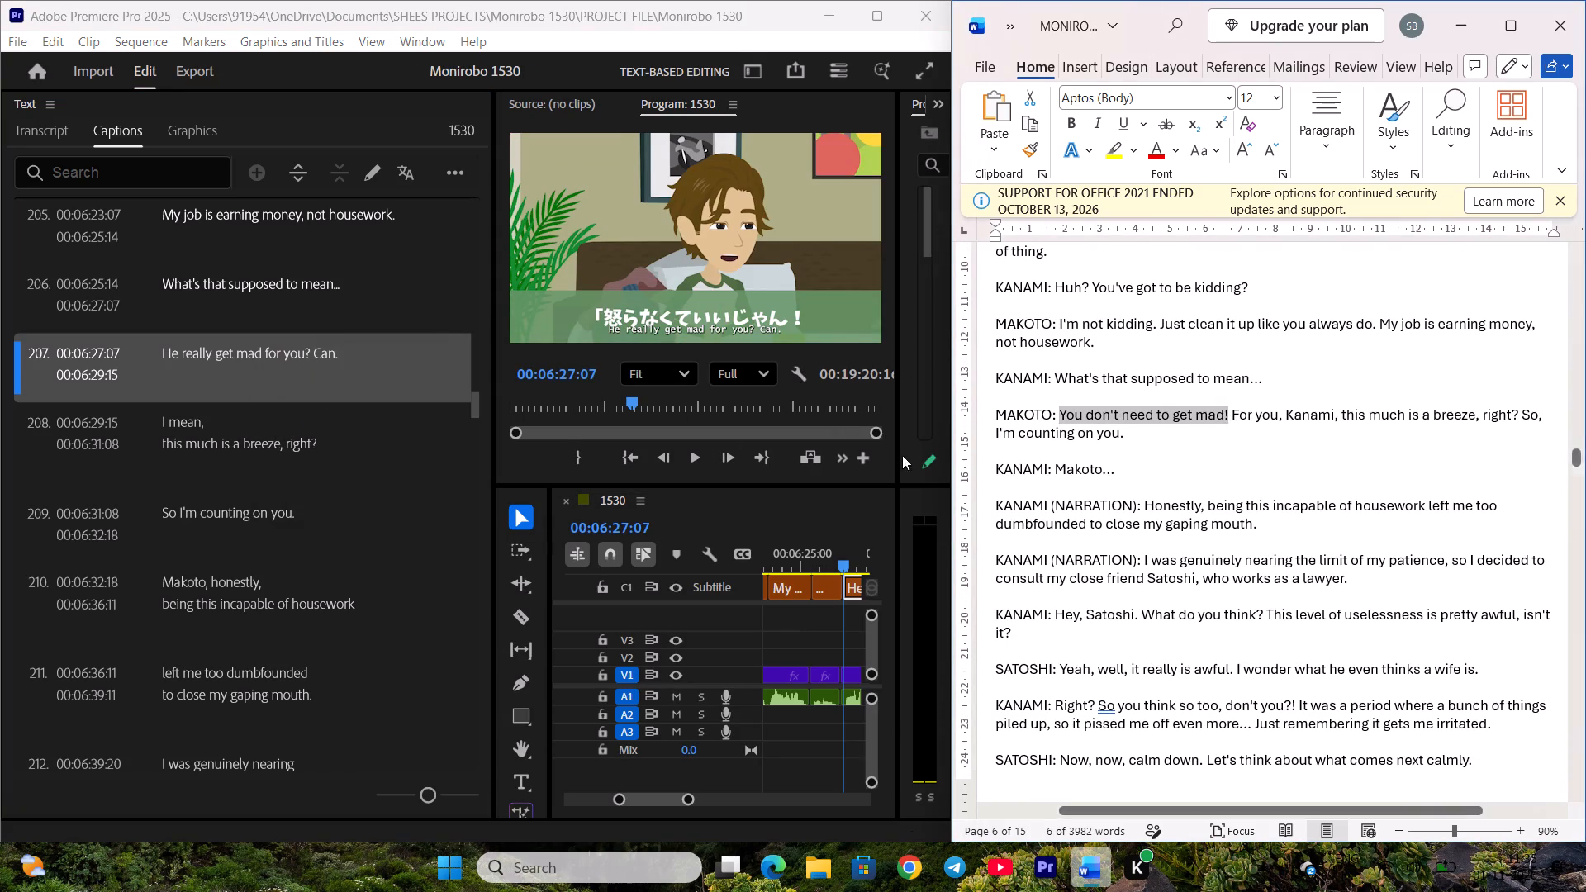
double_click(316, 358)
key(ctrl+v)
click(300, 410)
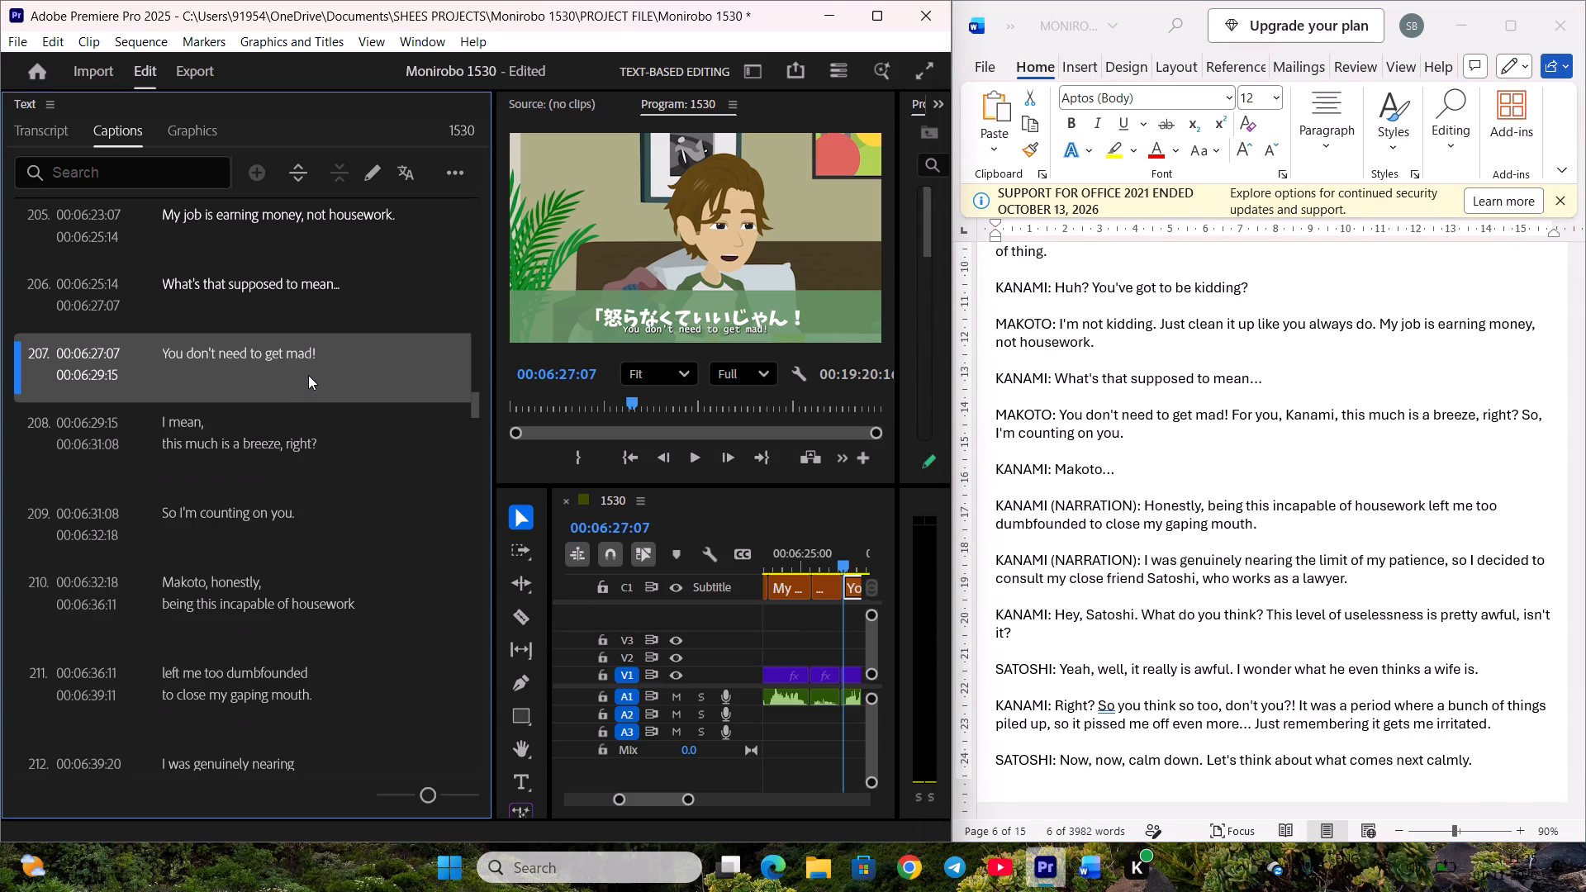
Play the speech through caption 208 and replace its text with the script's "For you, Kanami, this much is a breeze, right?".
key(space)
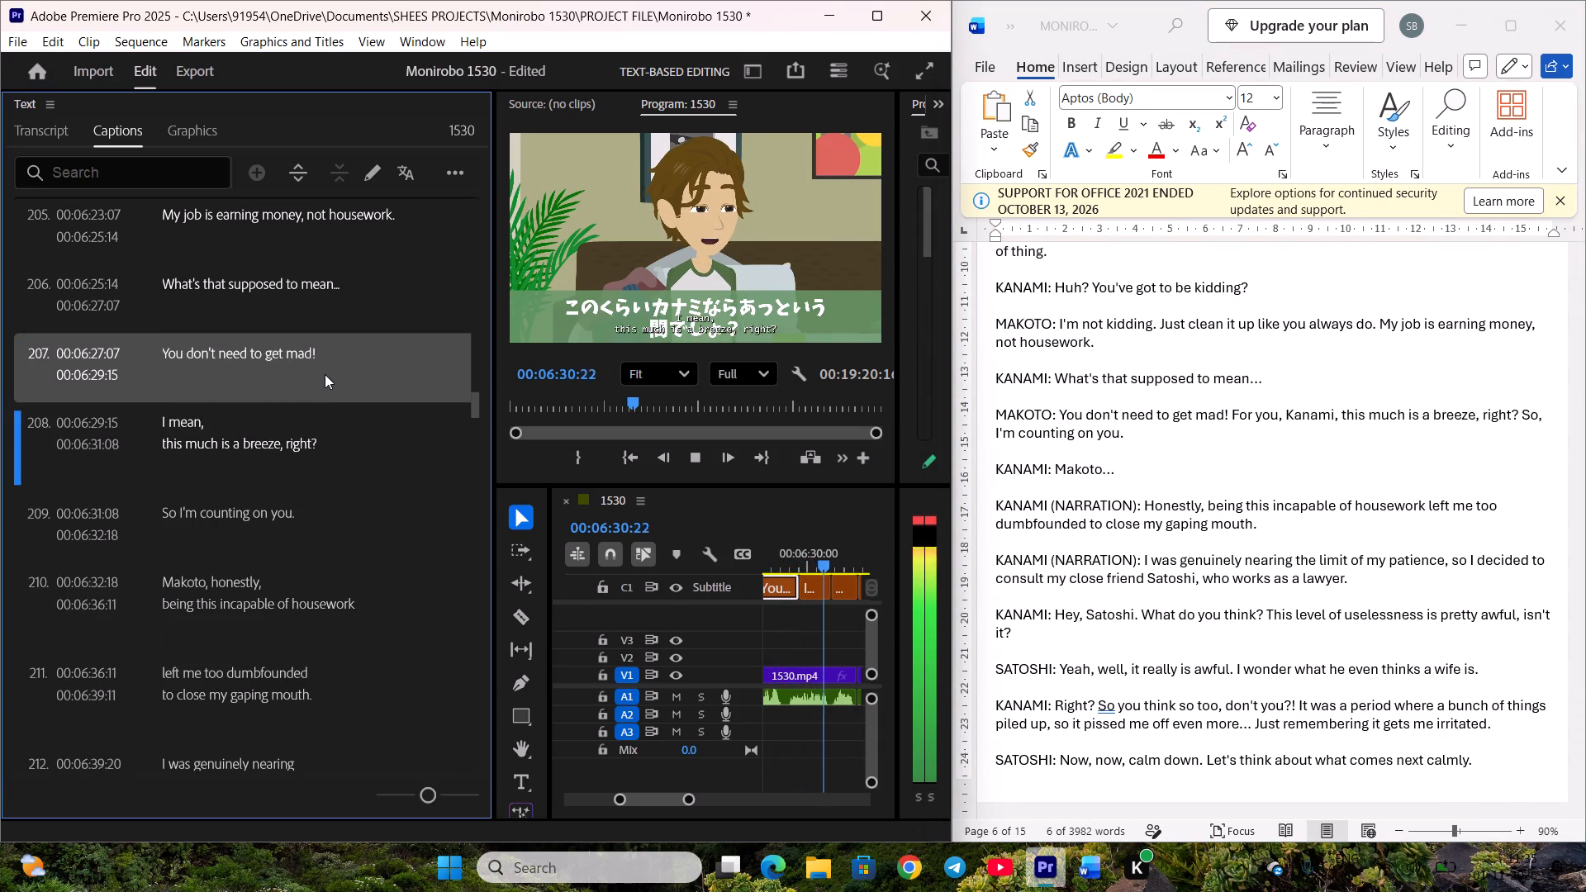
key(space)
click(1413, 424)
drag(1233, 410, 1242, 412)
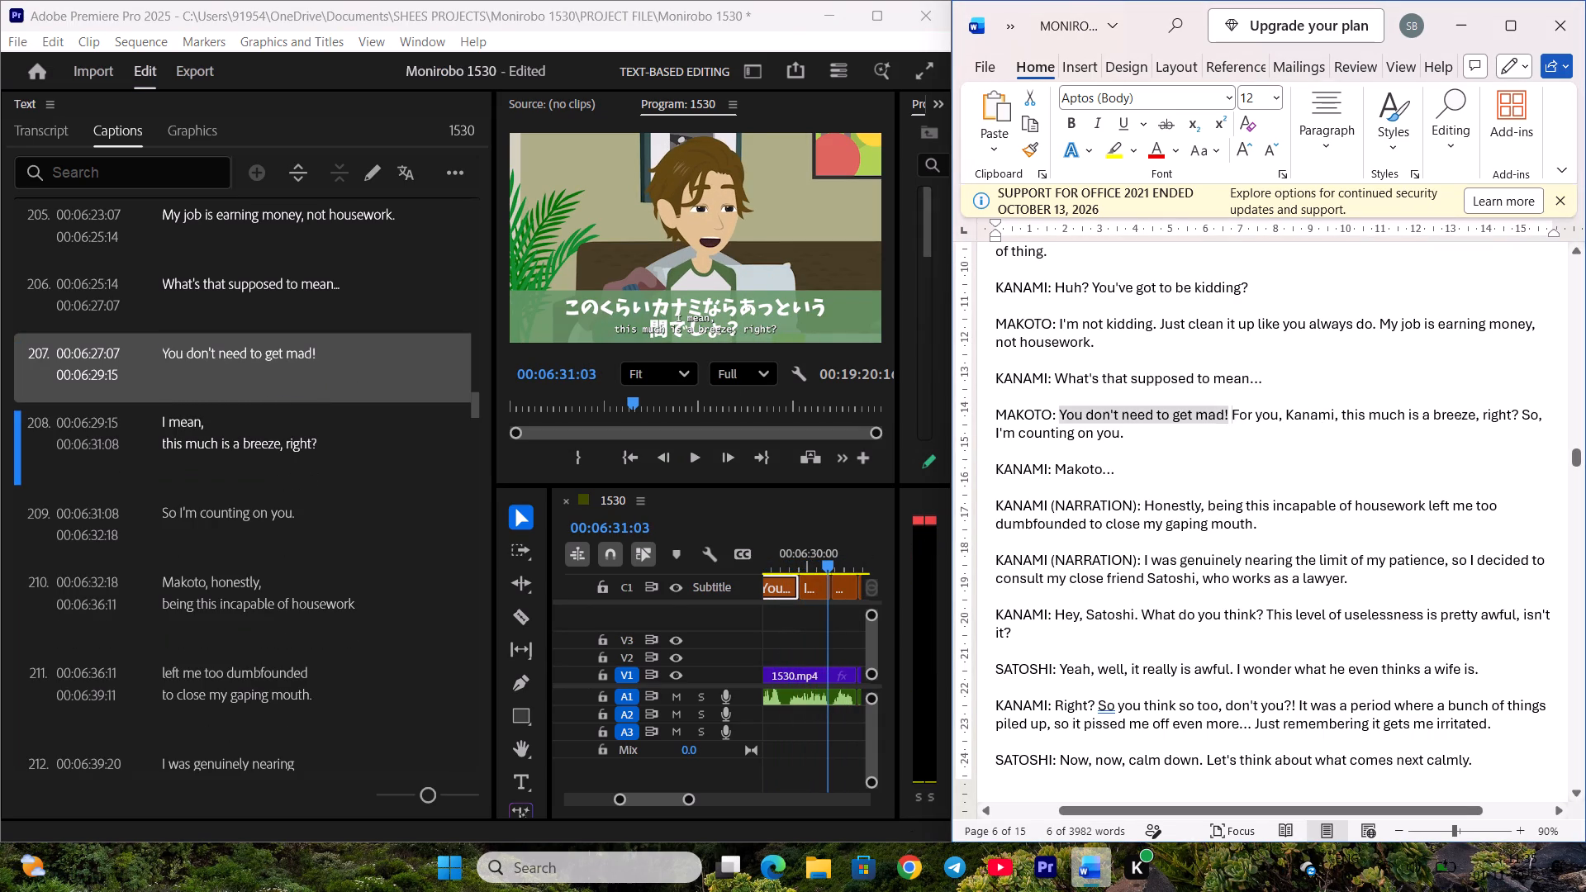
drag(1242, 412, 1521, 413)
key(ctrl+c)
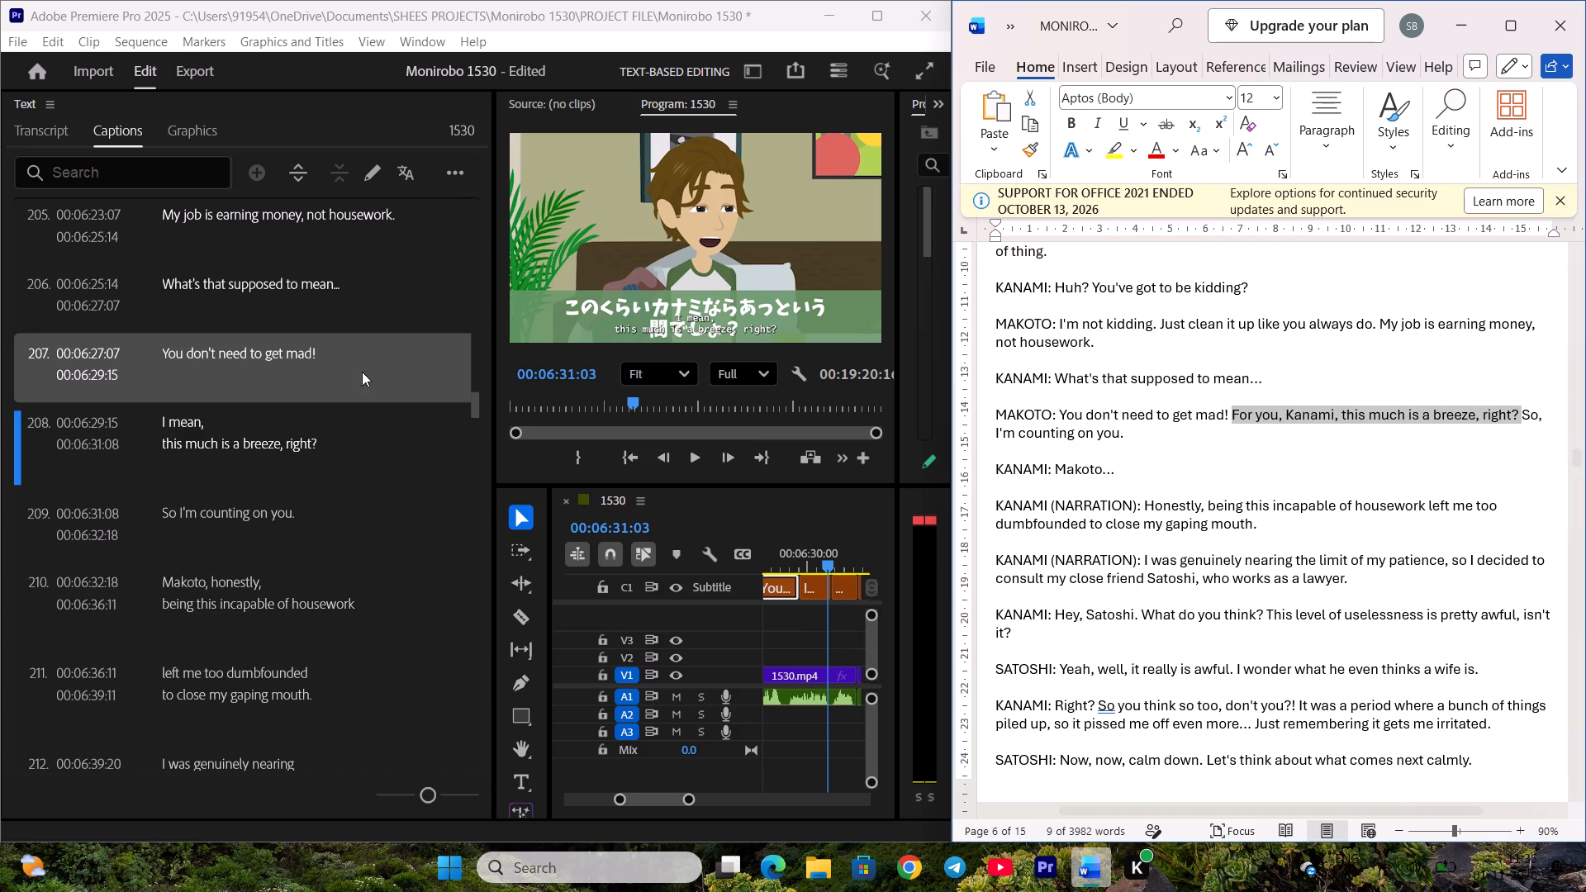
click(307, 448)
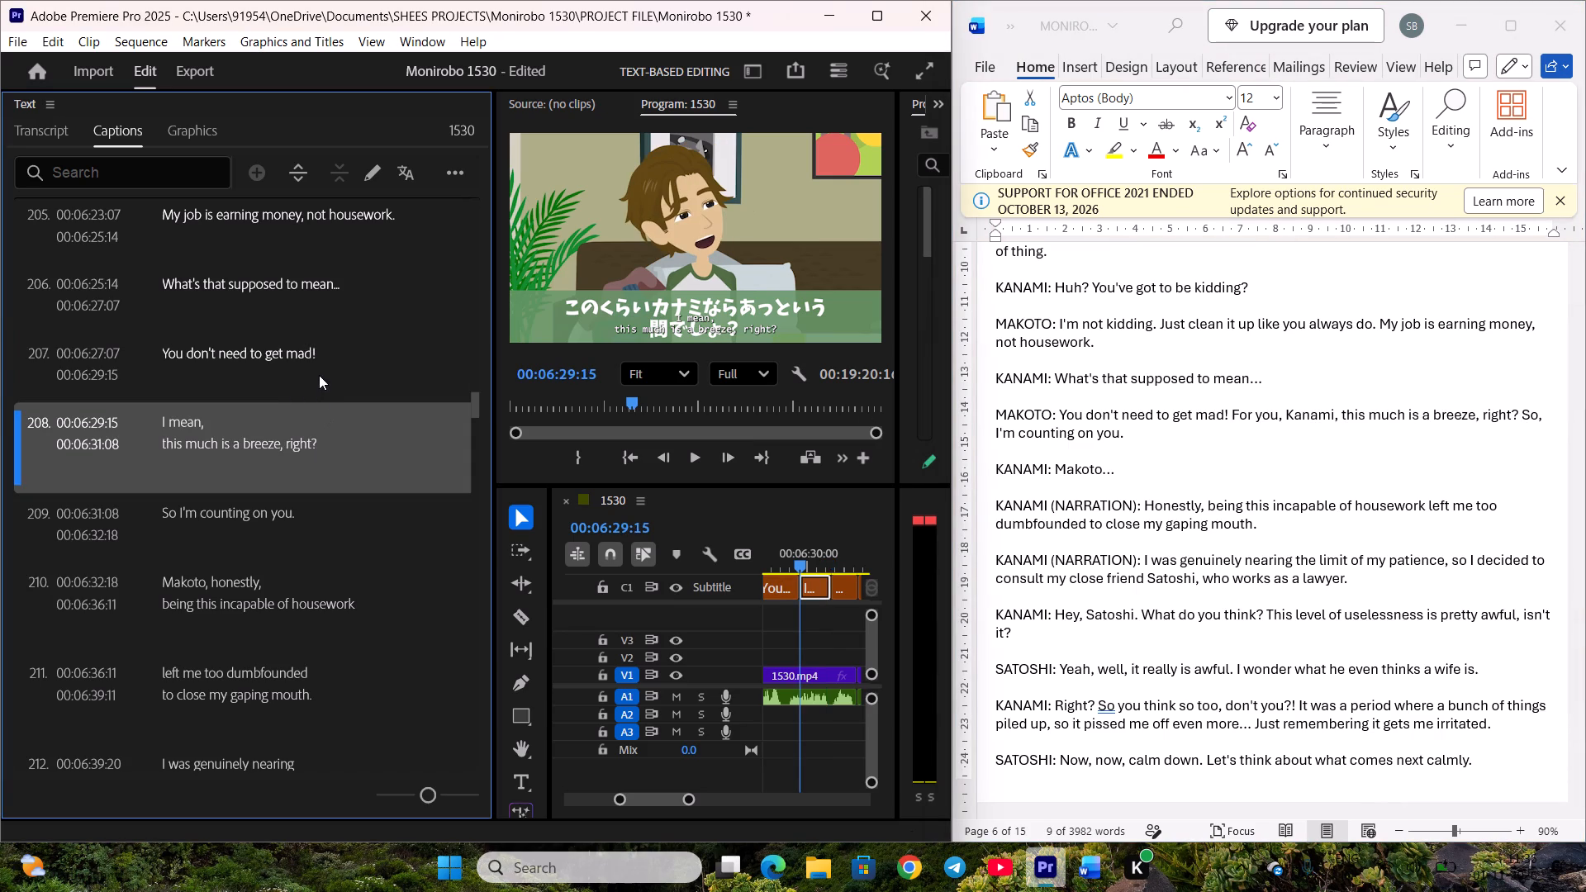
double_click(299, 436)
key(ctrl+v)
click(327, 507)
scroll(339, 501, down, 5)
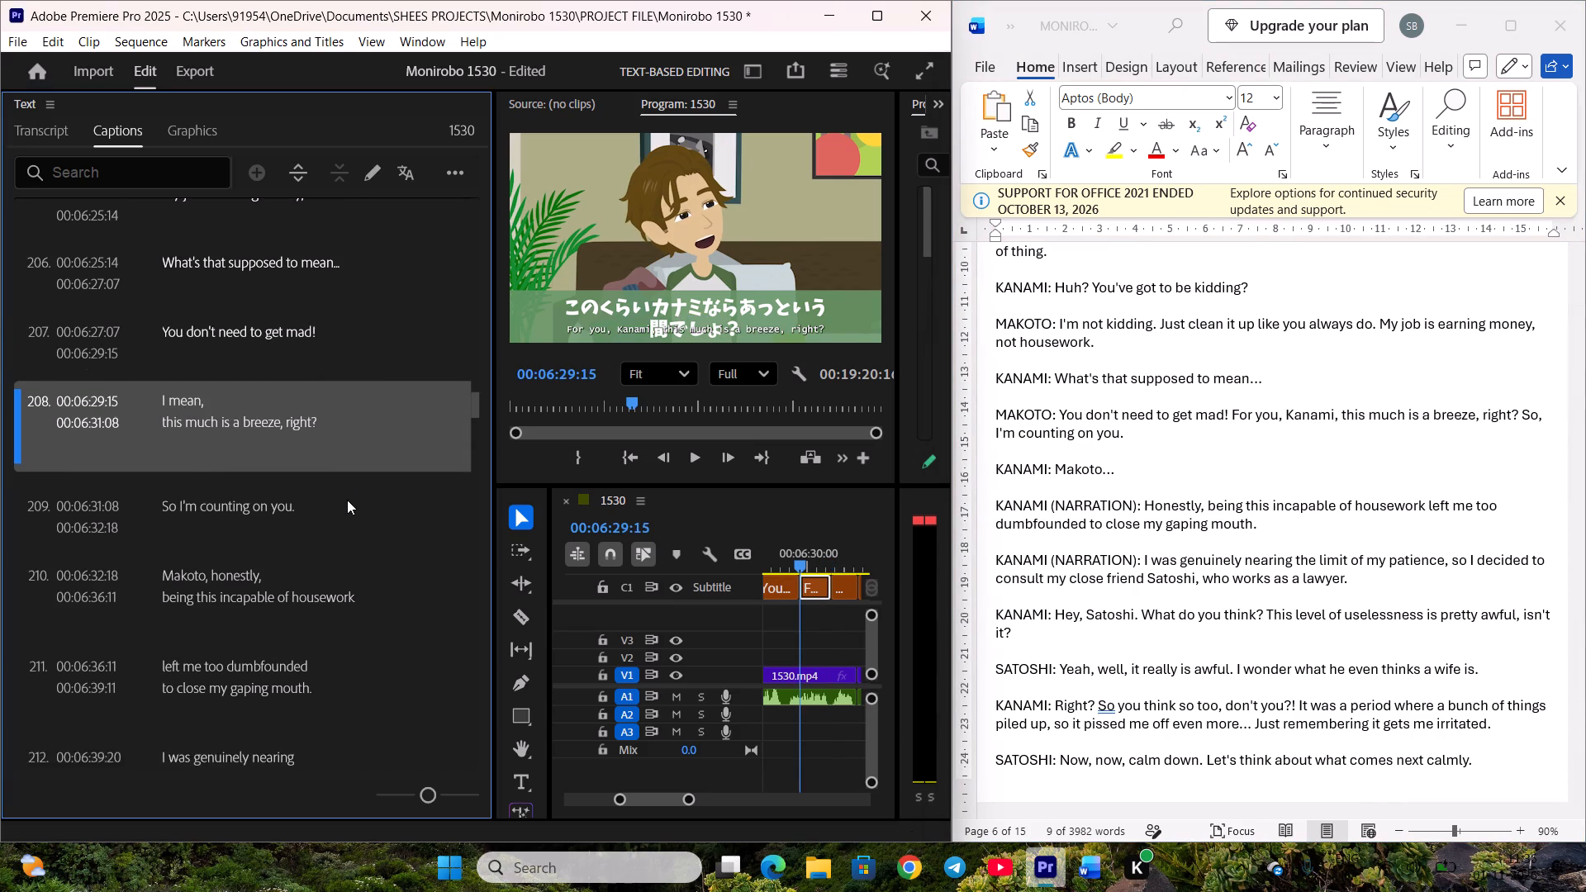
Replace caption 209's text with the script's "So, I'm counting on you.".
click(1361, 397)
drag(1524, 412, 1527, 426)
key(ctrl+c)
double_click(373, 388)
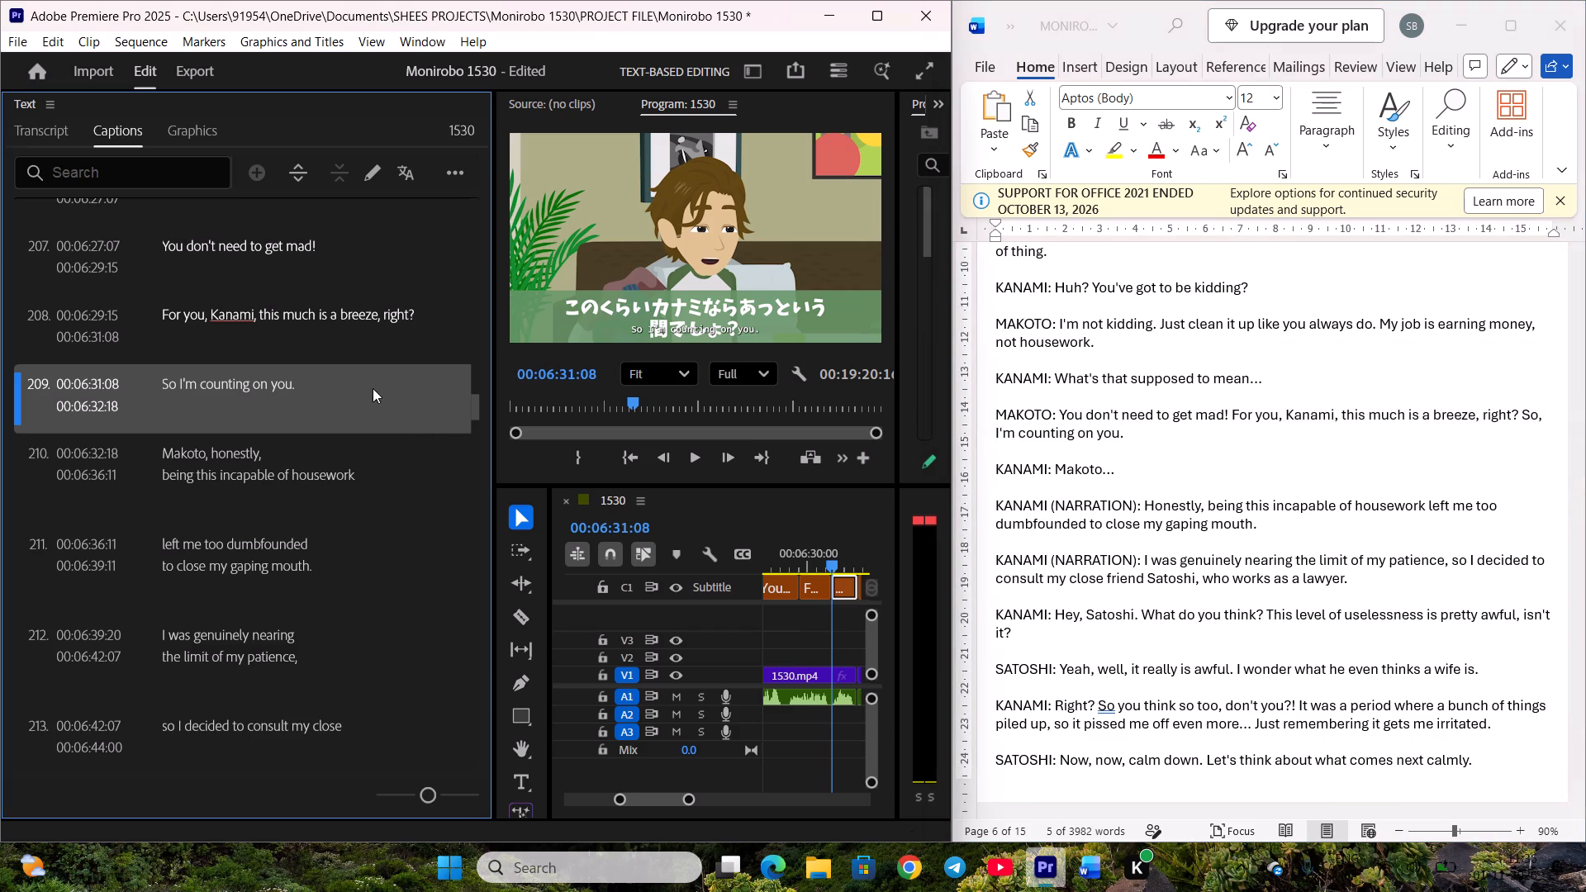
key(ctrl+v)
click(349, 486)
scroll(349, 475, down, 3)
Play caption 210 and split it at 00:06:33:22, after Makoto's name is spoken.
key(space)
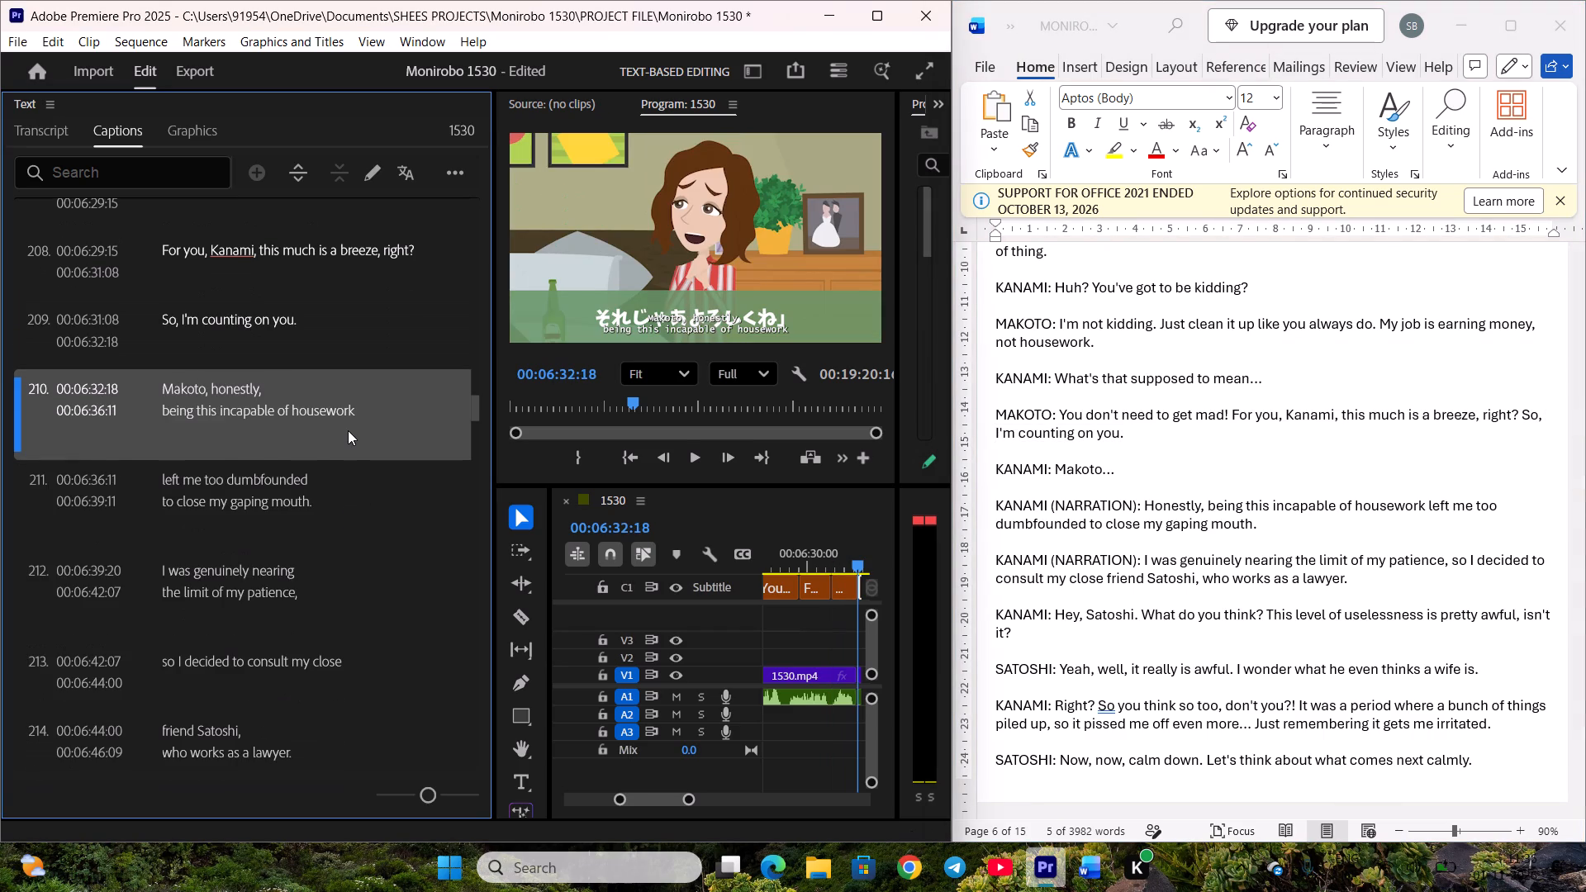
key(space)
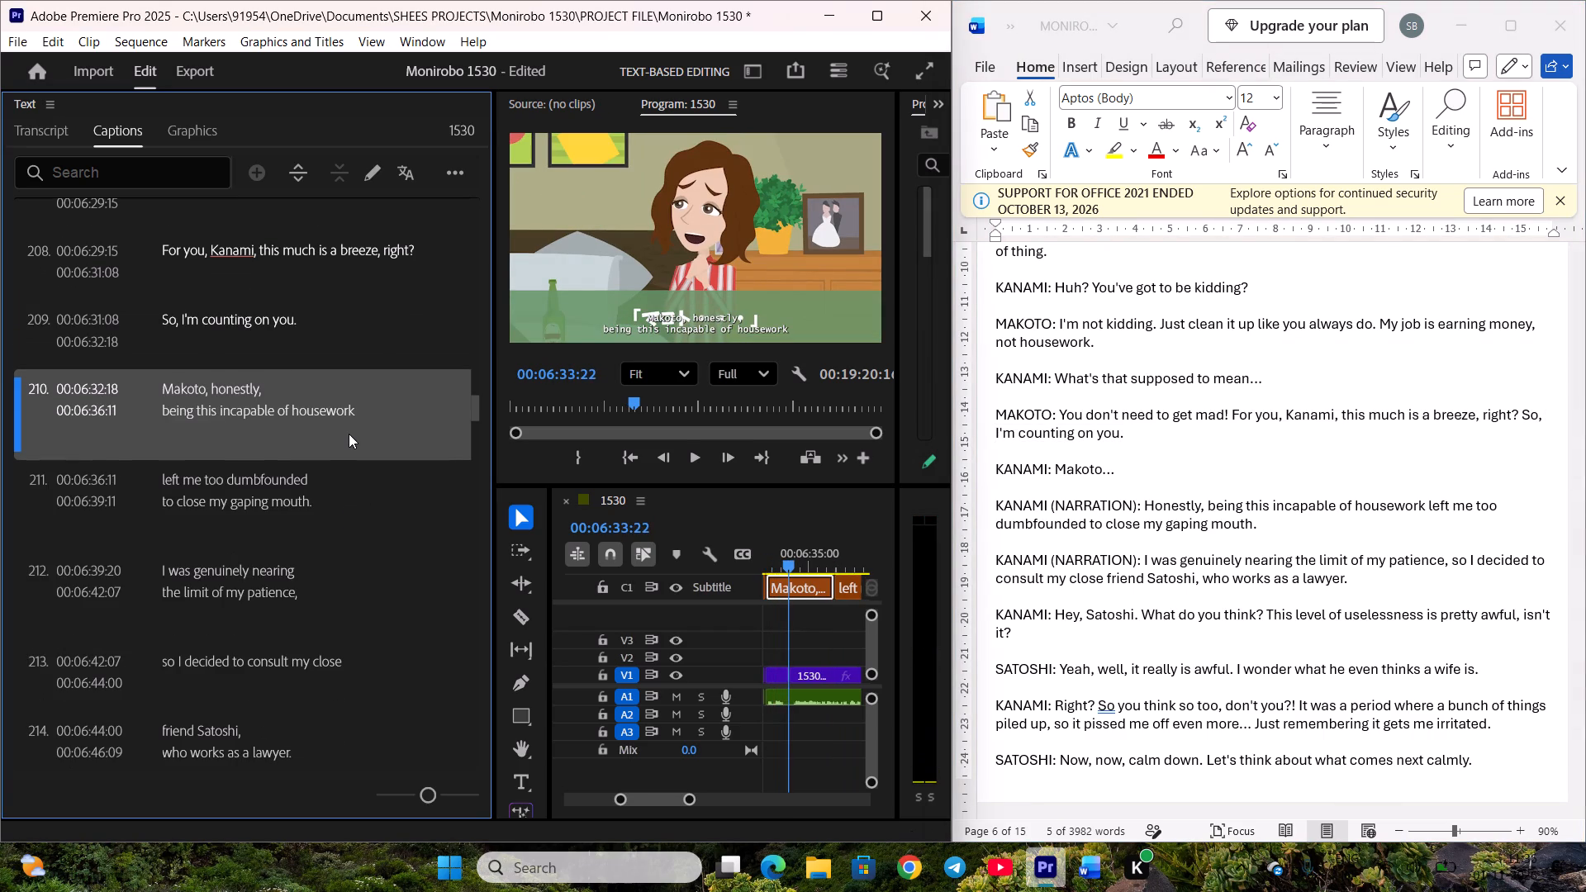
key(c)
Replace the text of caption 210, the first half of the split, with Kanami's "Makoto..." from the script and save the project.
click(334, 427)
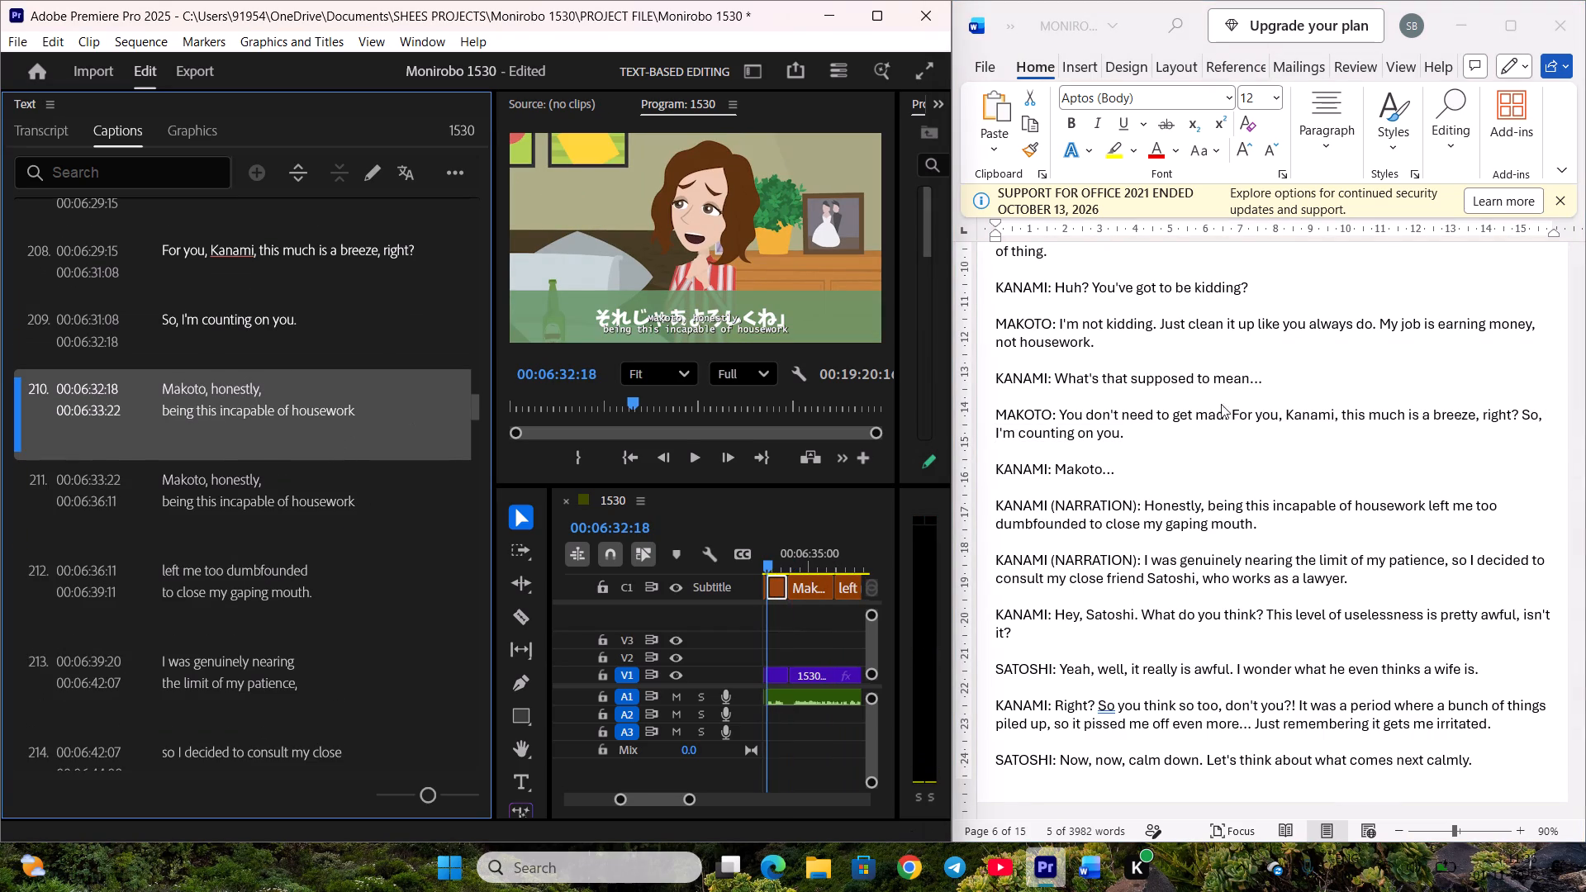
click(1257, 398)
scroll(1200, 407, down, 1)
drag(1058, 425, 1091, 424)
click(1106, 424)
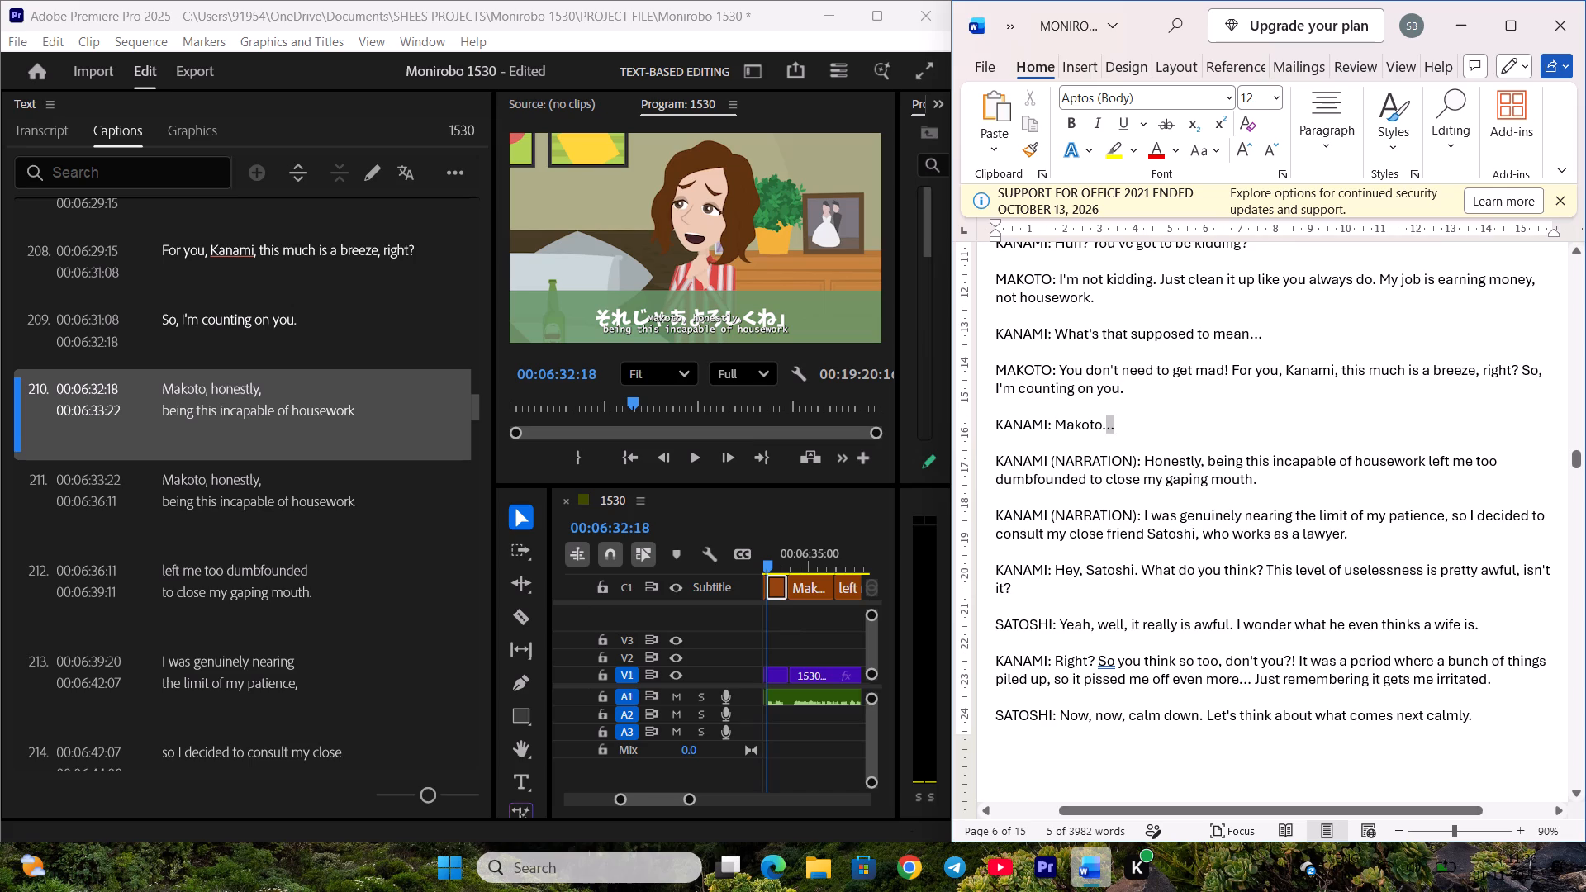
drag(1056, 422, 1116, 423)
key(ctrl+c)
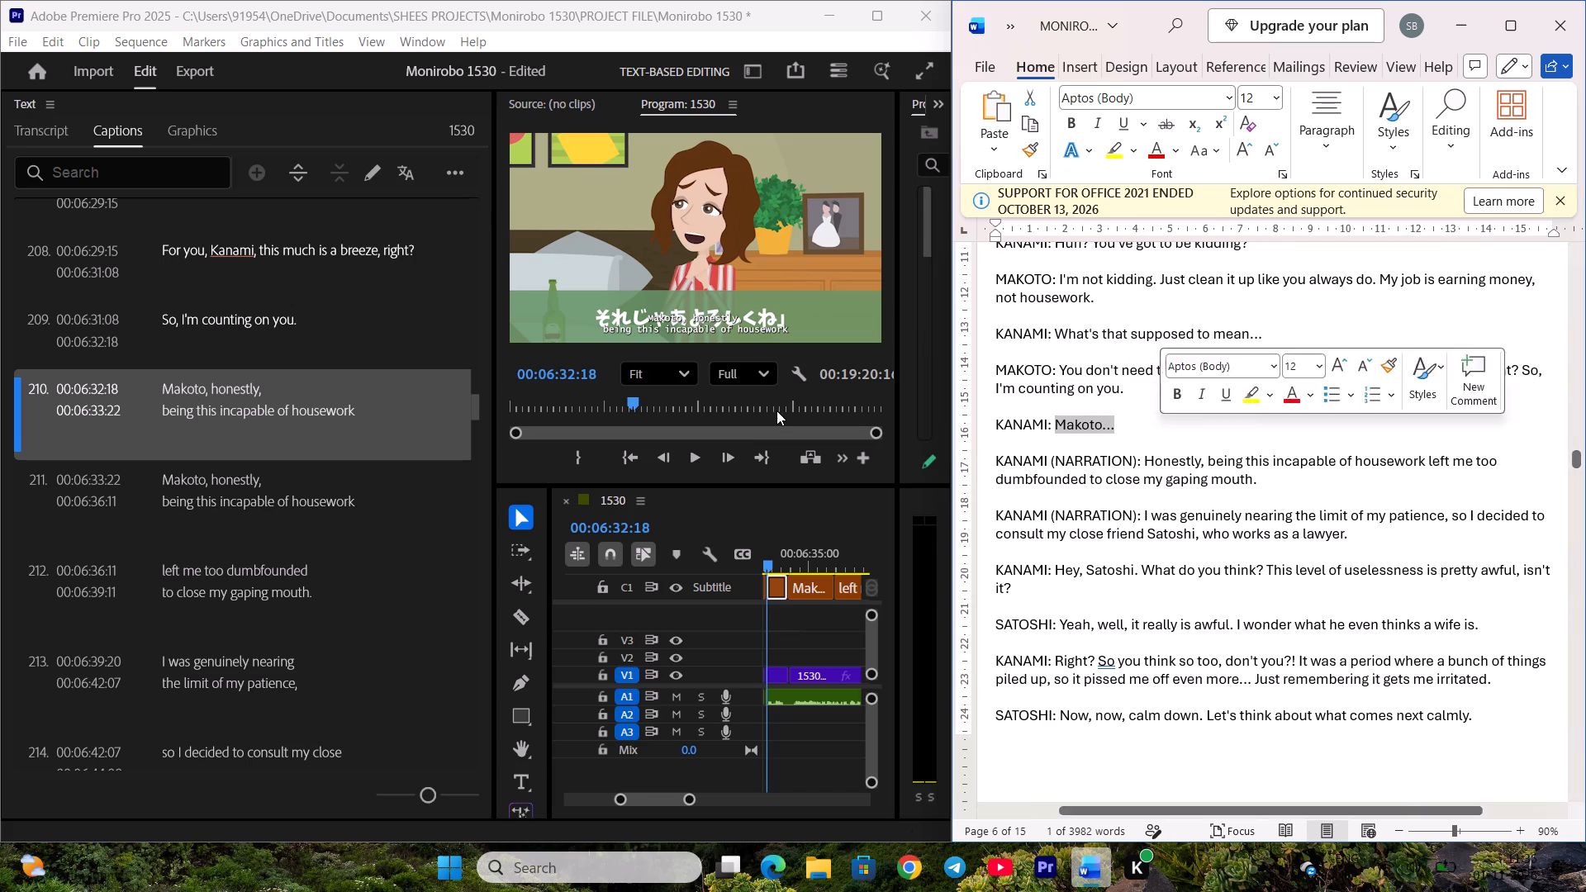
double_click(274, 403)
key(ctrl+v)
click(308, 482)
scroll(312, 473, down, 4)
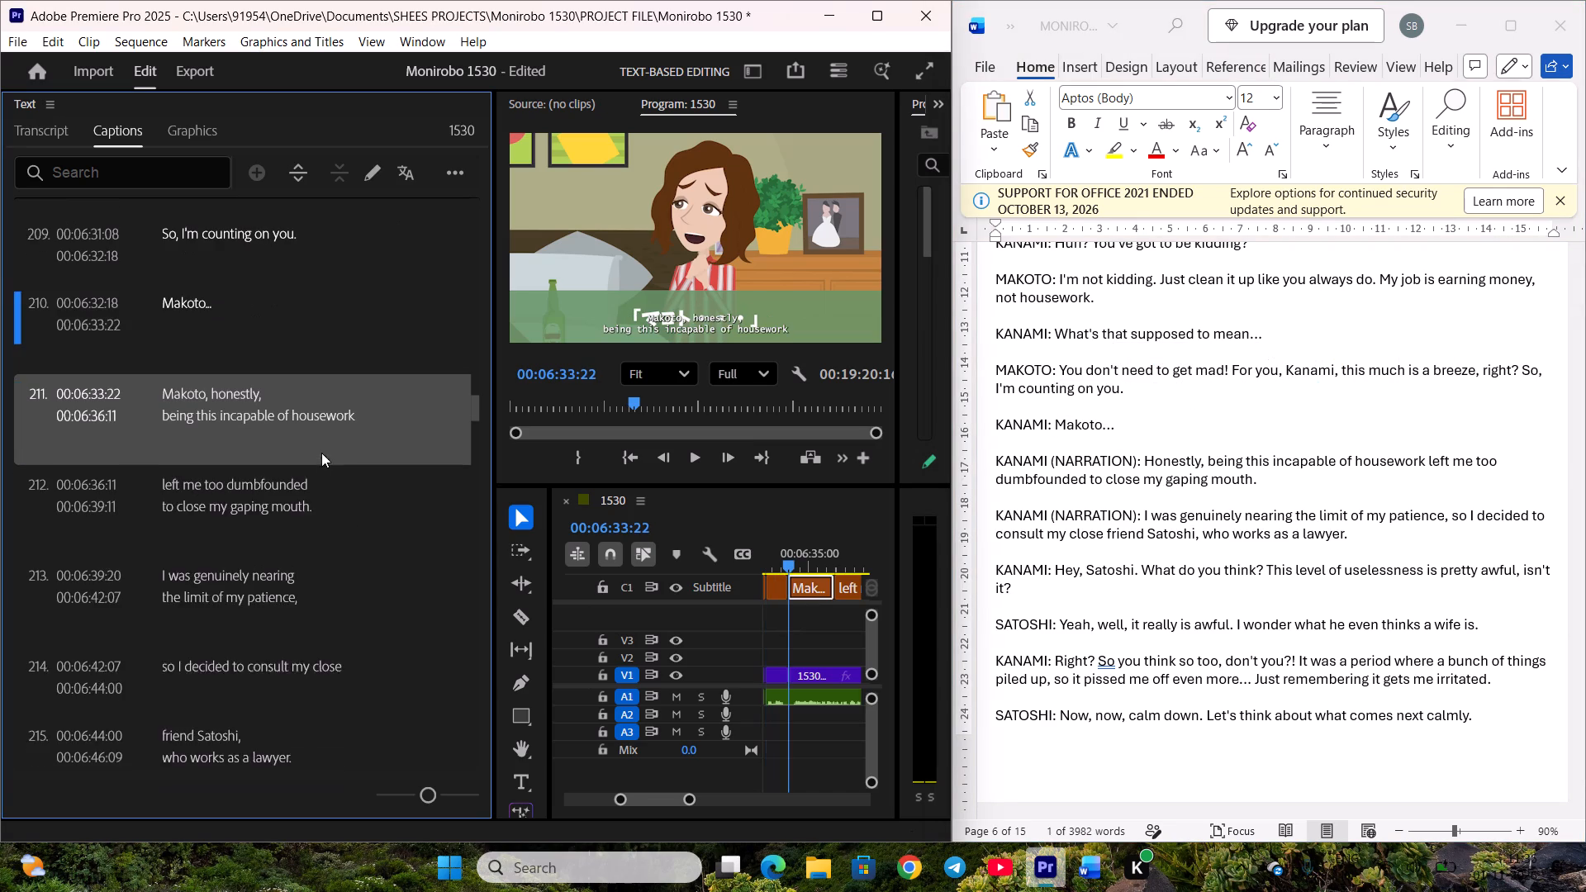
key(ctrl+s)
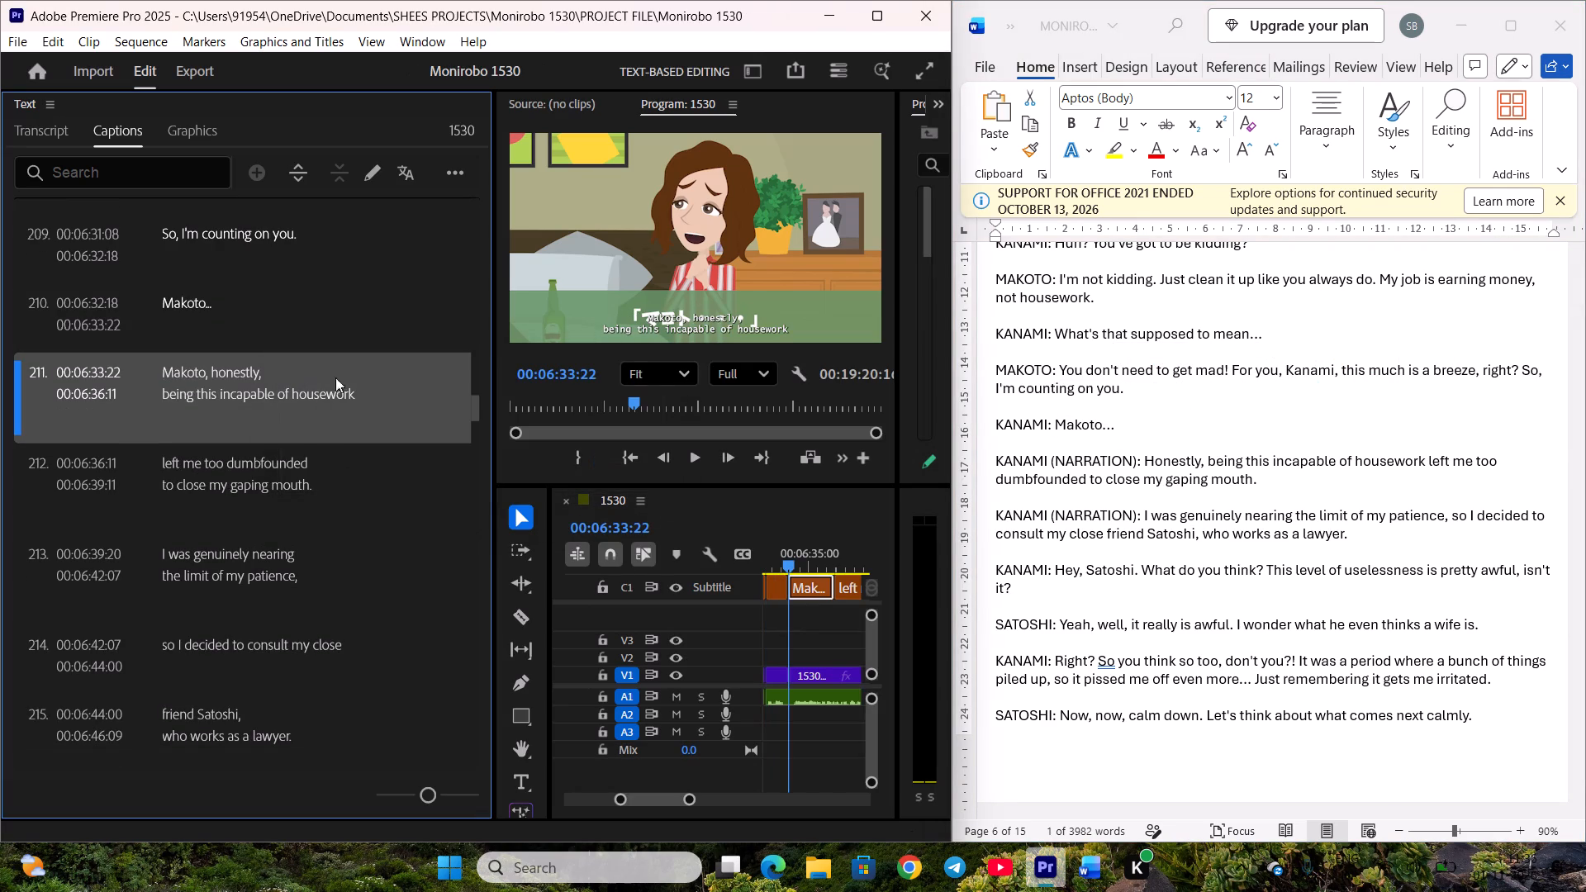
Replace caption 211's text with the script's "Honestly, being this incapable of housework" and save the project.
click(1125, 387)
scroll(1133, 386, down, 1)
drag(1144, 416, 1255, 426)
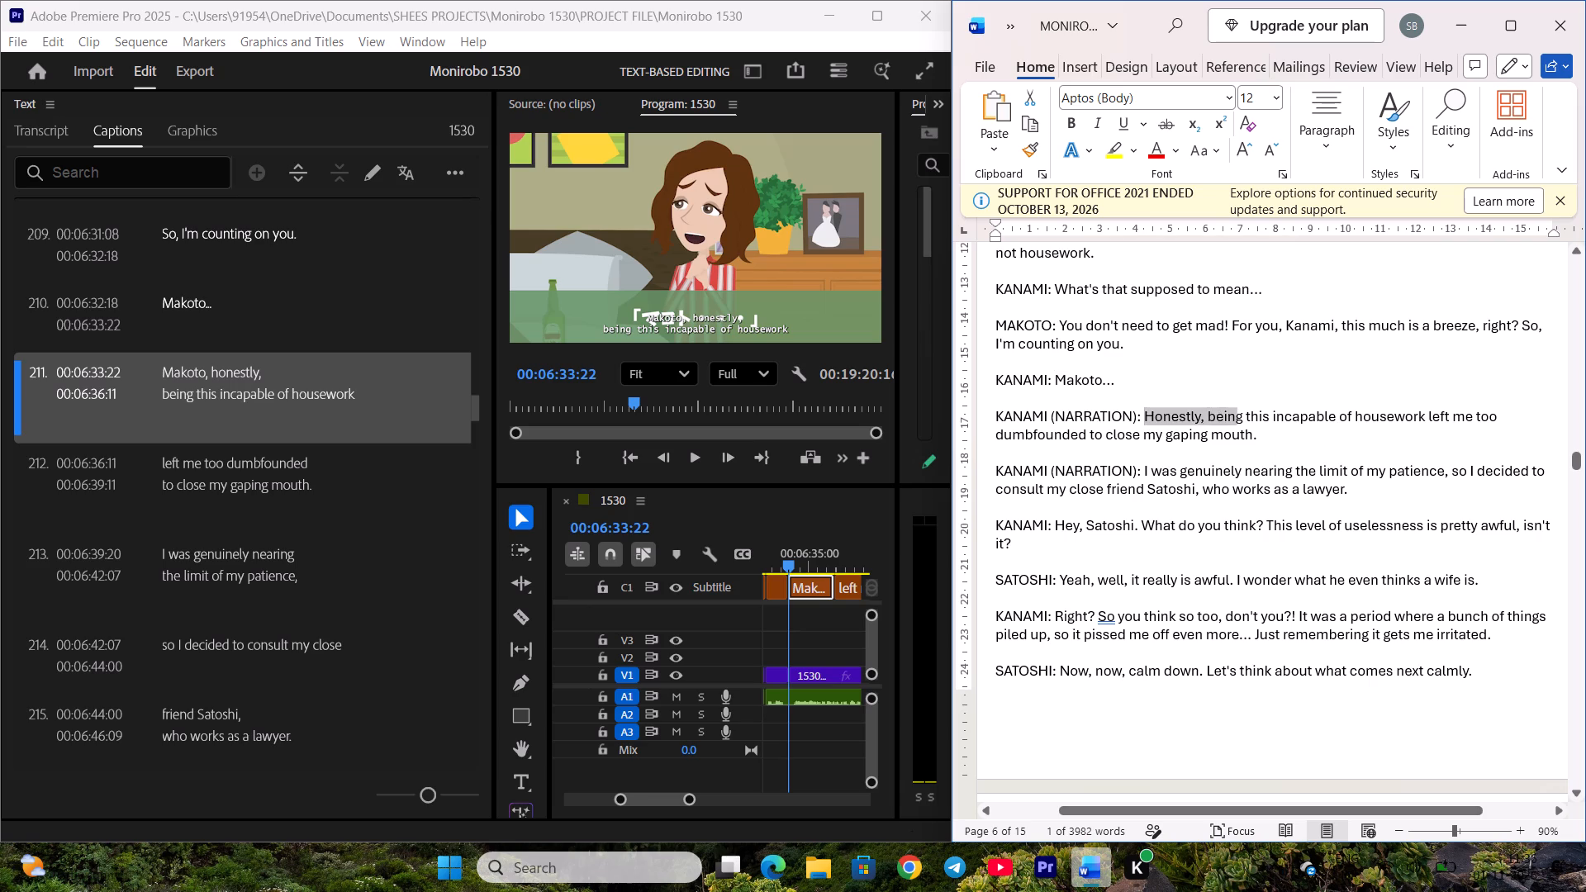
drag(1255, 426, 1268, 430)
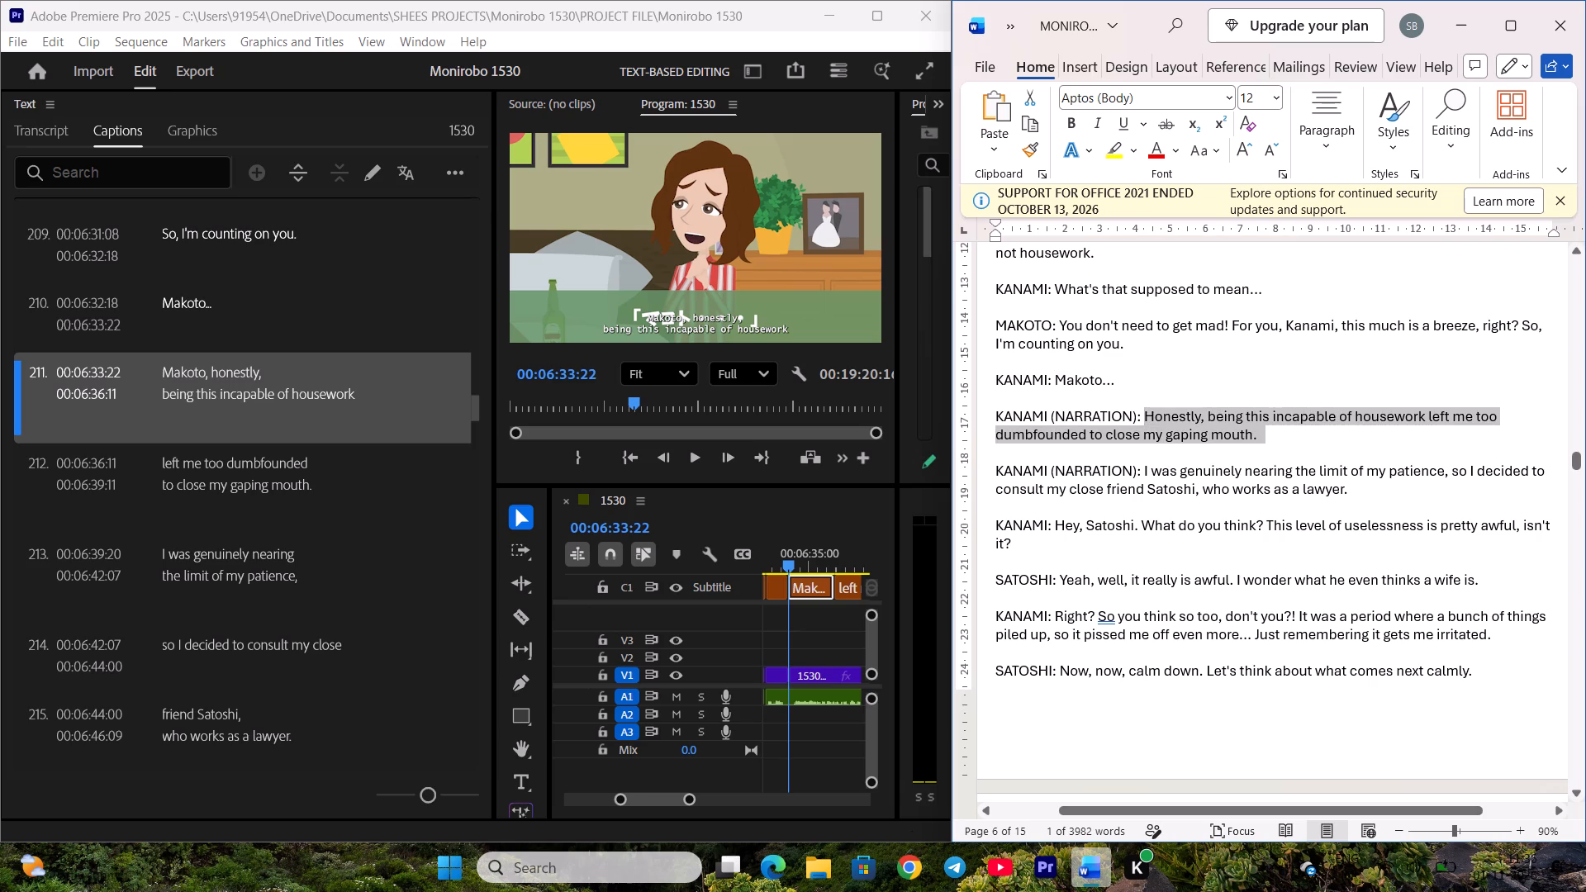
drag(1268, 430, 1408, 415)
key(ctrl+c)
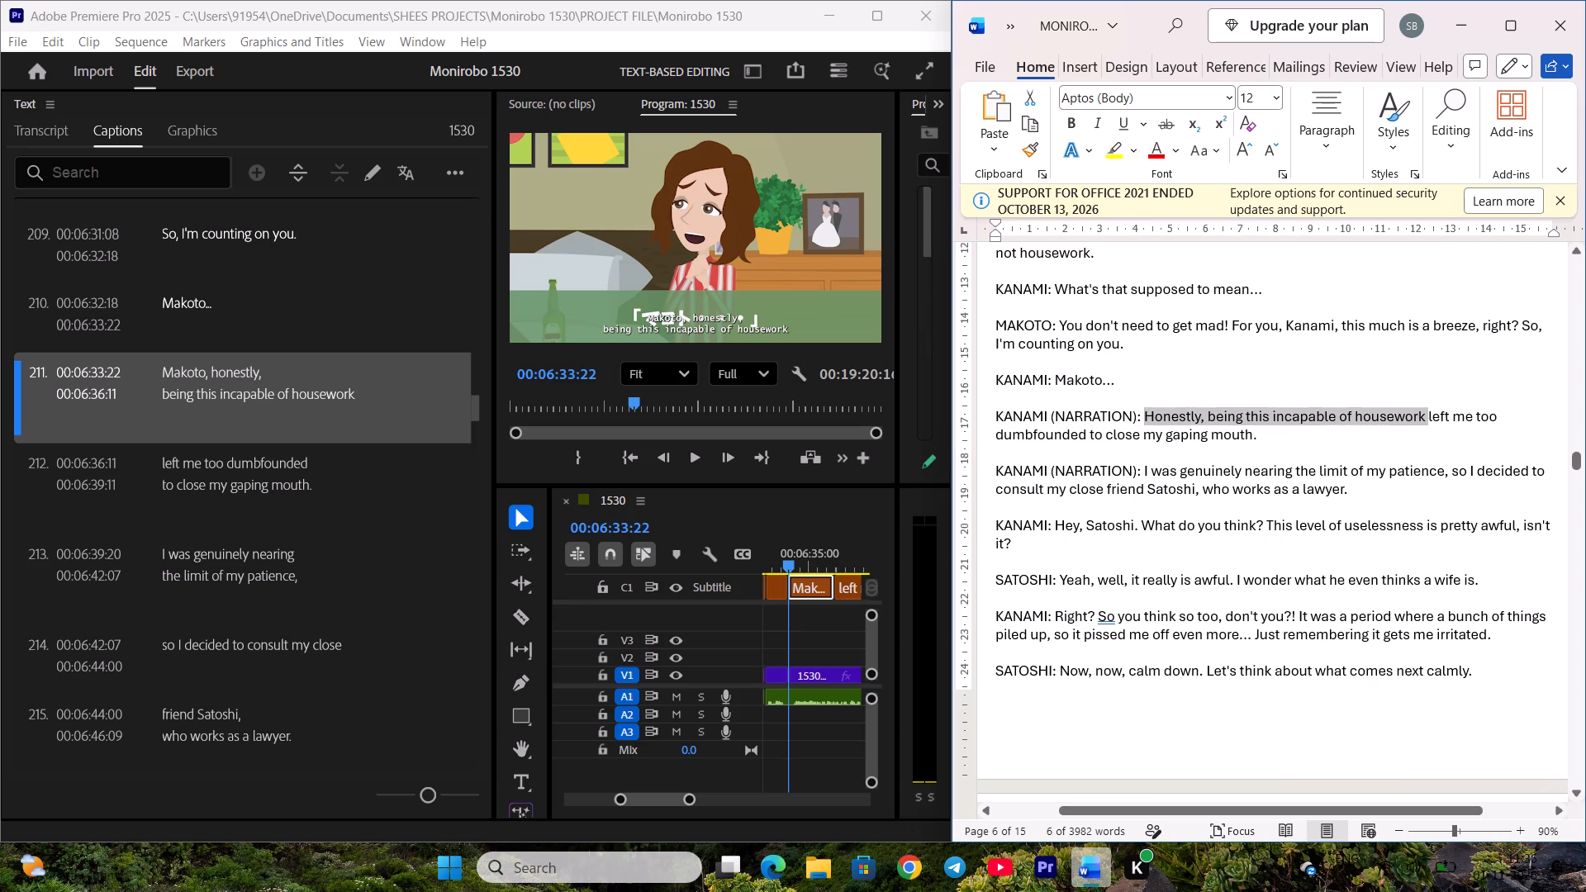
double_click(248, 390)
key(ctrl+v)
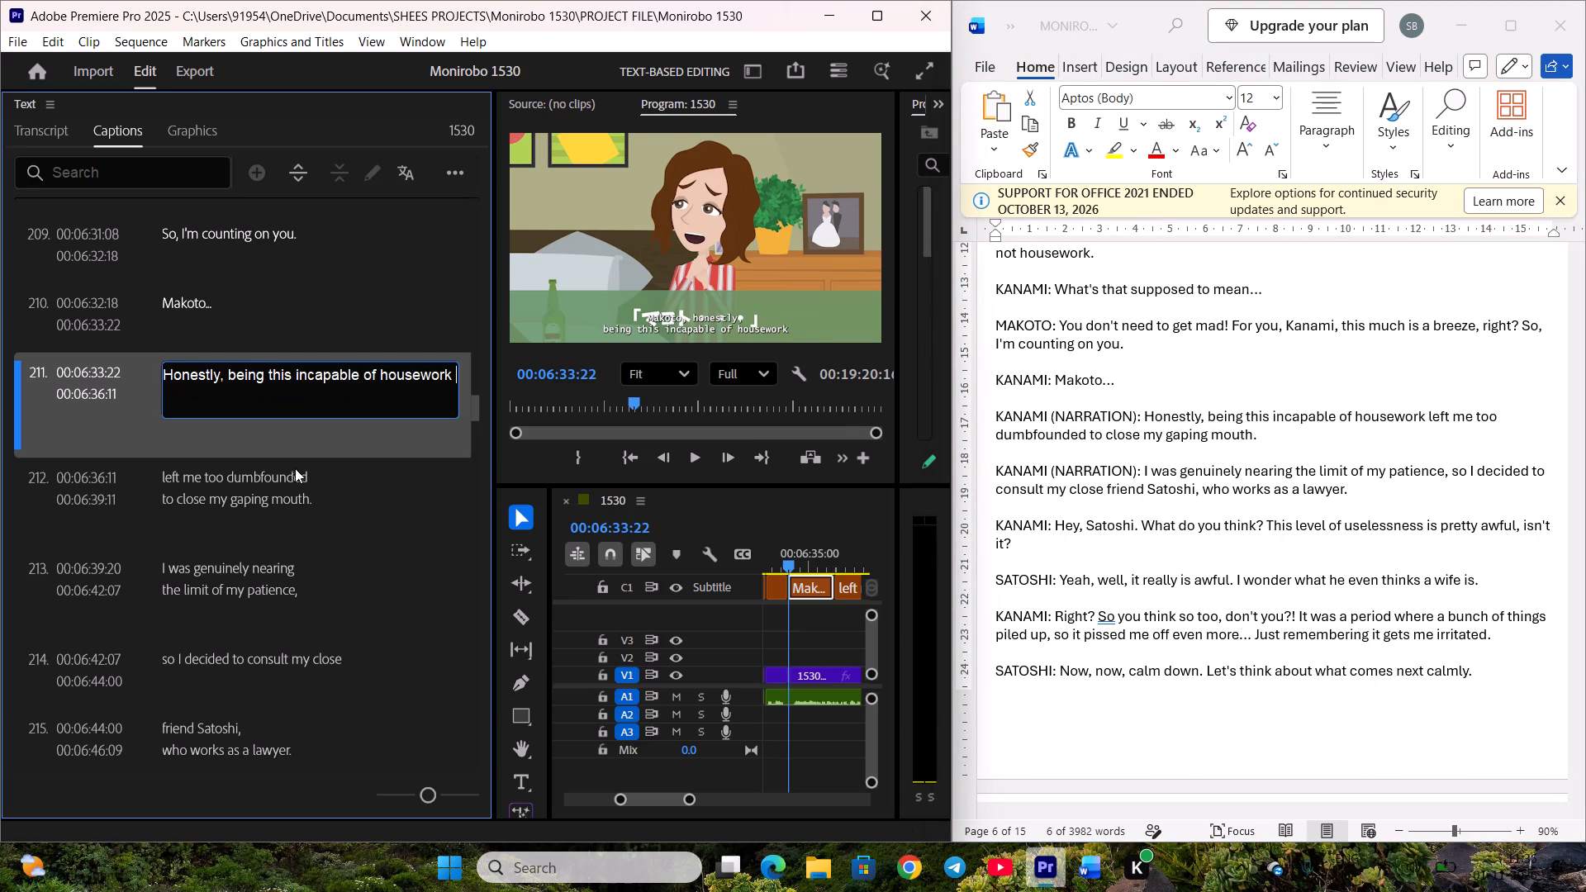
drag(312, 479, 321, 475)
scroll(343, 449, down, 4)
key(ctrl+s)
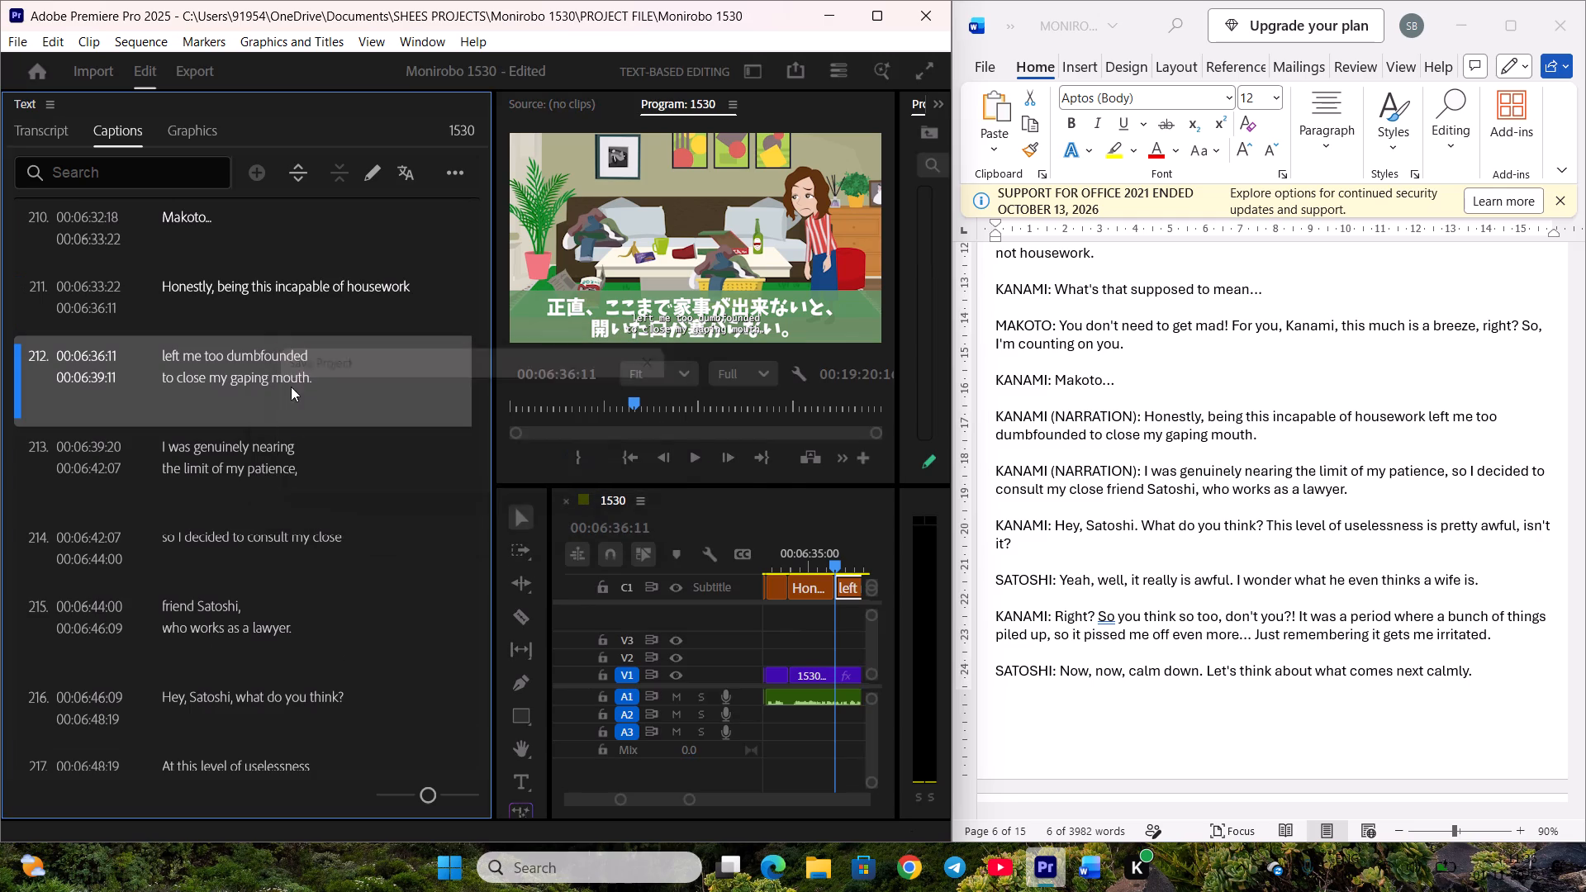
Replace caption 212's text with the script's "left me too dumbfounded to close my gaping mouth." and save the project.
click(1554, 355)
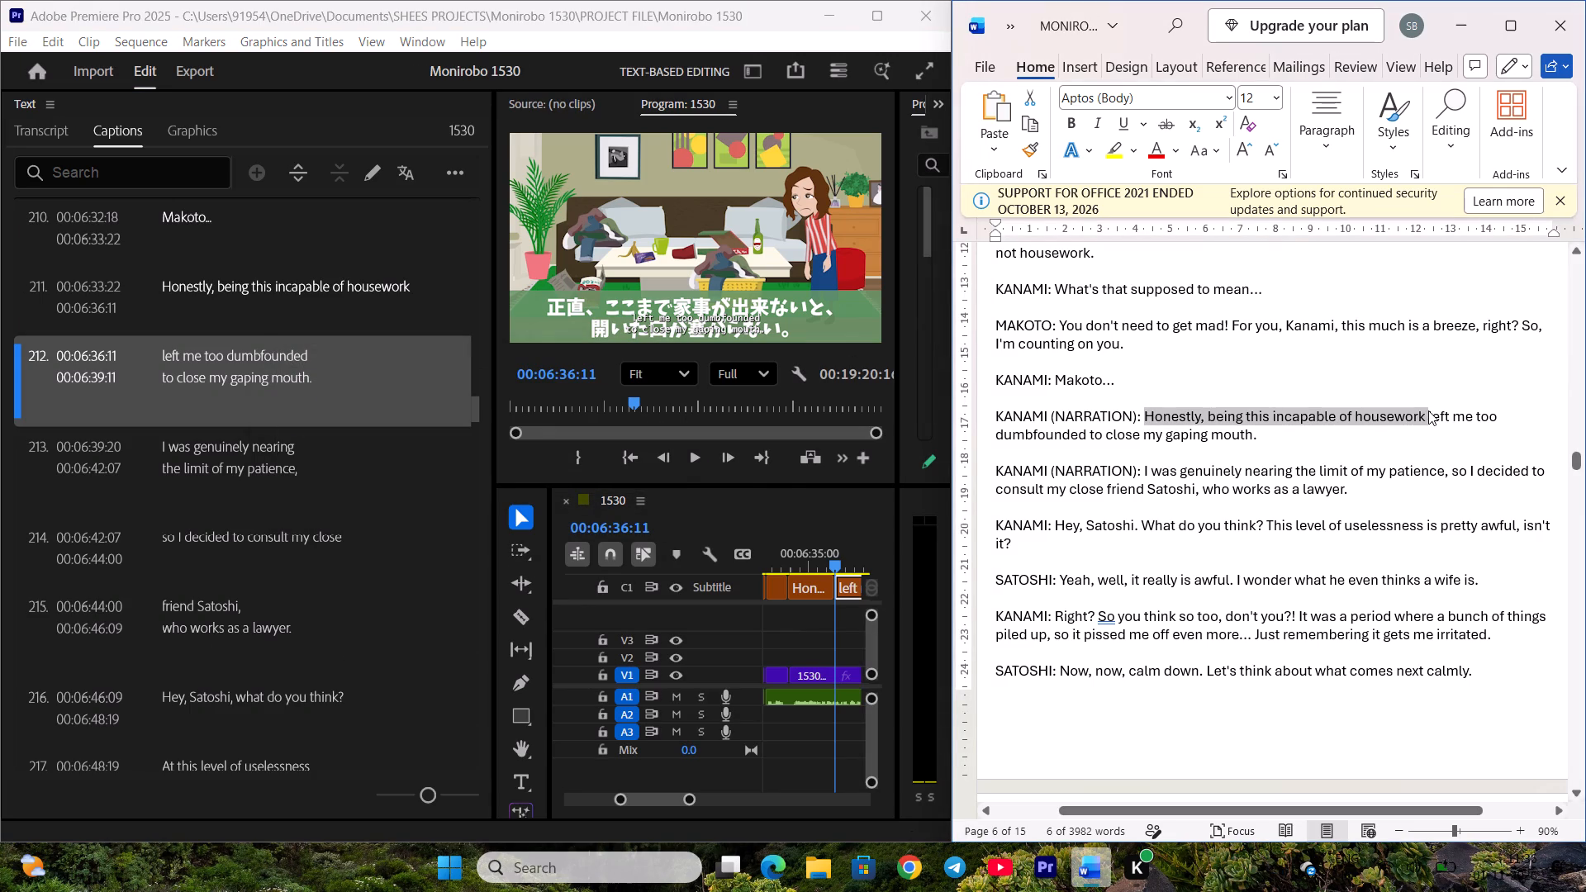
drag(1431, 410, 1443, 429)
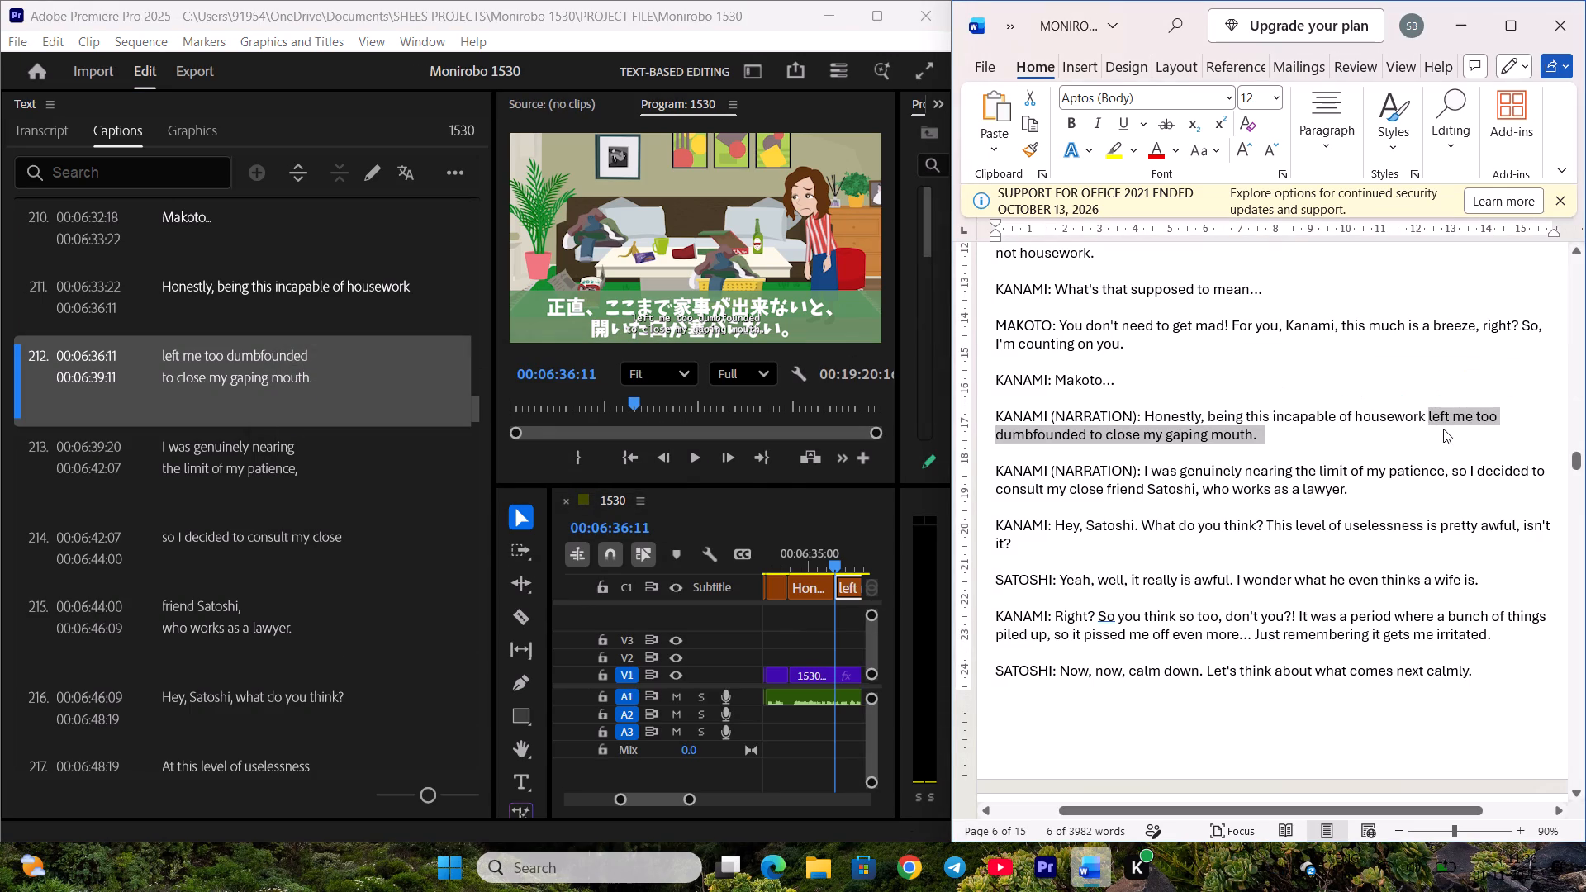
key(ctrl+c)
double_click(278, 367)
key(ctrl+v)
click(291, 455)
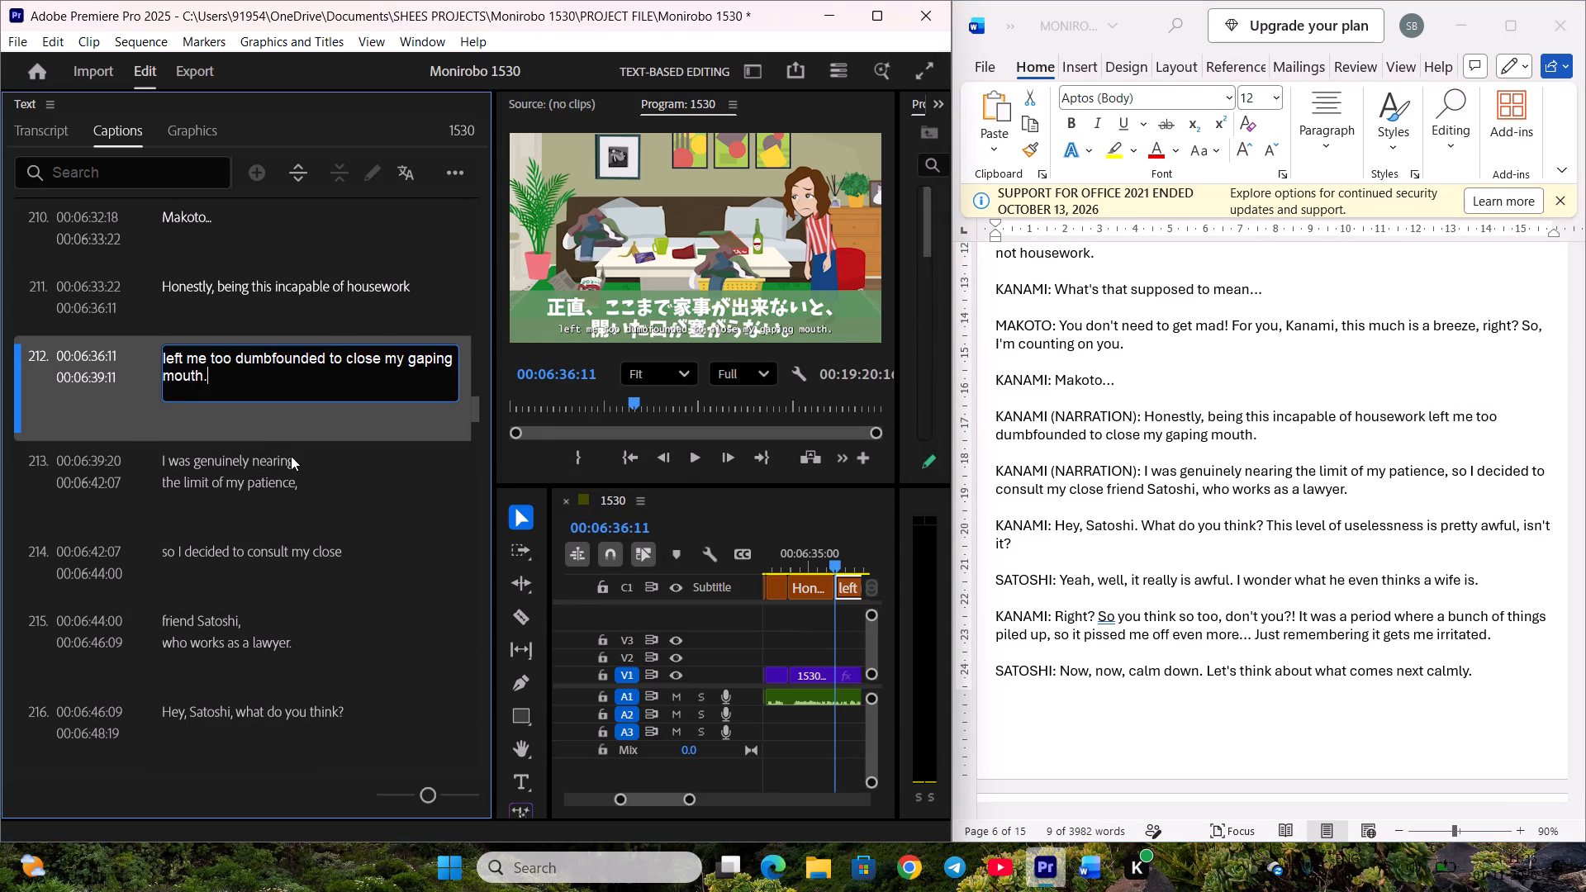
scroll(302, 438, down, 3)
key(ctrl+s)
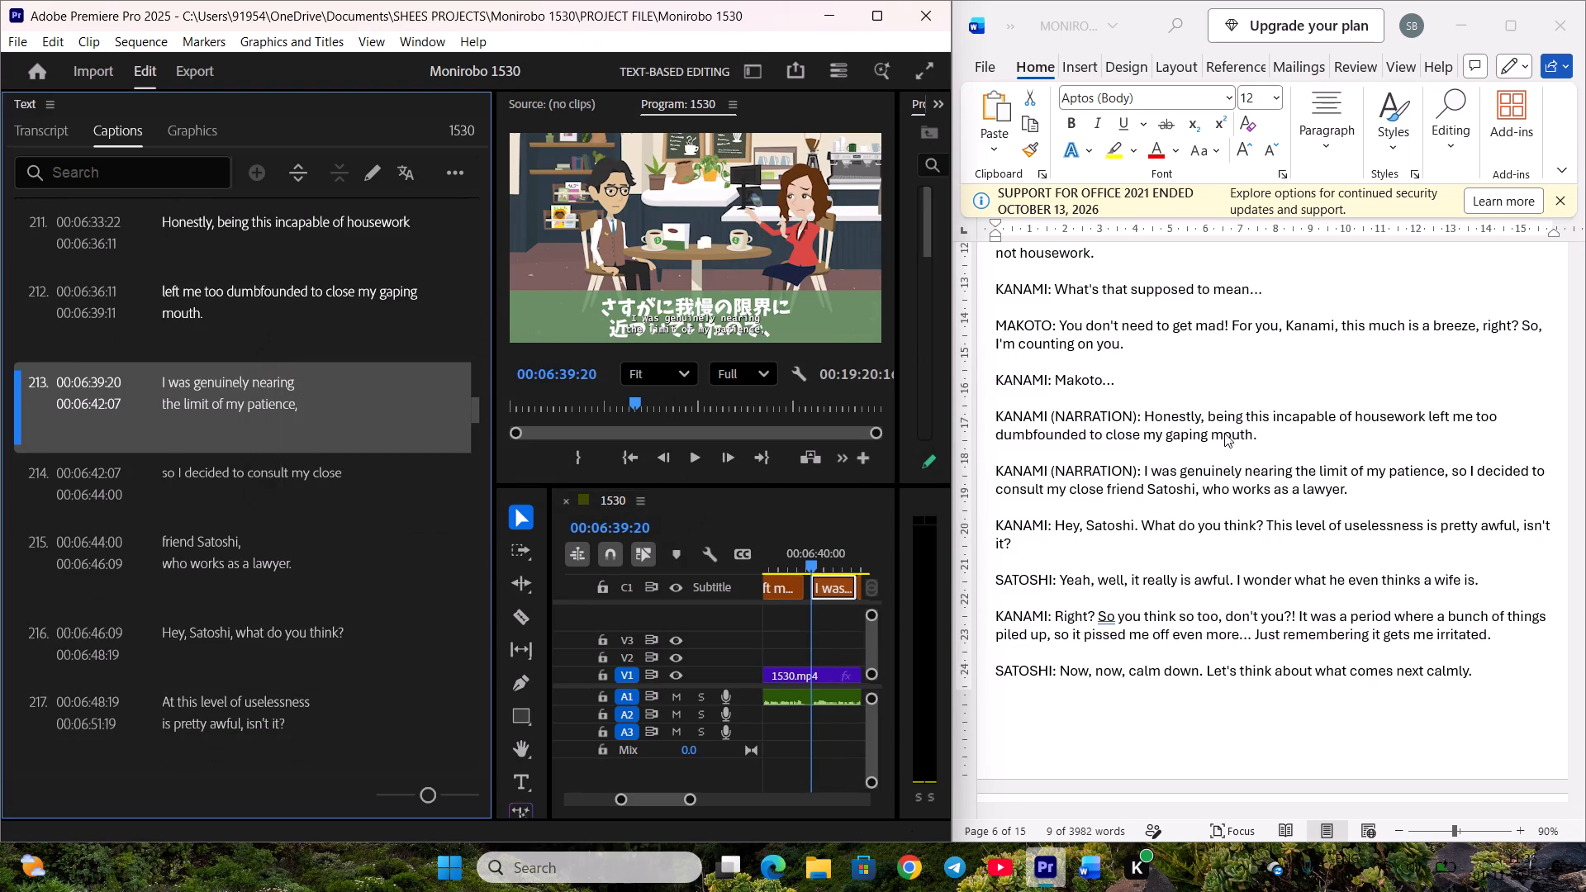
Replace caption 213's text with the script's "I was genuinely nearing the limit of my patience," and save the project.
click(1373, 439)
scroll(1220, 419, down, 1)
drag(1143, 428, 1193, 429)
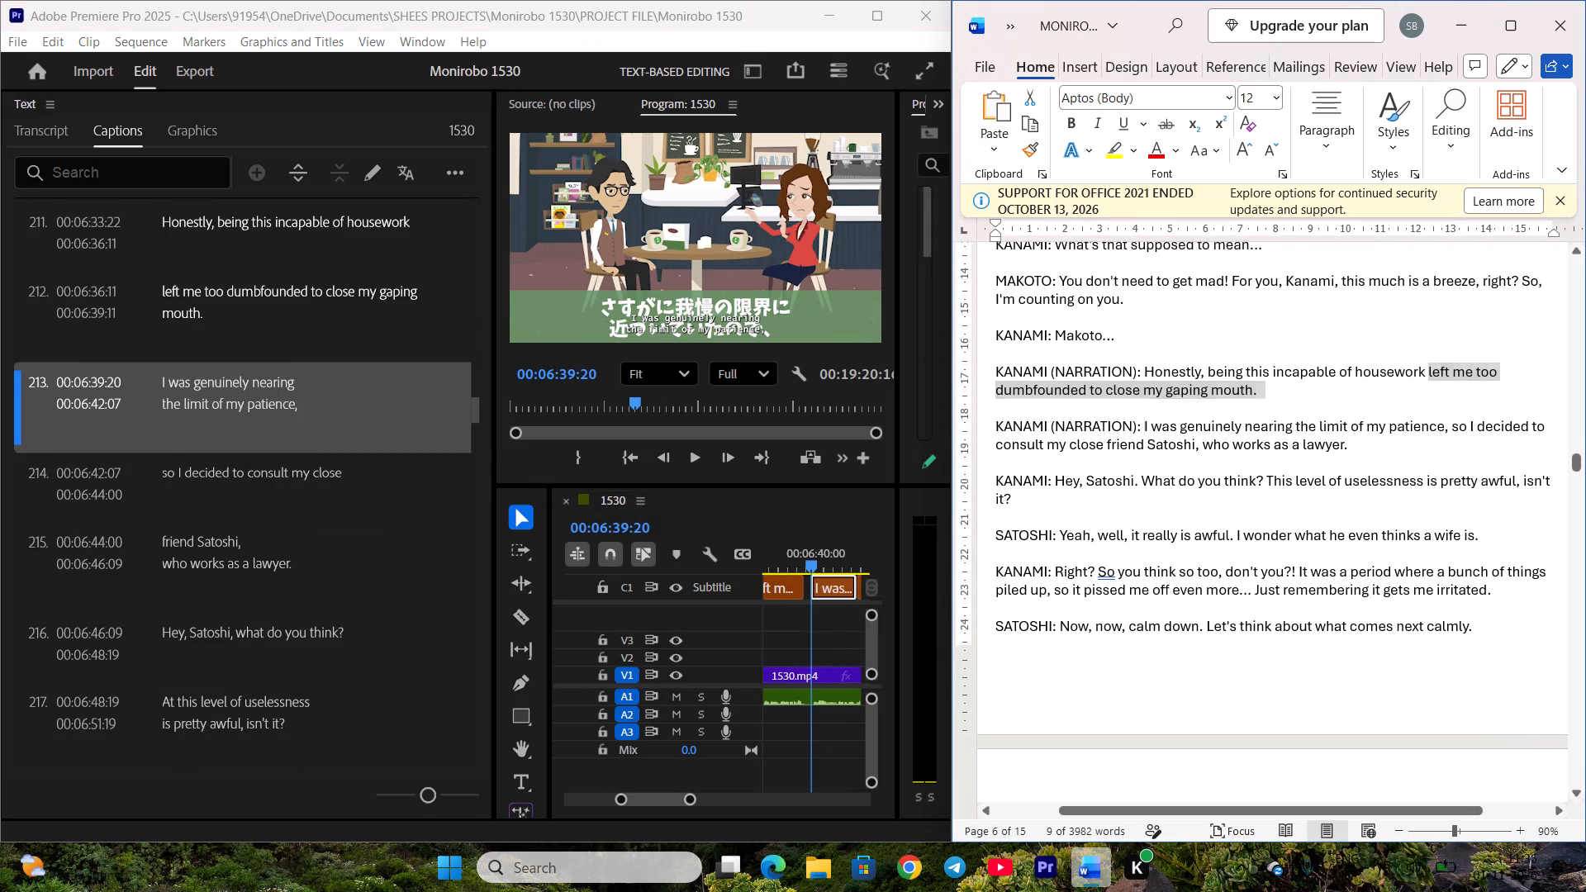
drag(1193, 429, 1448, 433)
key(ctrl+c)
double_click(296, 398)
key(ctrl+v)
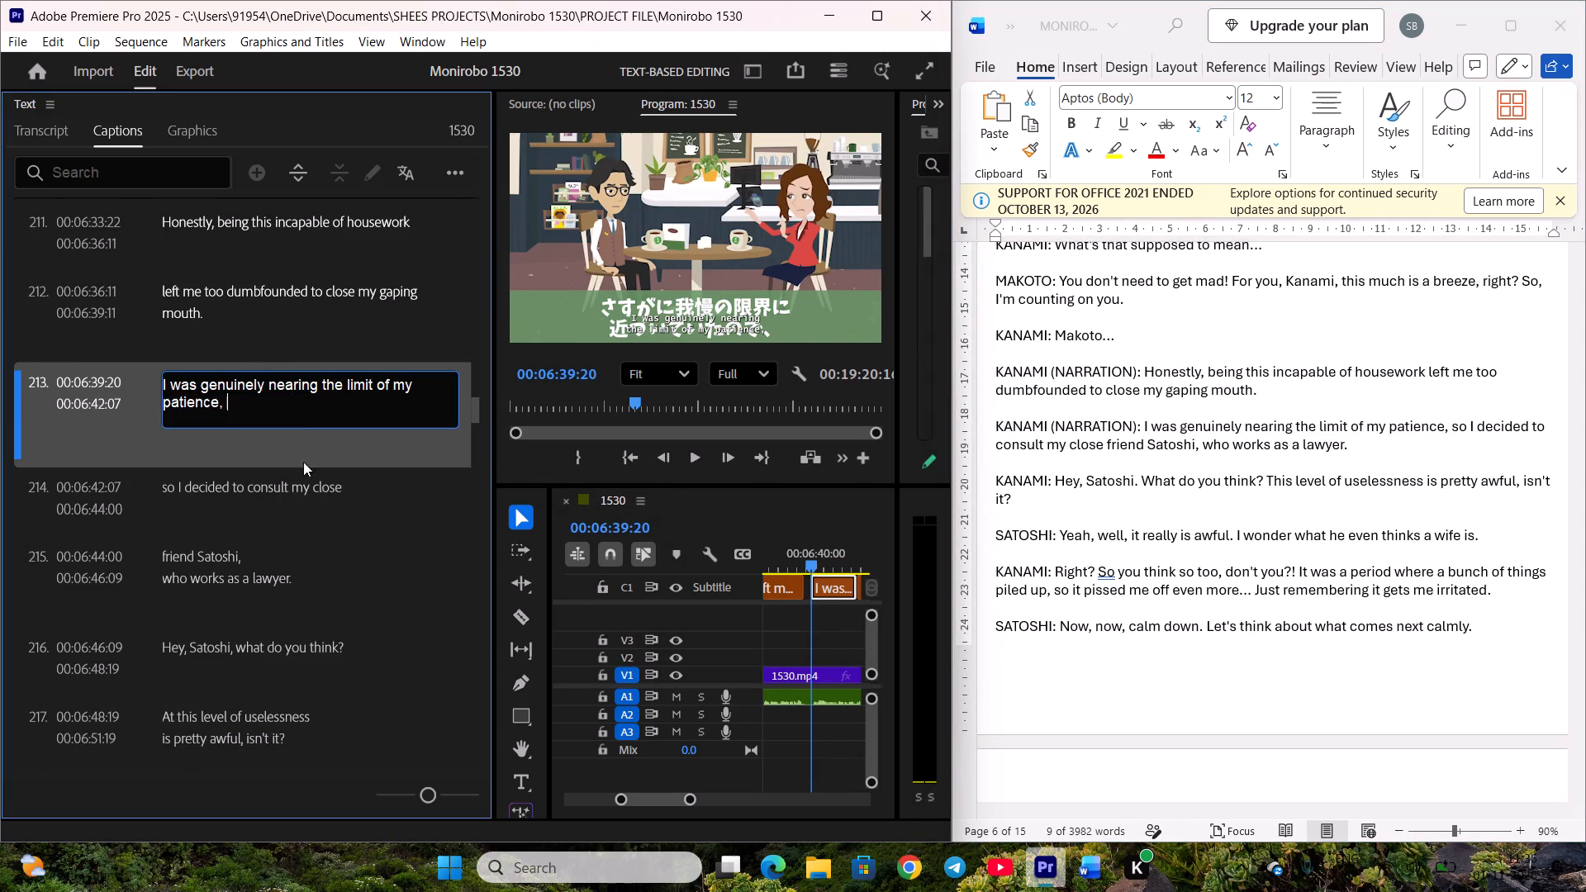
click(307, 472)
scroll(316, 461, down, 4)
key(ctrl+s)
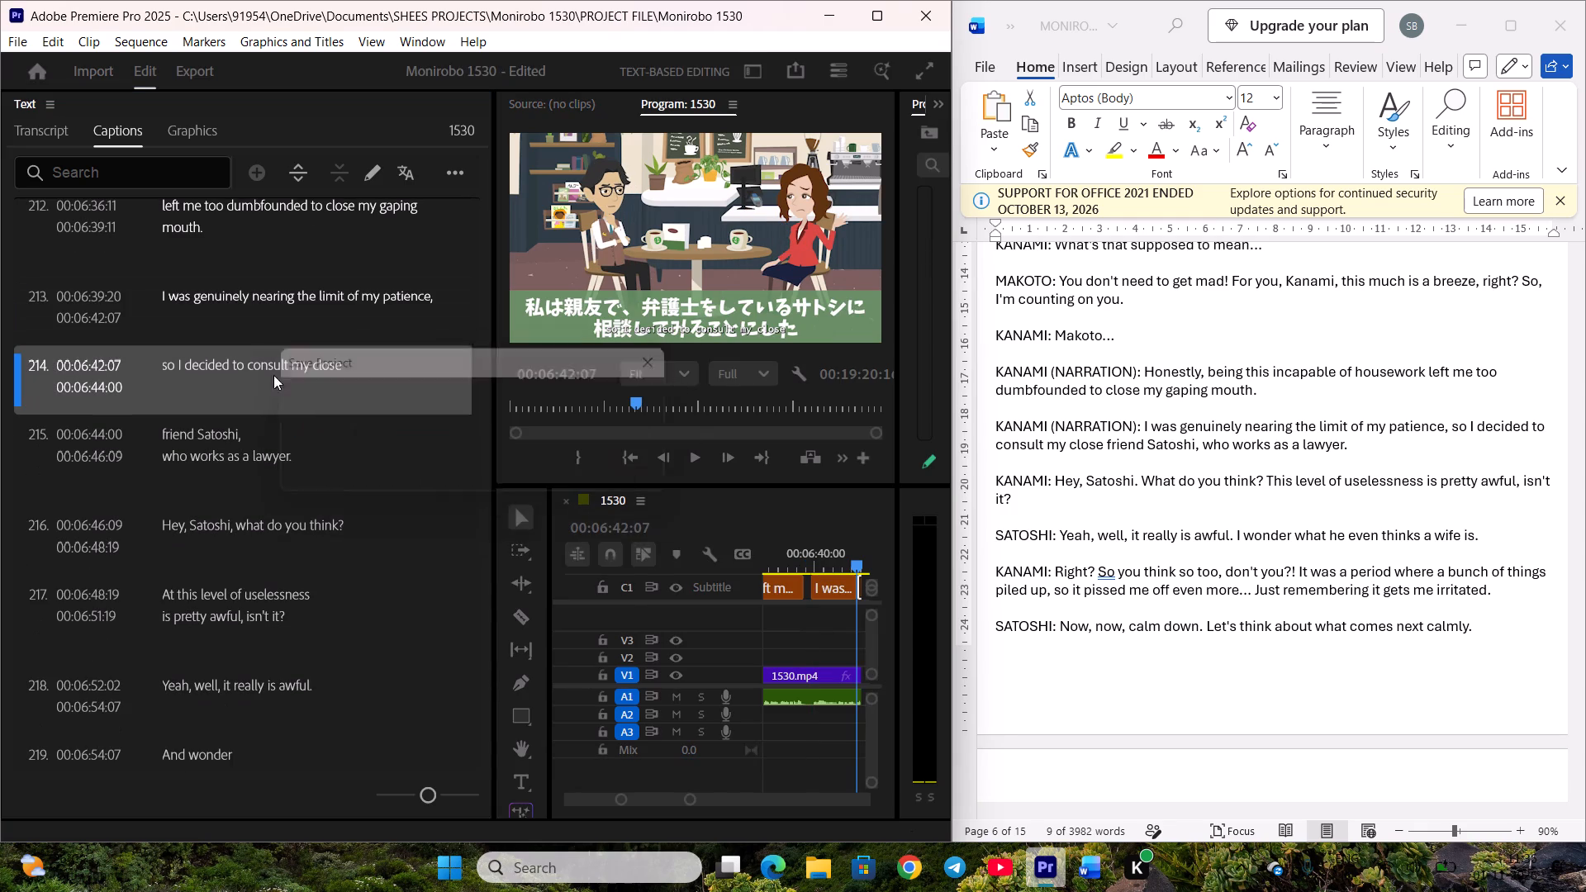
Replace caption 214's text with the script's "so I decided to consult my close" and save the project.
click(1459, 342)
drag(1453, 421, 1462, 448)
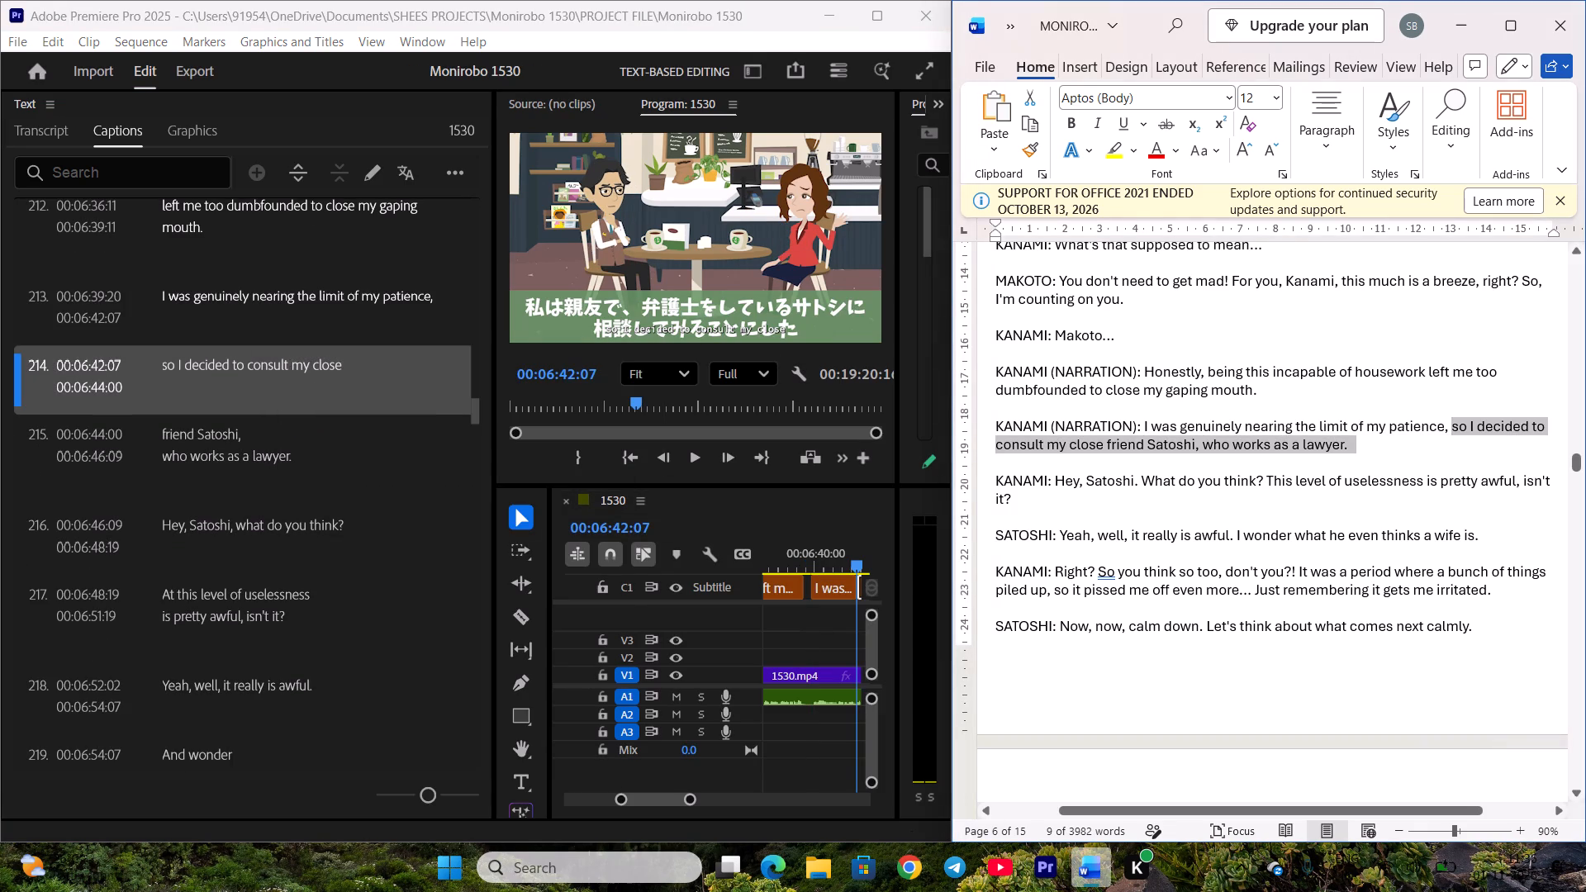
drag(1462, 448, 1100, 449)
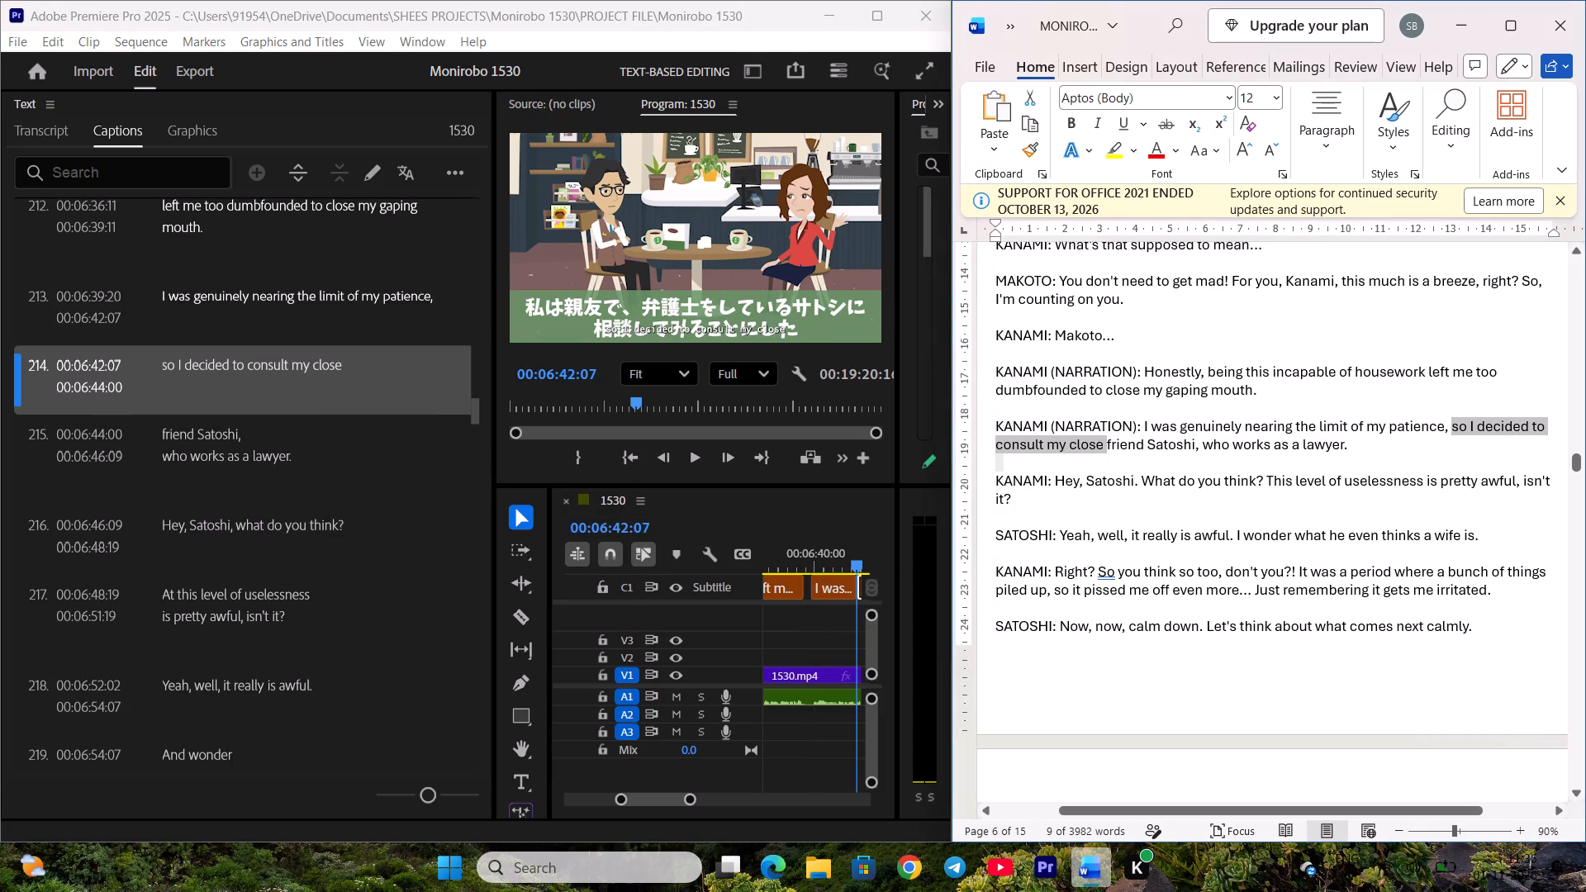
drag(1100, 449, 1100, 448)
key(ctrl+c)
double_click(301, 368)
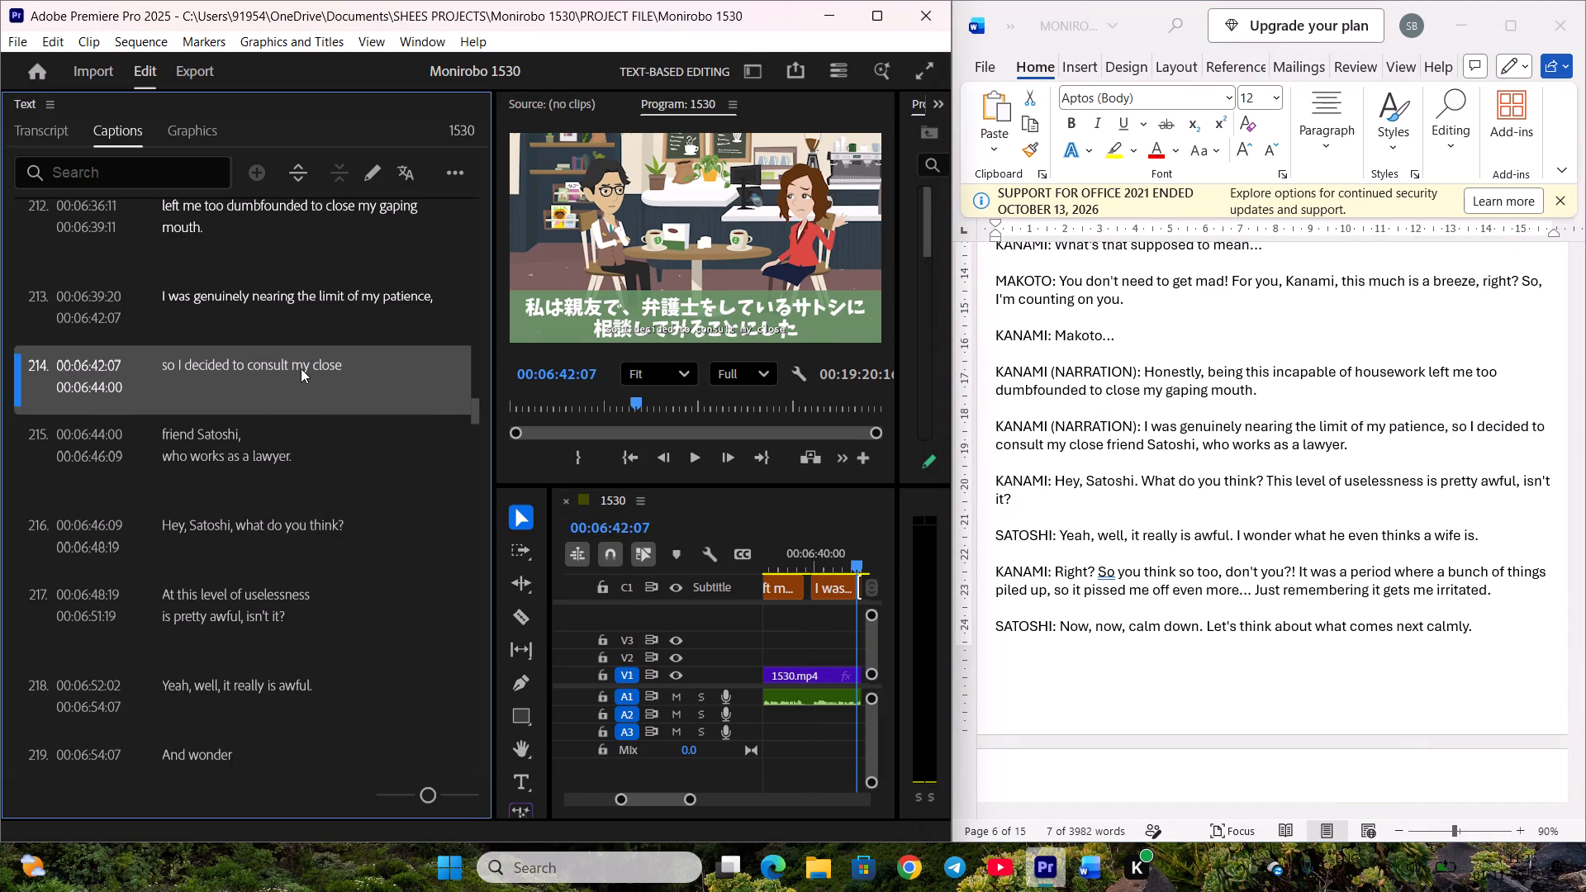
key(ctrl+v)
click(342, 468)
scroll(347, 458, down, 3)
key(ctrl+s)
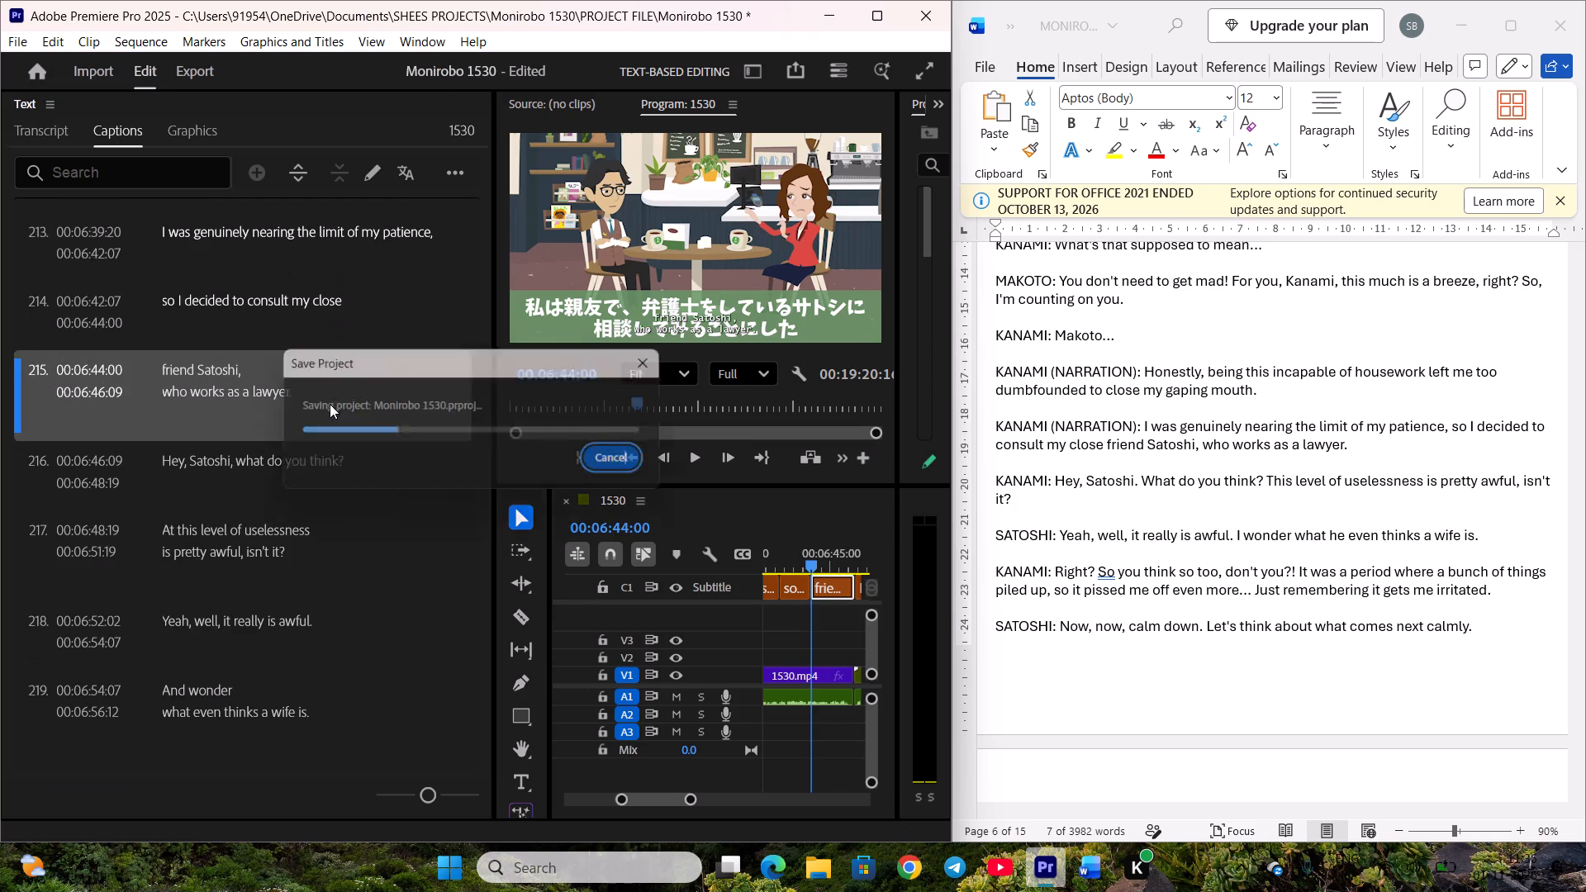
Replace caption 215's text with the script's "friend Satoshi, who works as a lawyer." and save the project.
click(1318, 396)
drag(1107, 440, 1240, 440)
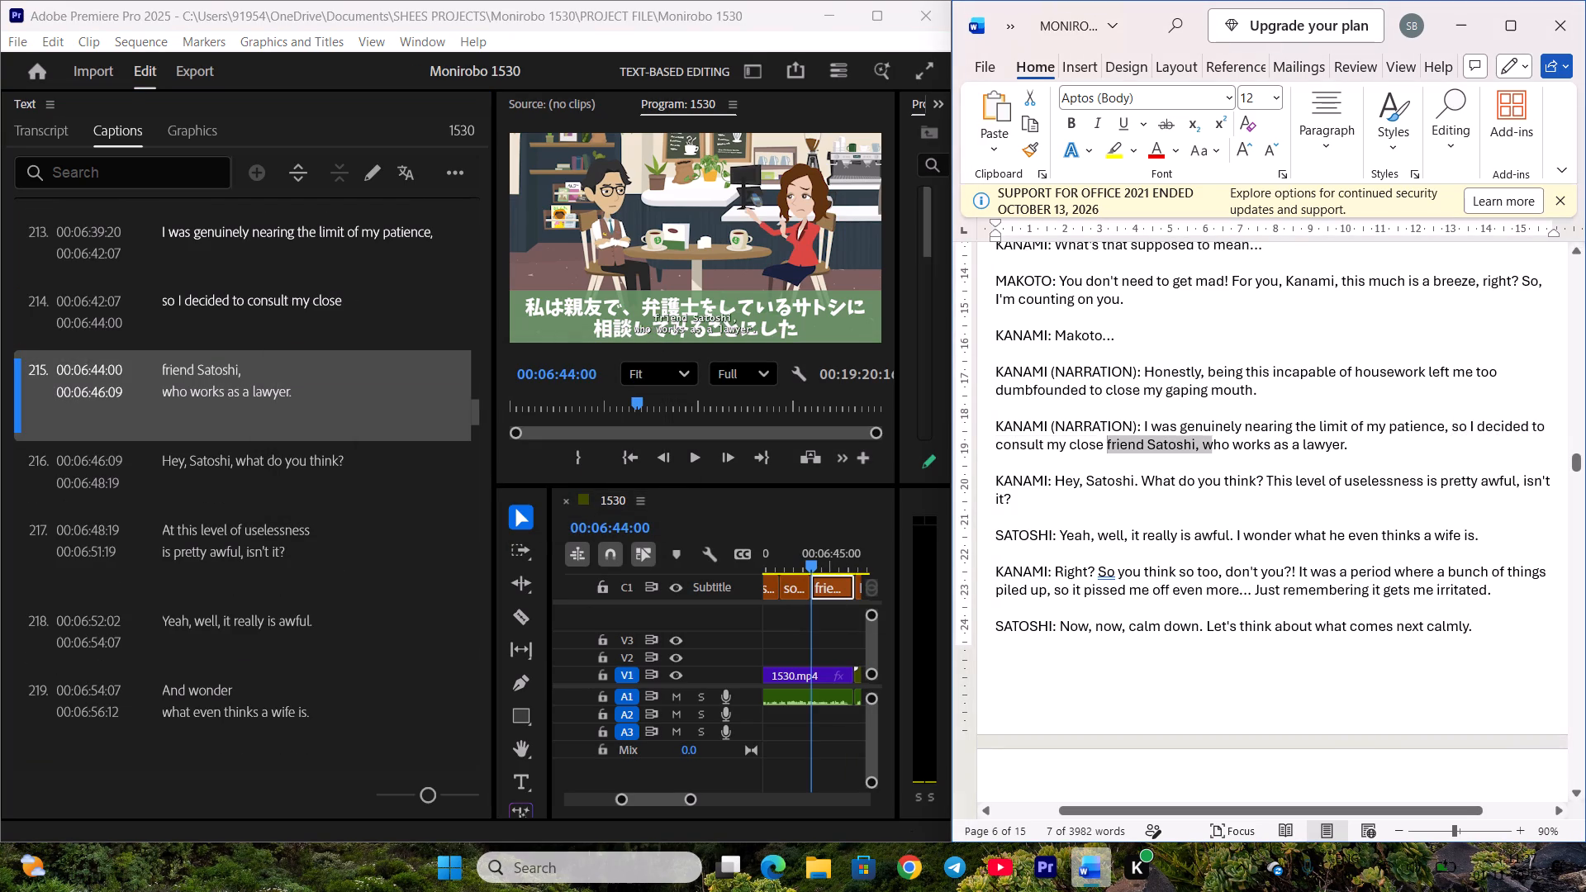
drag(1240, 440, 1299, 442)
drag(1341, 442, 1361, 443)
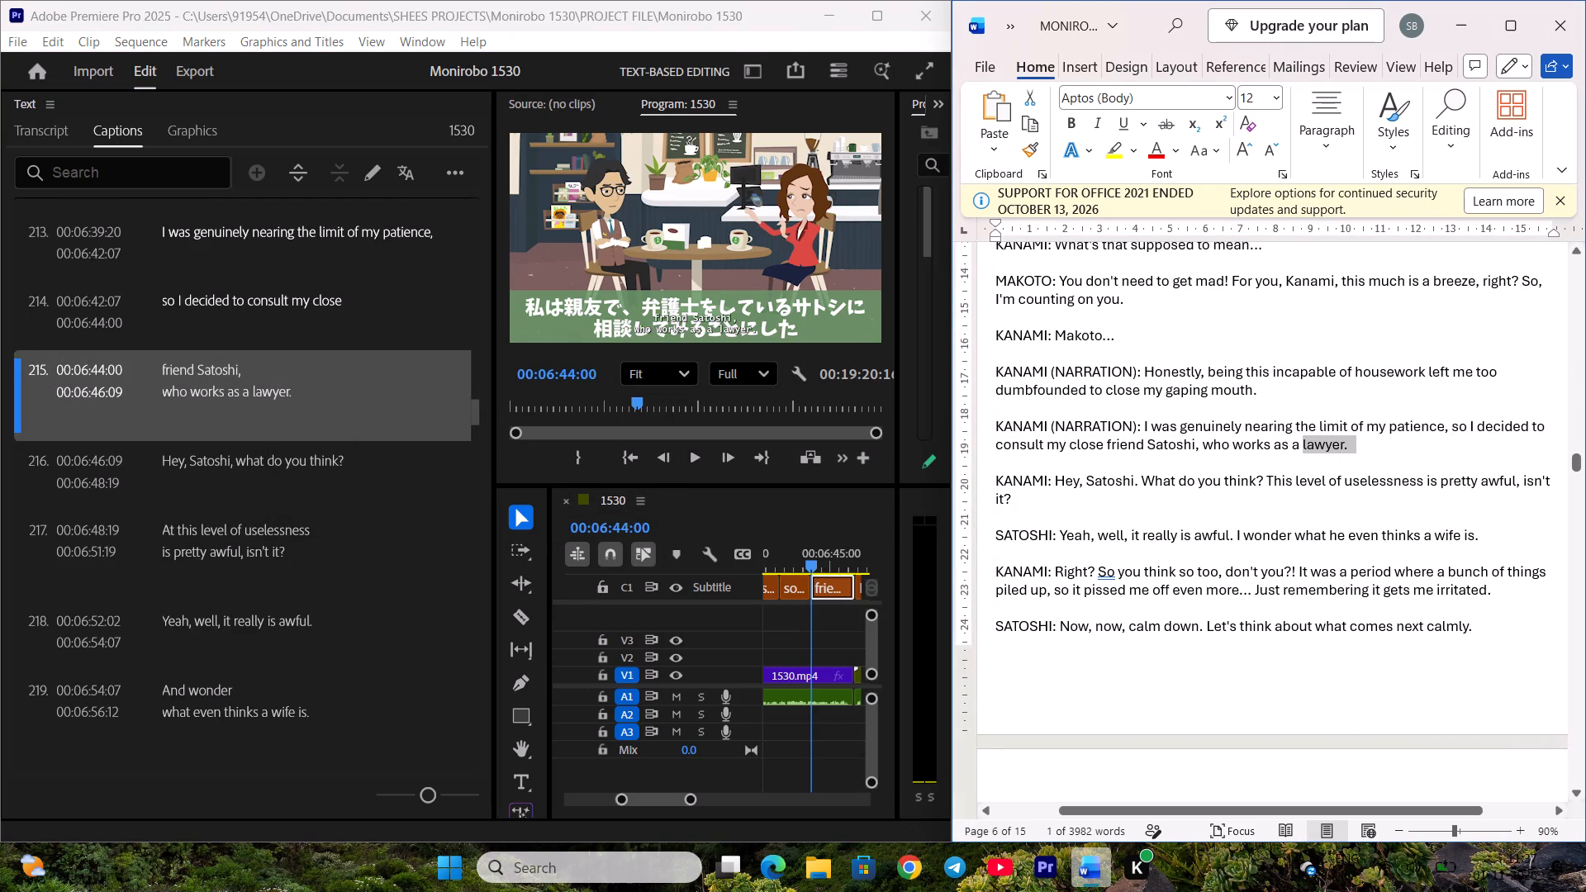
drag(1106, 446, 1358, 452)
key(ctrl+c)
double_click(297, 377)
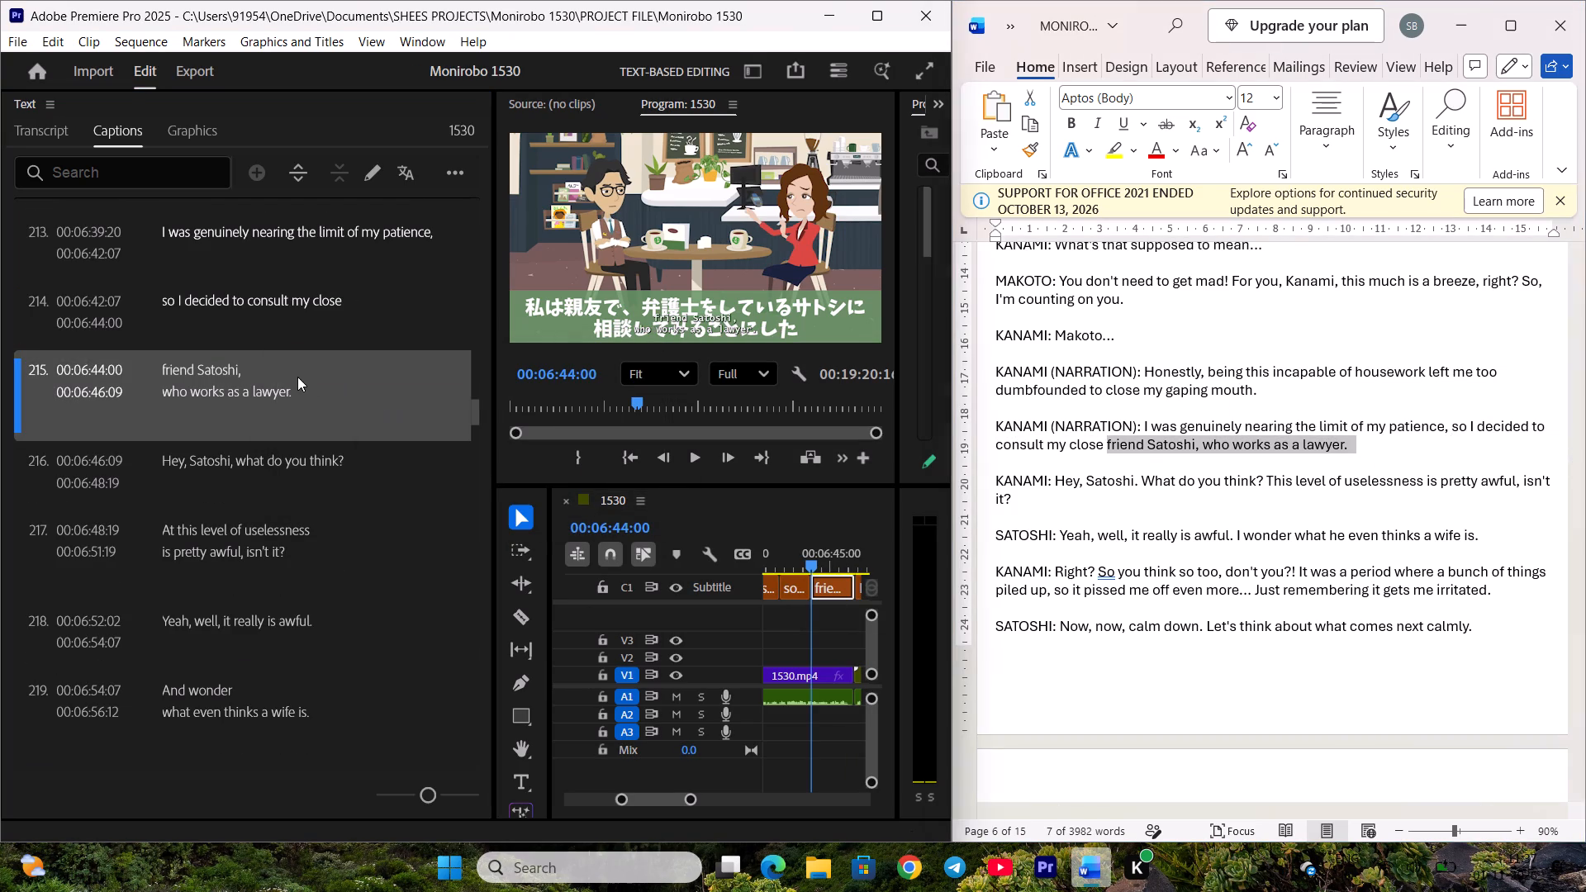
key(ctrl+v)
click(330, 461)
scroll(332, 453, down, 3)
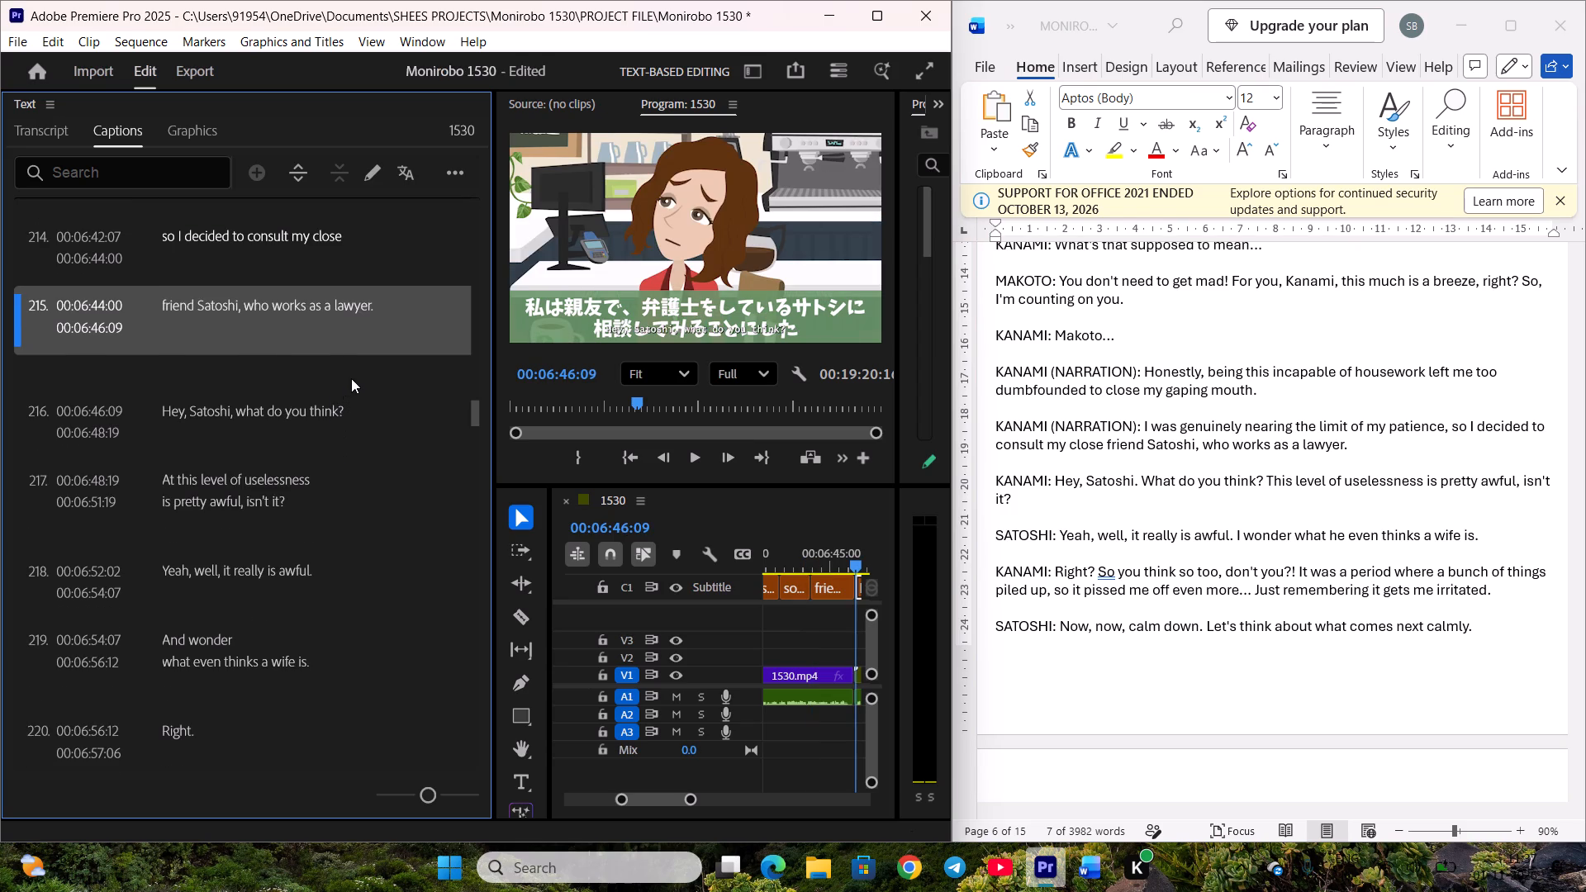
key(ctrl+s)
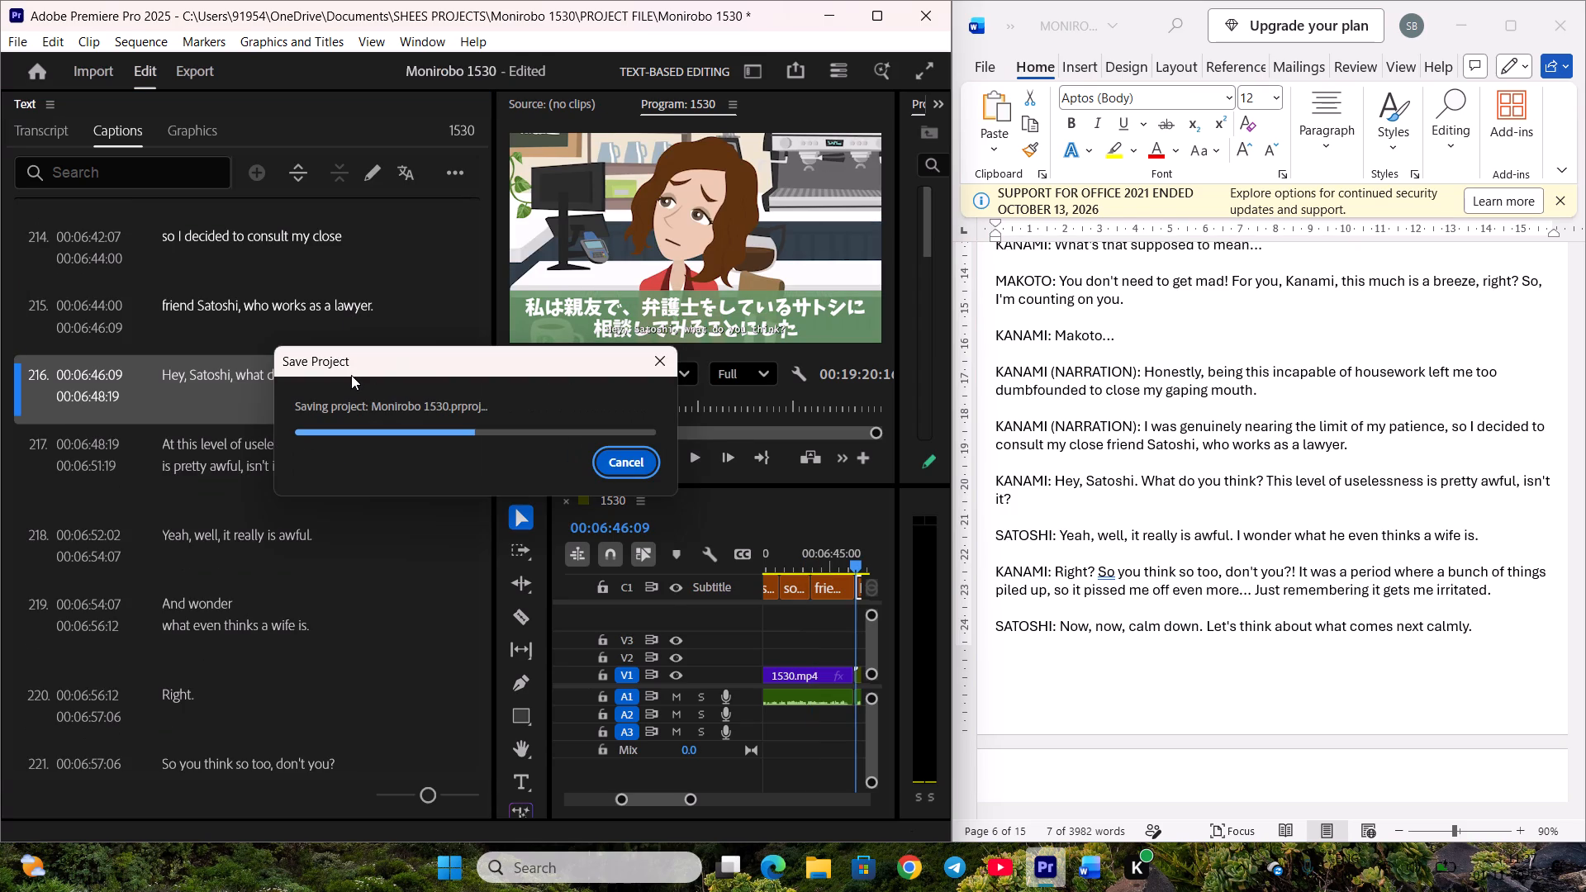